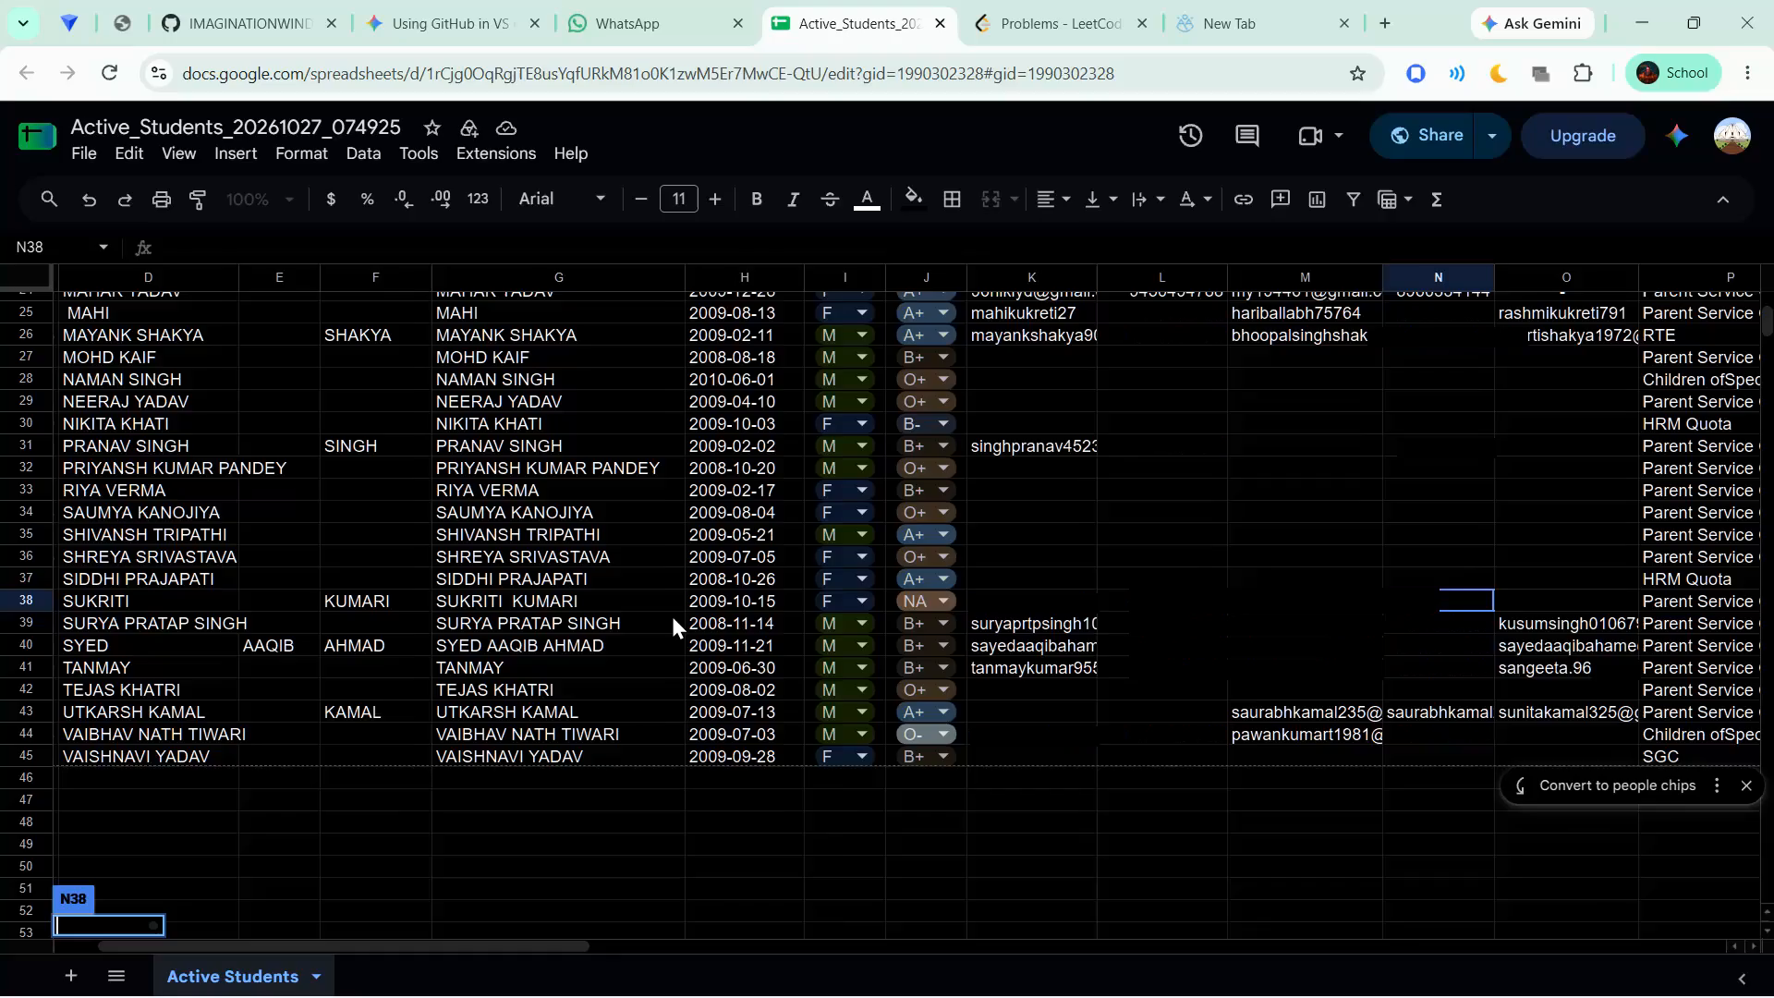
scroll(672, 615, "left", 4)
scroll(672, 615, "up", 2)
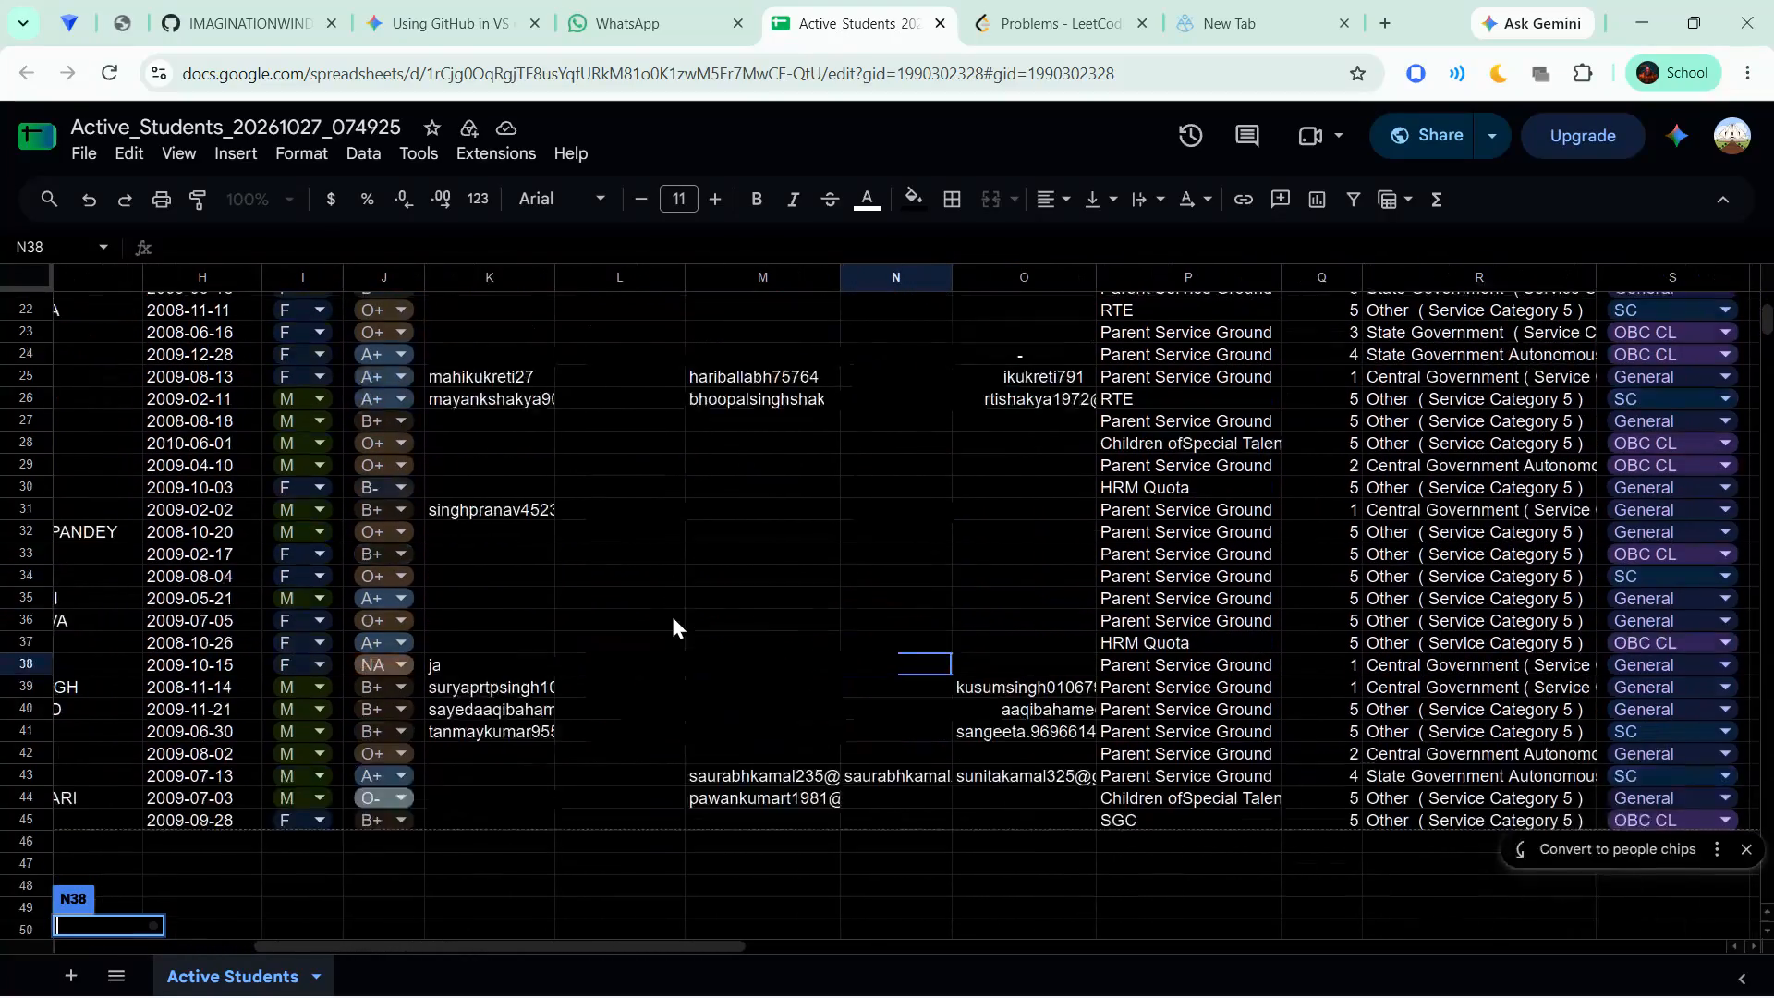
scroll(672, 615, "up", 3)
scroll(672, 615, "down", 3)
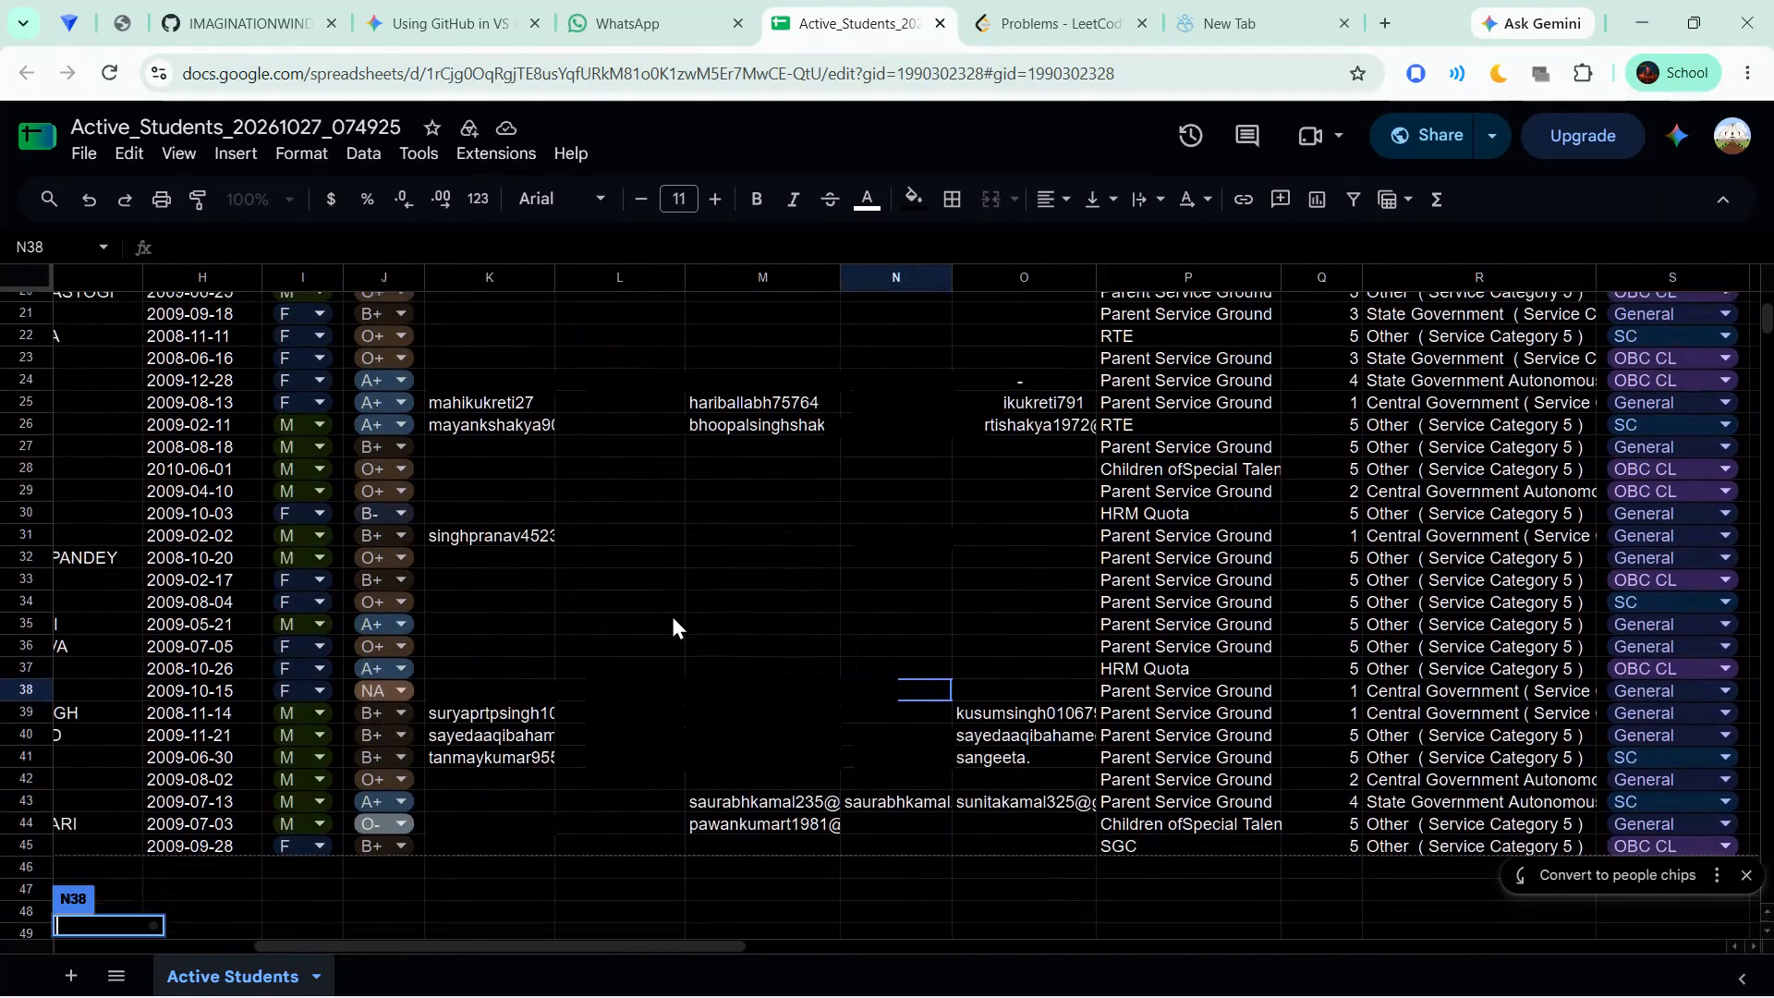
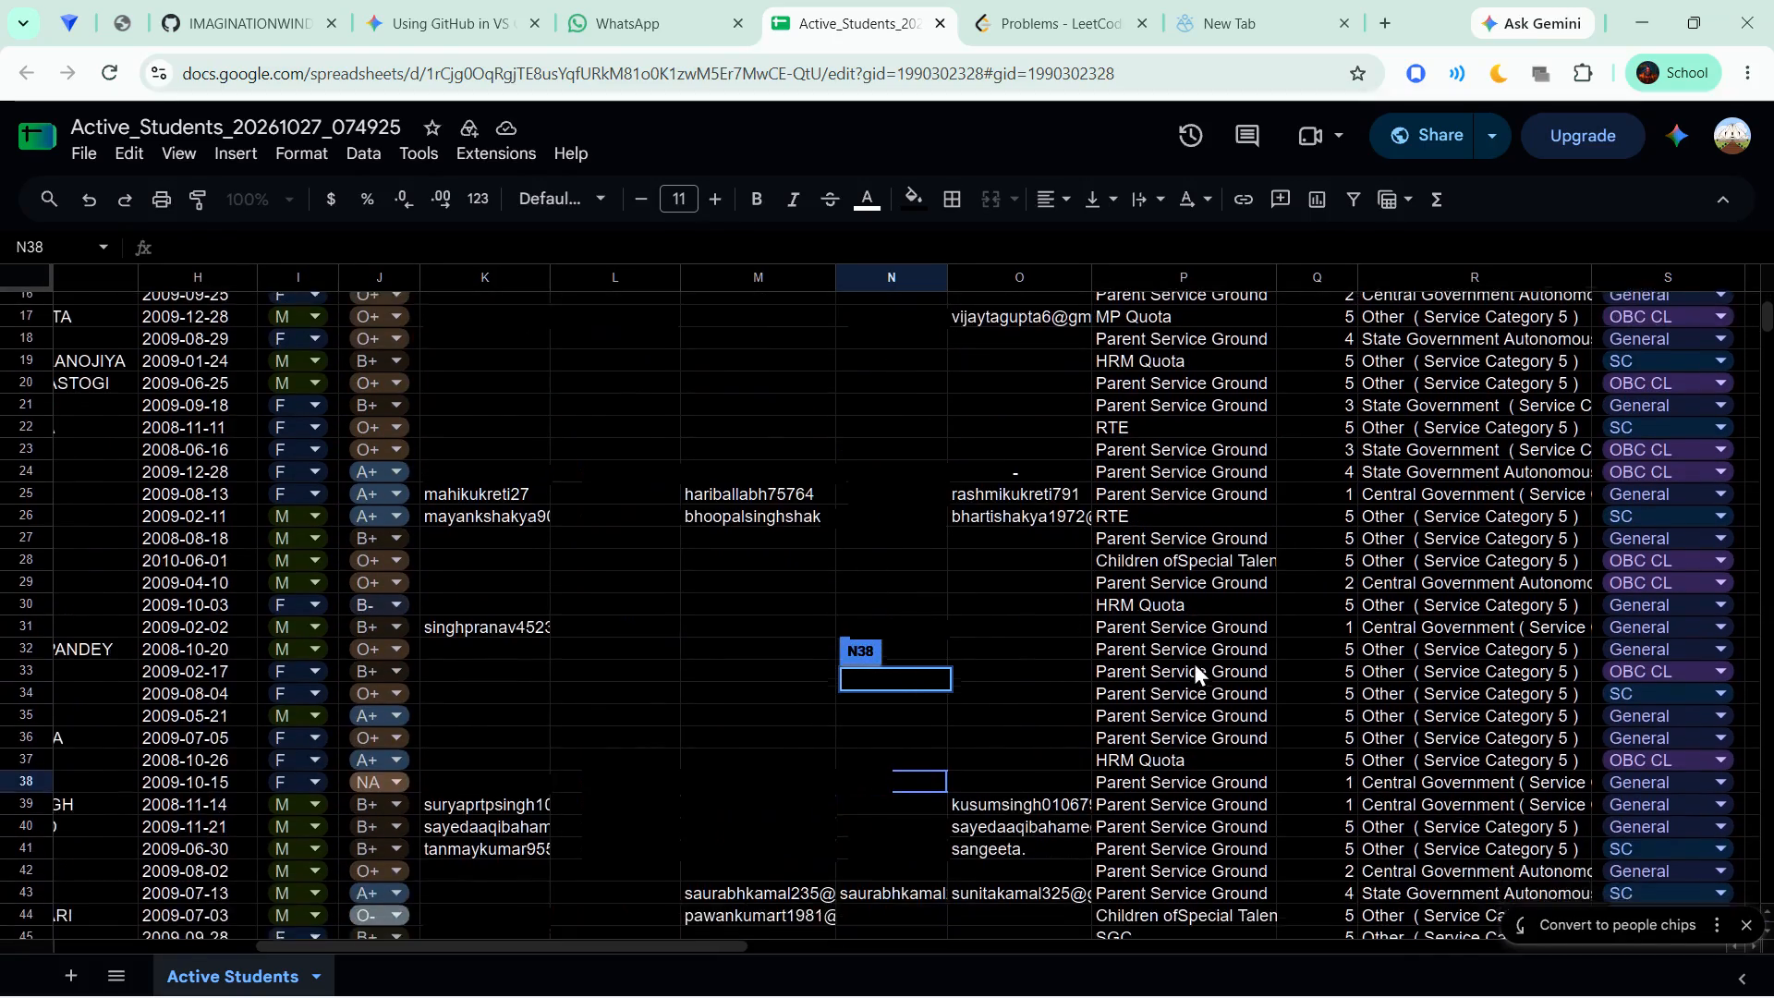
Check cells M38 and O38 in the student record on row 38 of the Active Students sheet.
scroll(1194, 662, "down", 1)
left_click(798, 727)
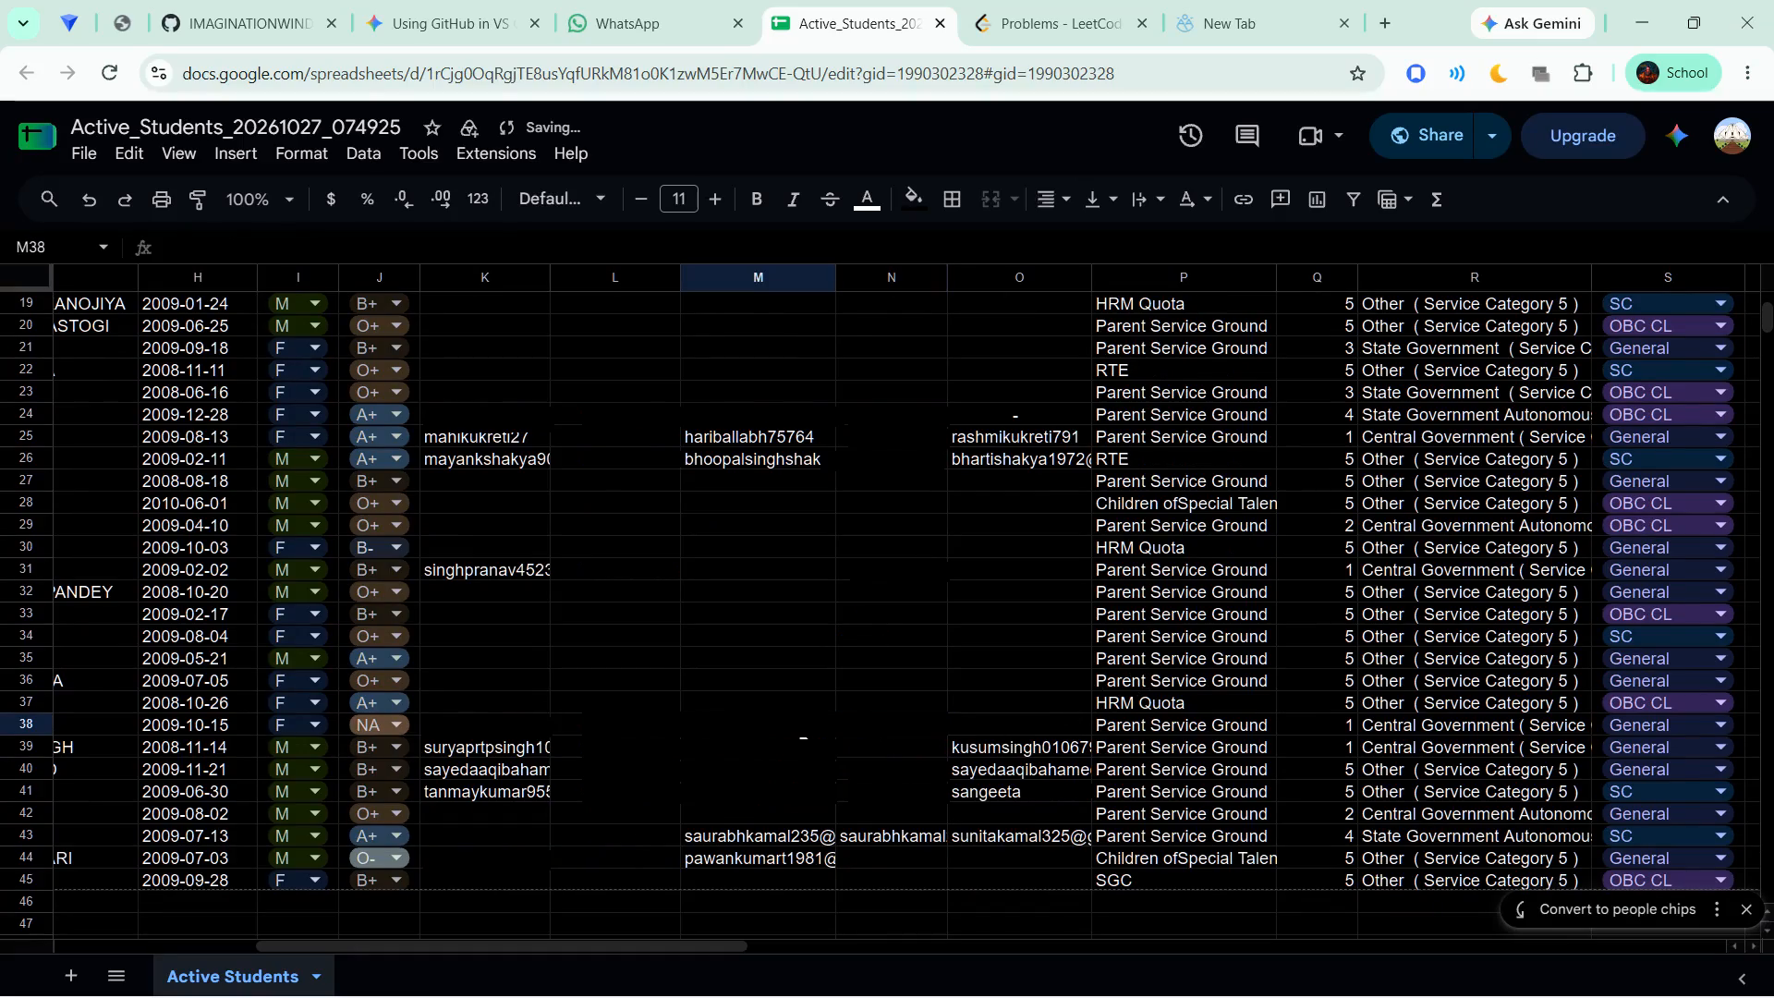
left_click(967, 718)
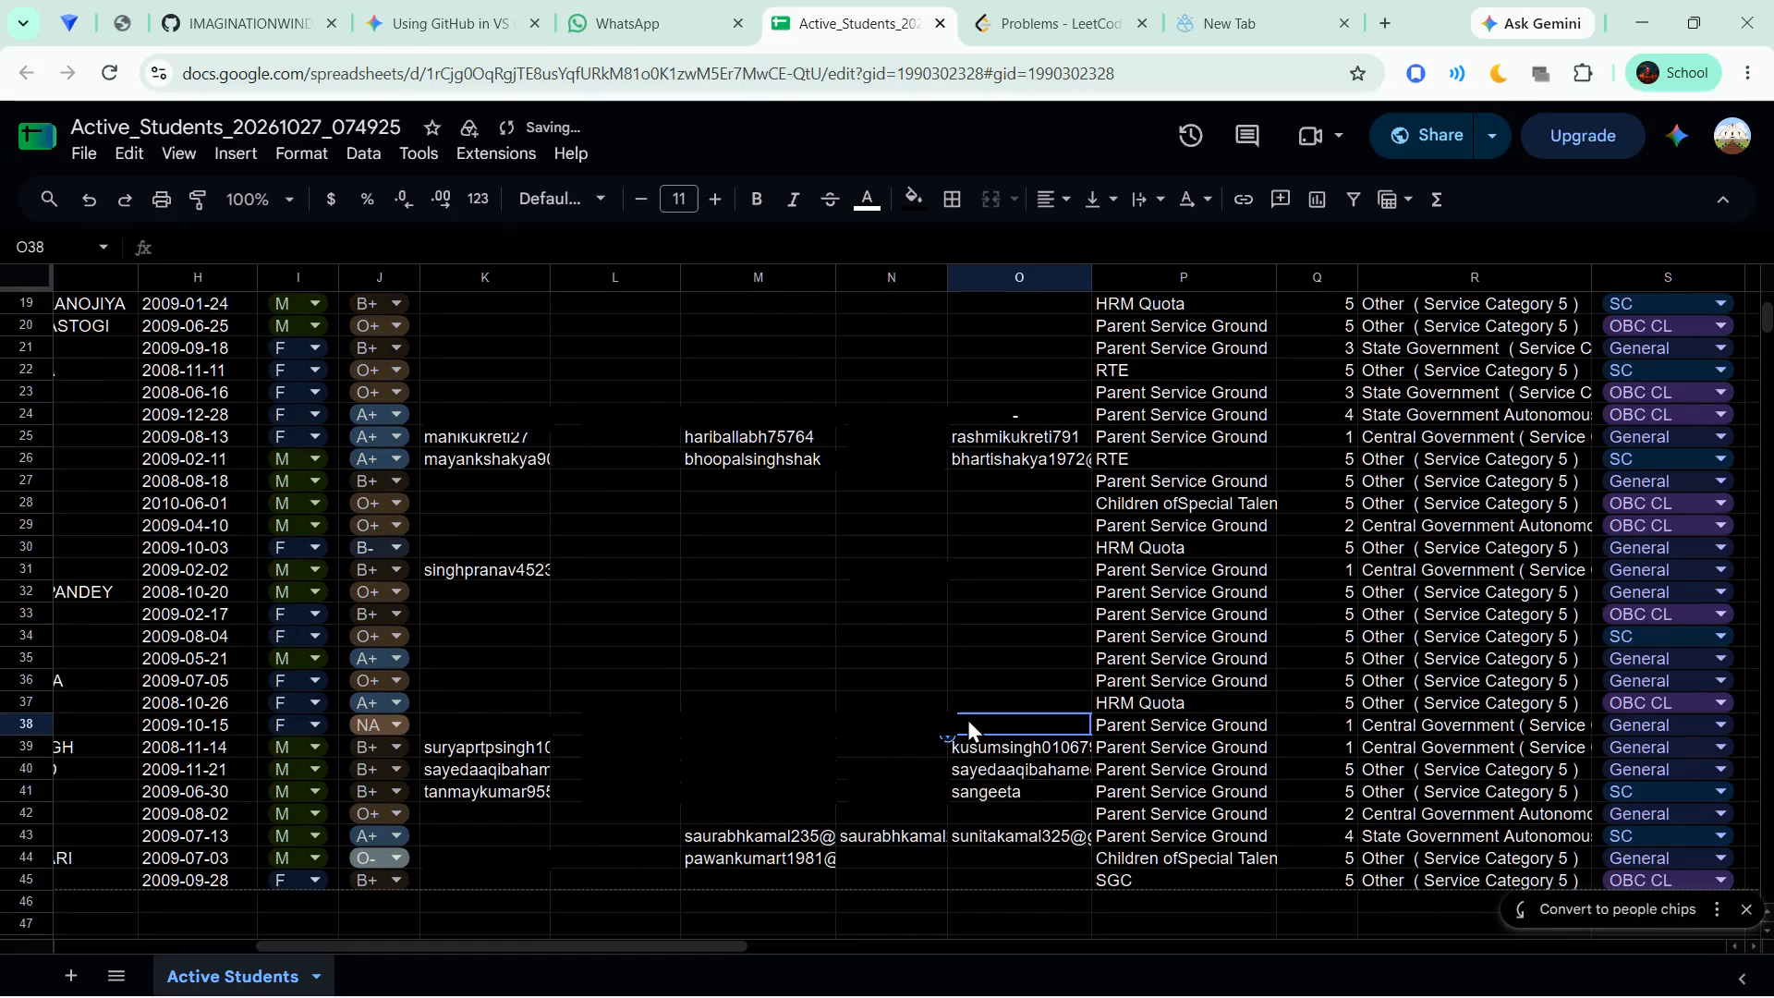
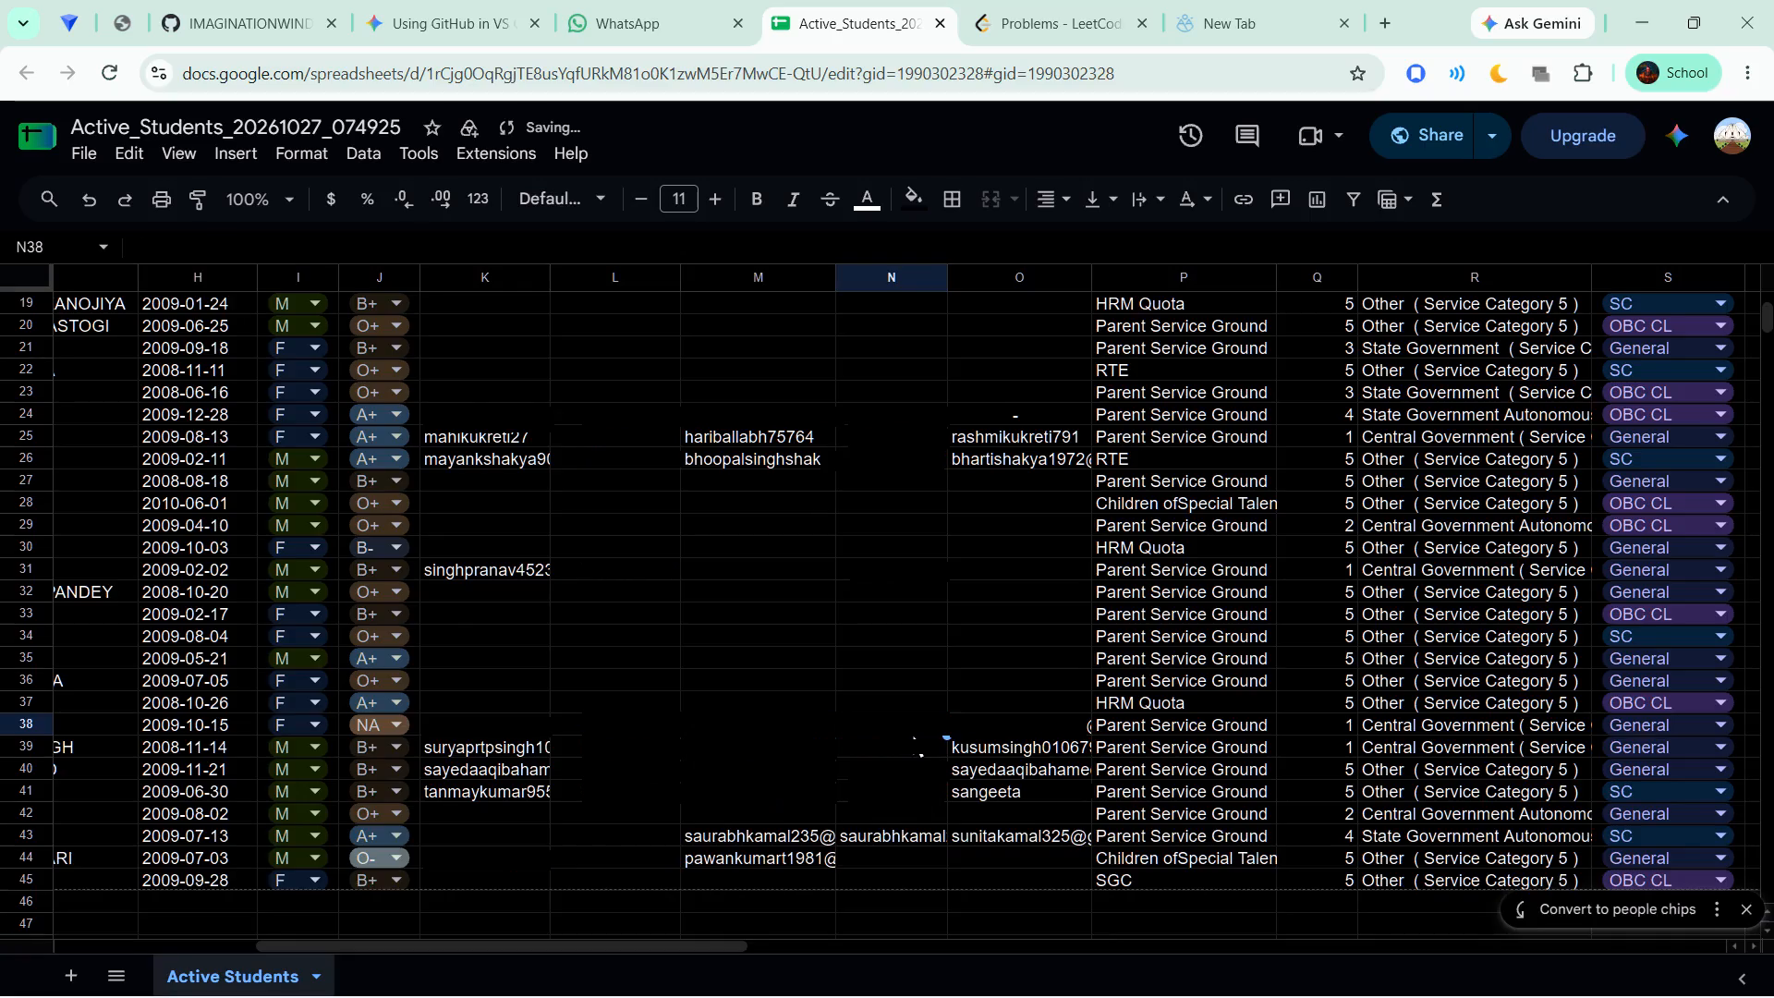
Look through the contact detail and admission columns of the student records, from the header row downward.
scroll(912, 733, "up", 5)
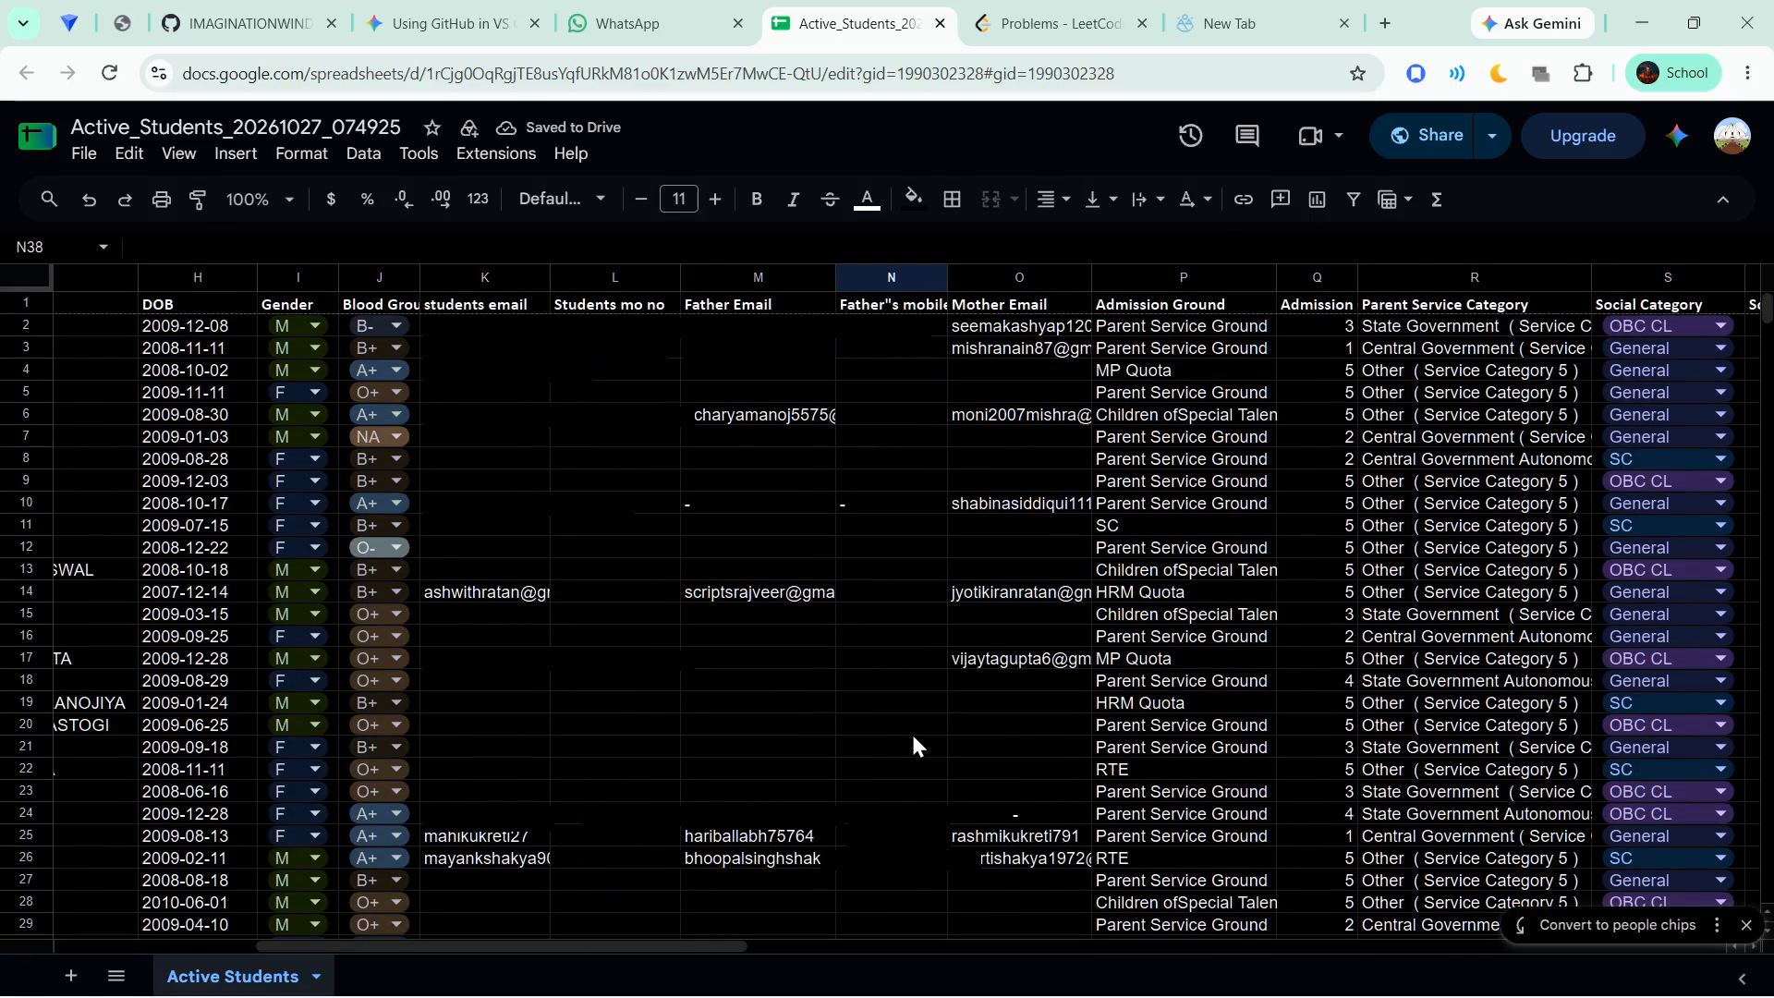
scroll(912, 733, "up", 1)
scroll(912, 733, "down", 1)
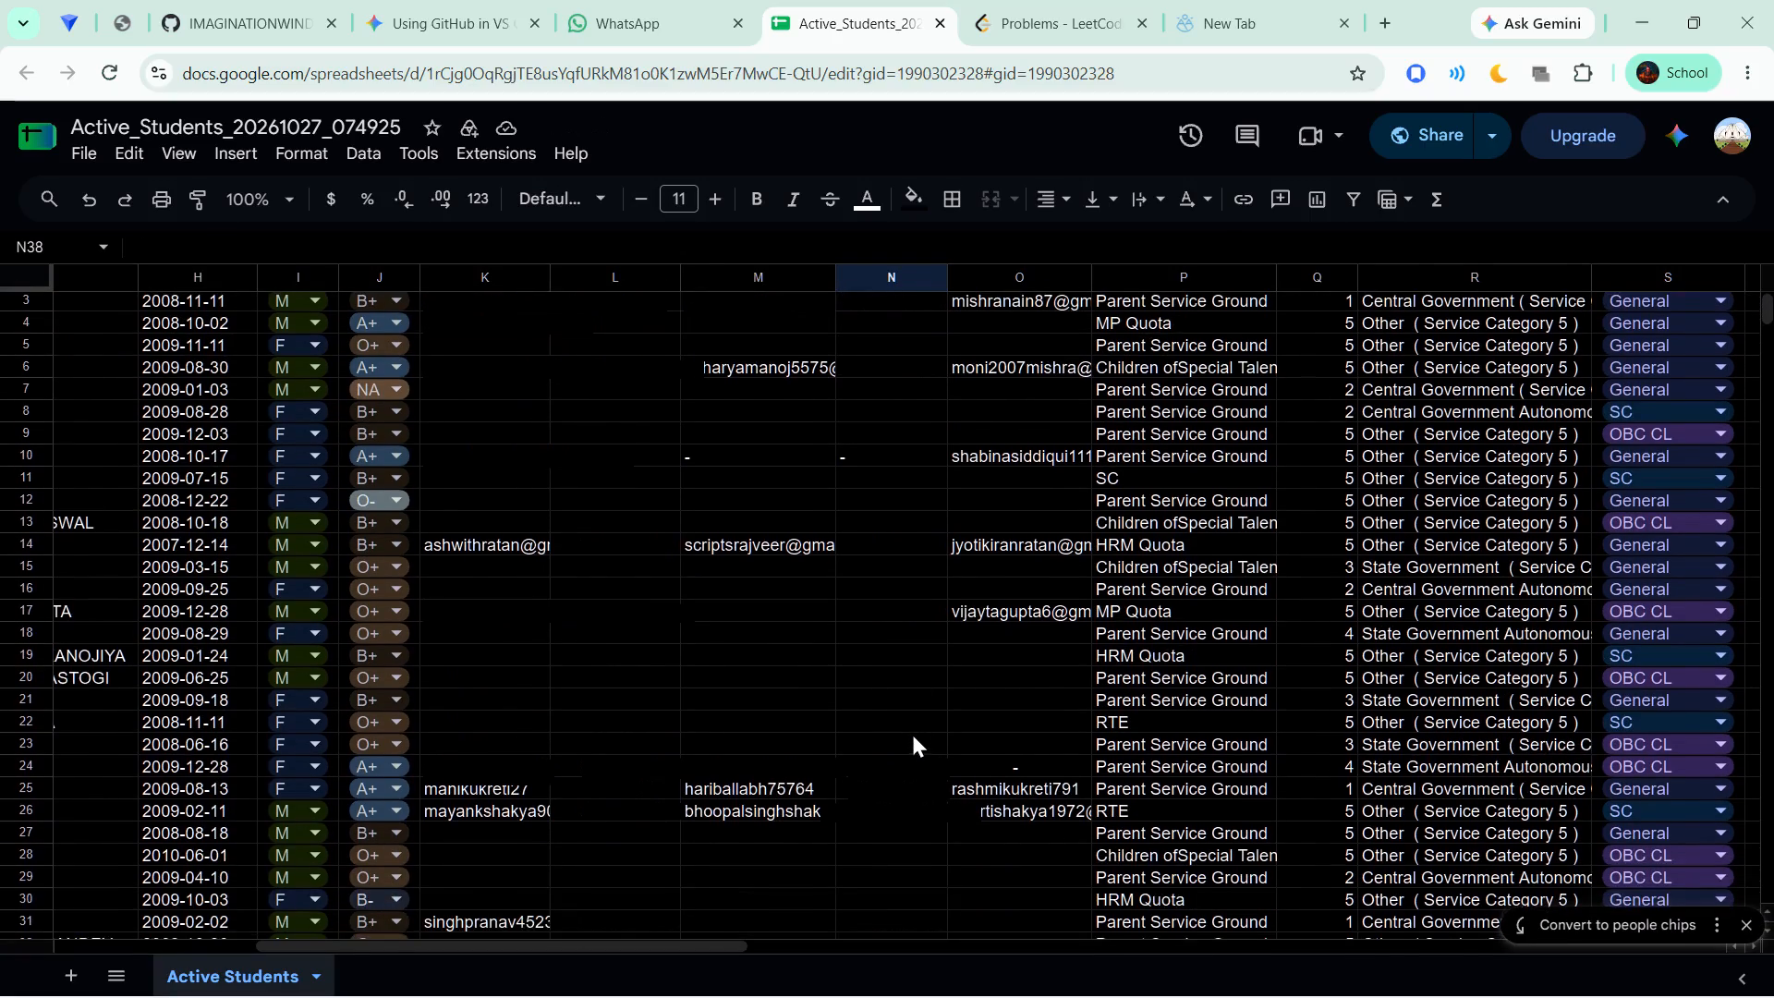
scroll(912, 733, "down", 3)
scroll(949, 800, "up", 2)
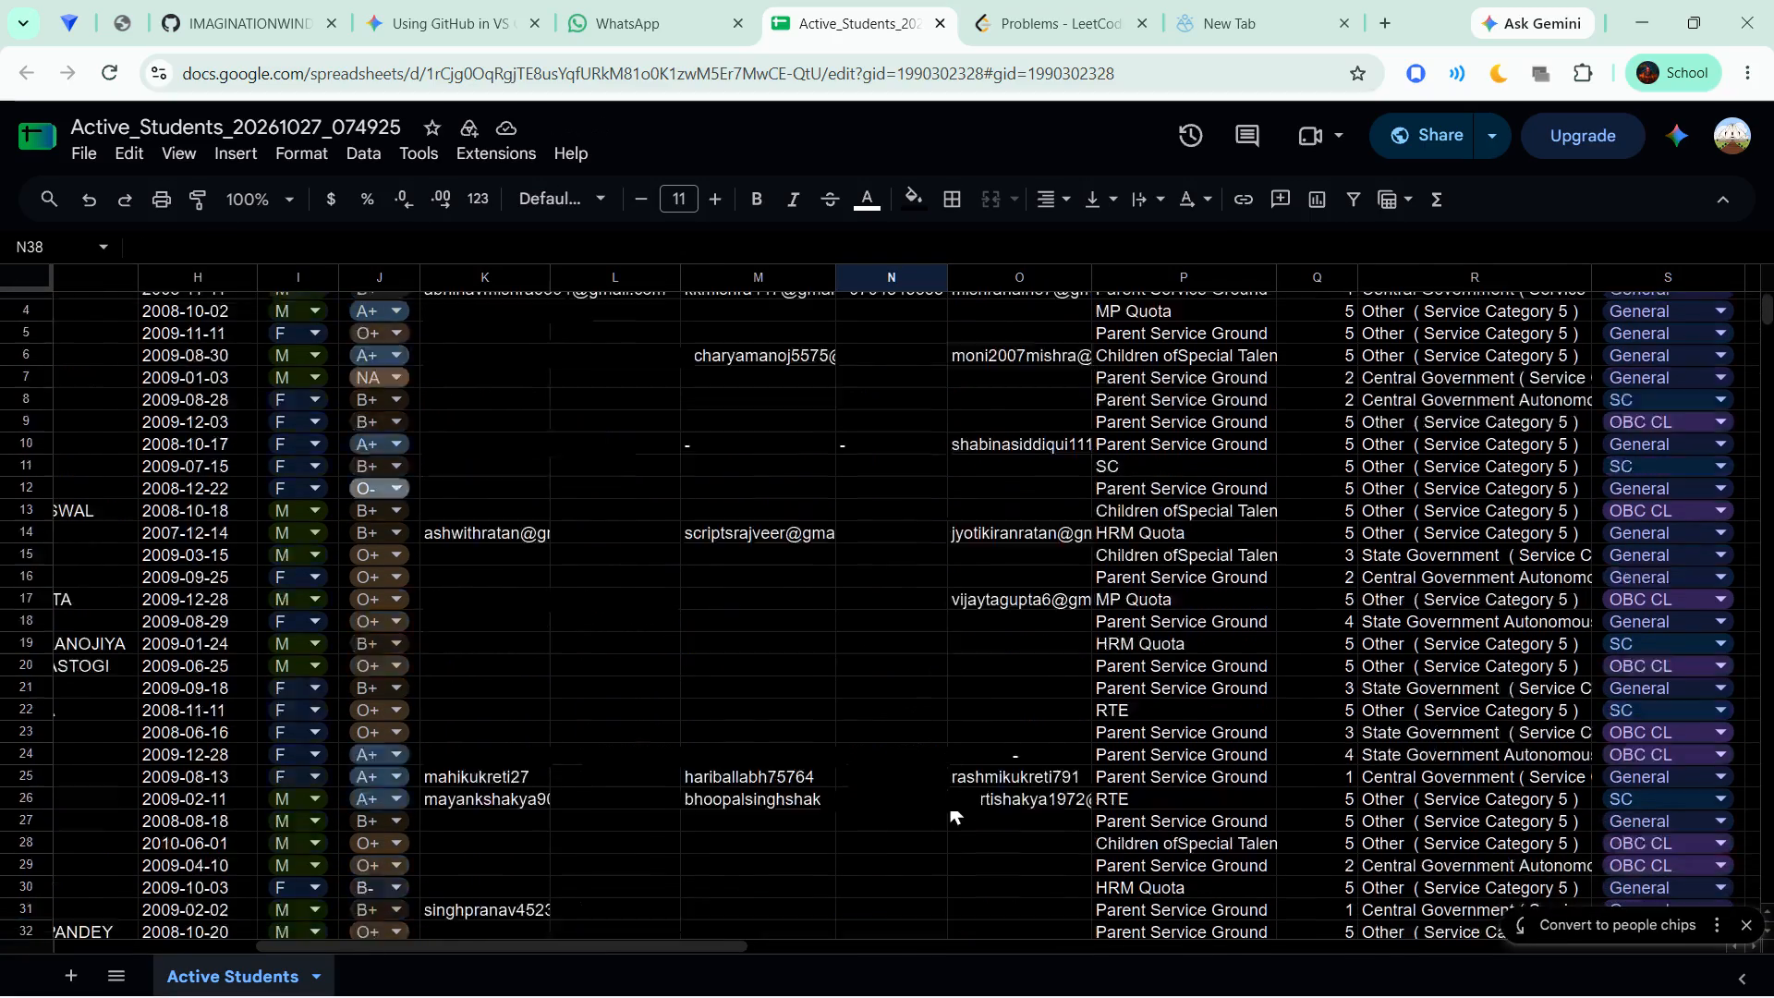
scroll(949, 800, "up", 1)
Examine the student records across the sheet, from the name columns through contact details to the admission and social category columns.
scroll(949, 800, "right", 2)
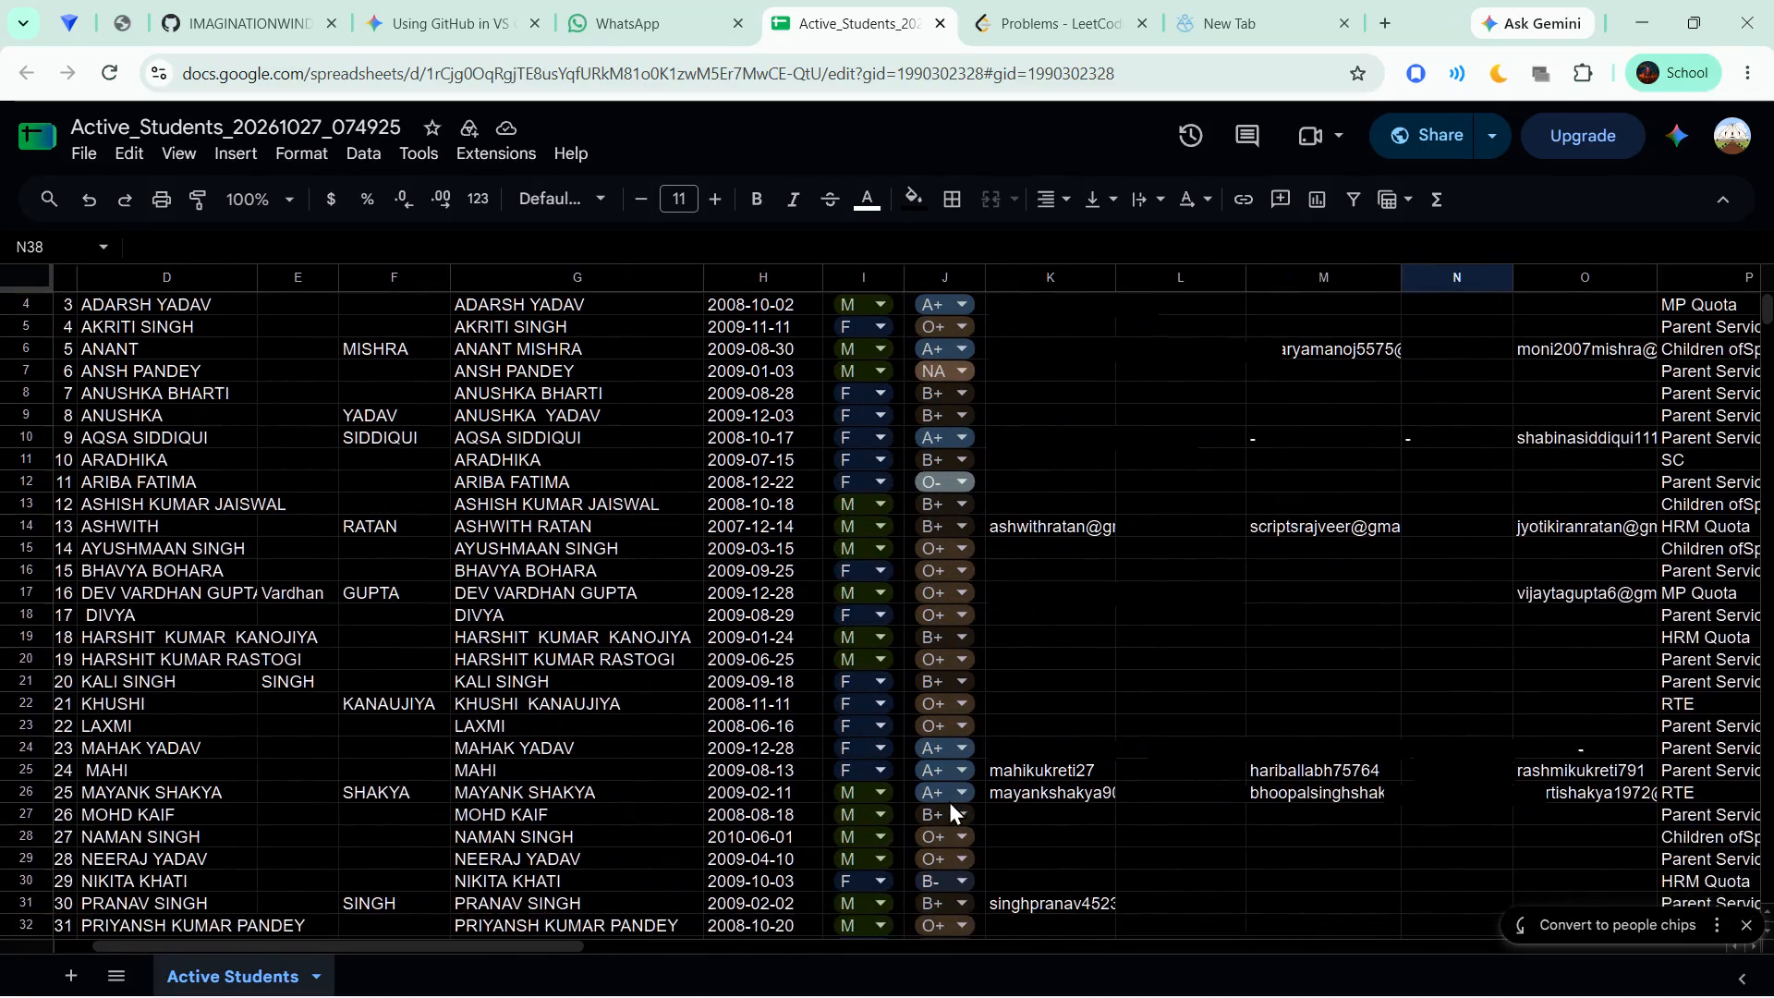
scroll(949, 800, "right", 2)
scroll(949, 800, "left", 1)
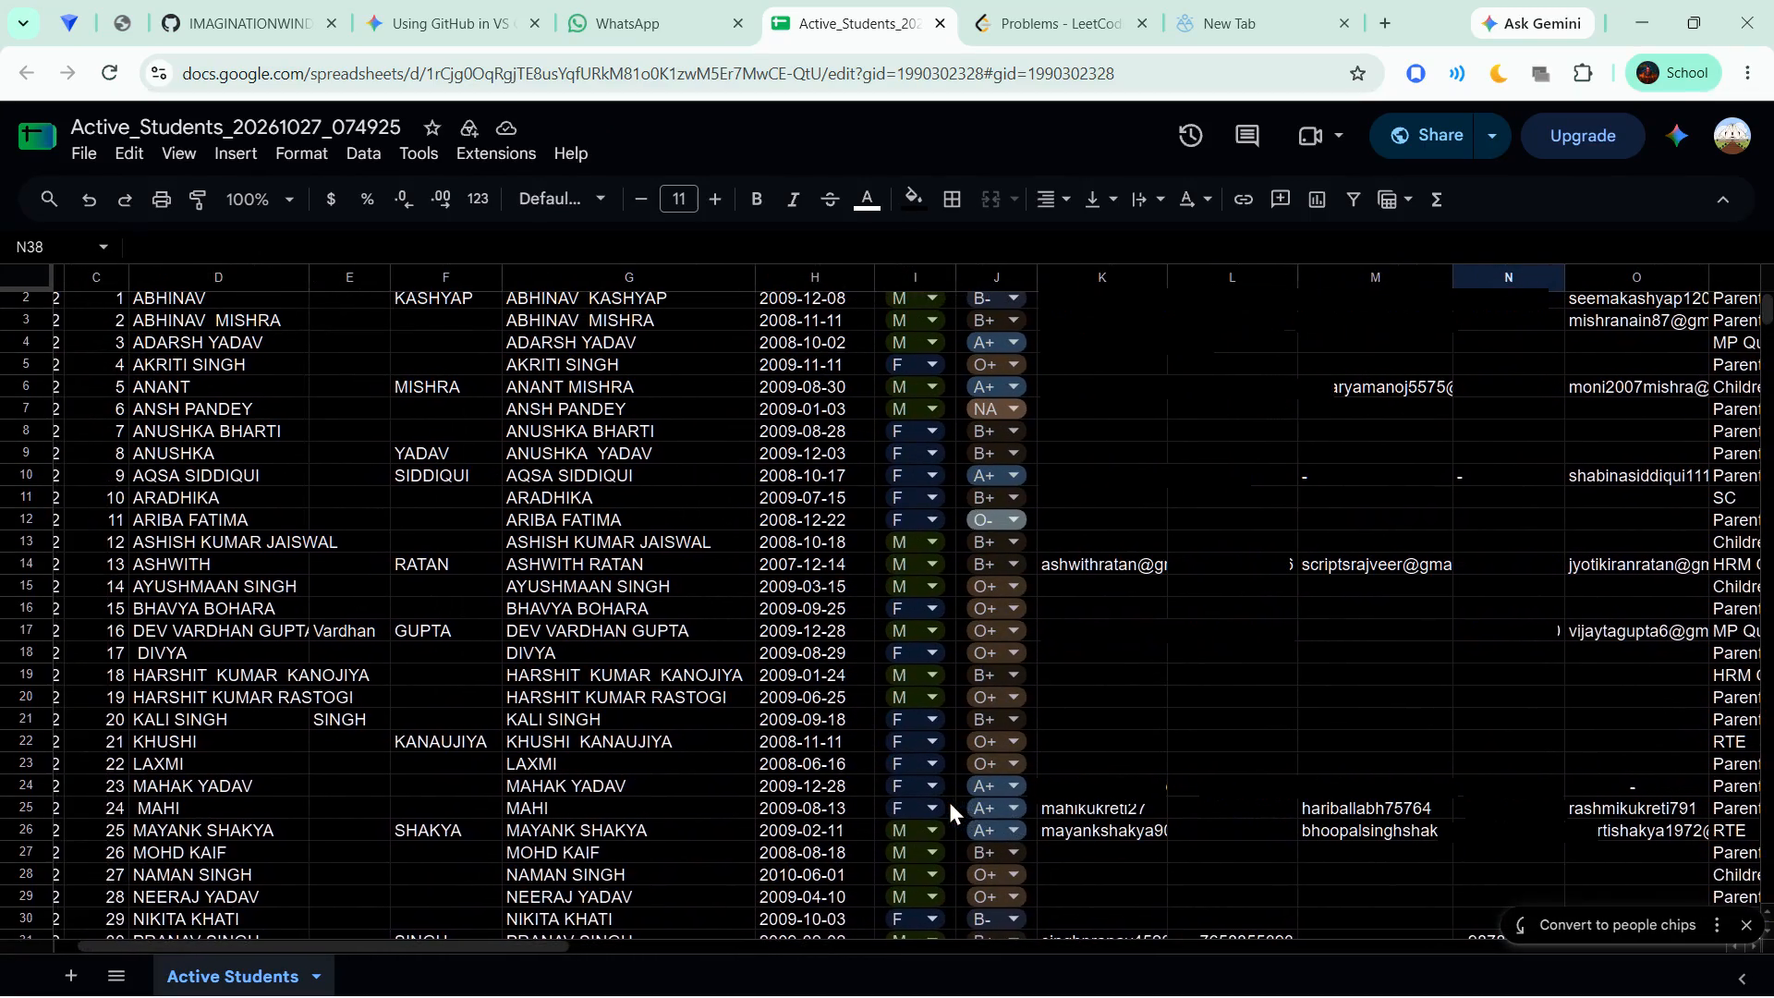
scroll(949, 800, "left", 2)
scroll(949, 800, "right", 1)
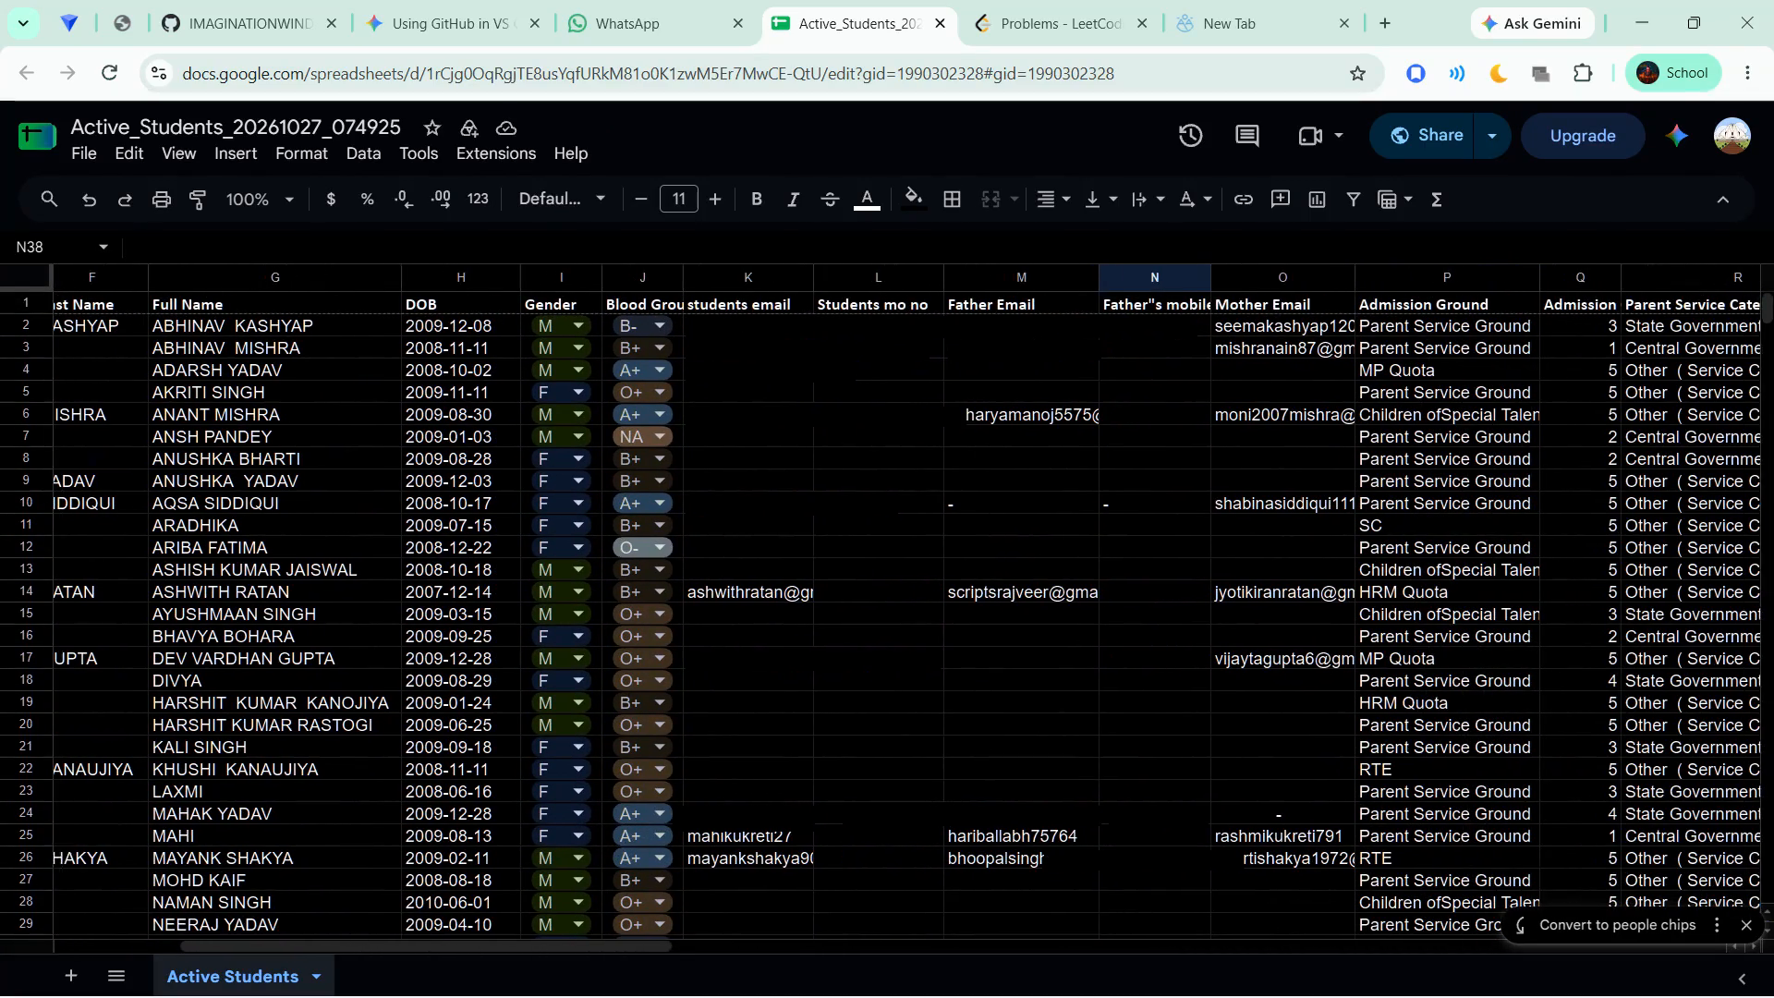
scroll(949, 800, "right", 7)
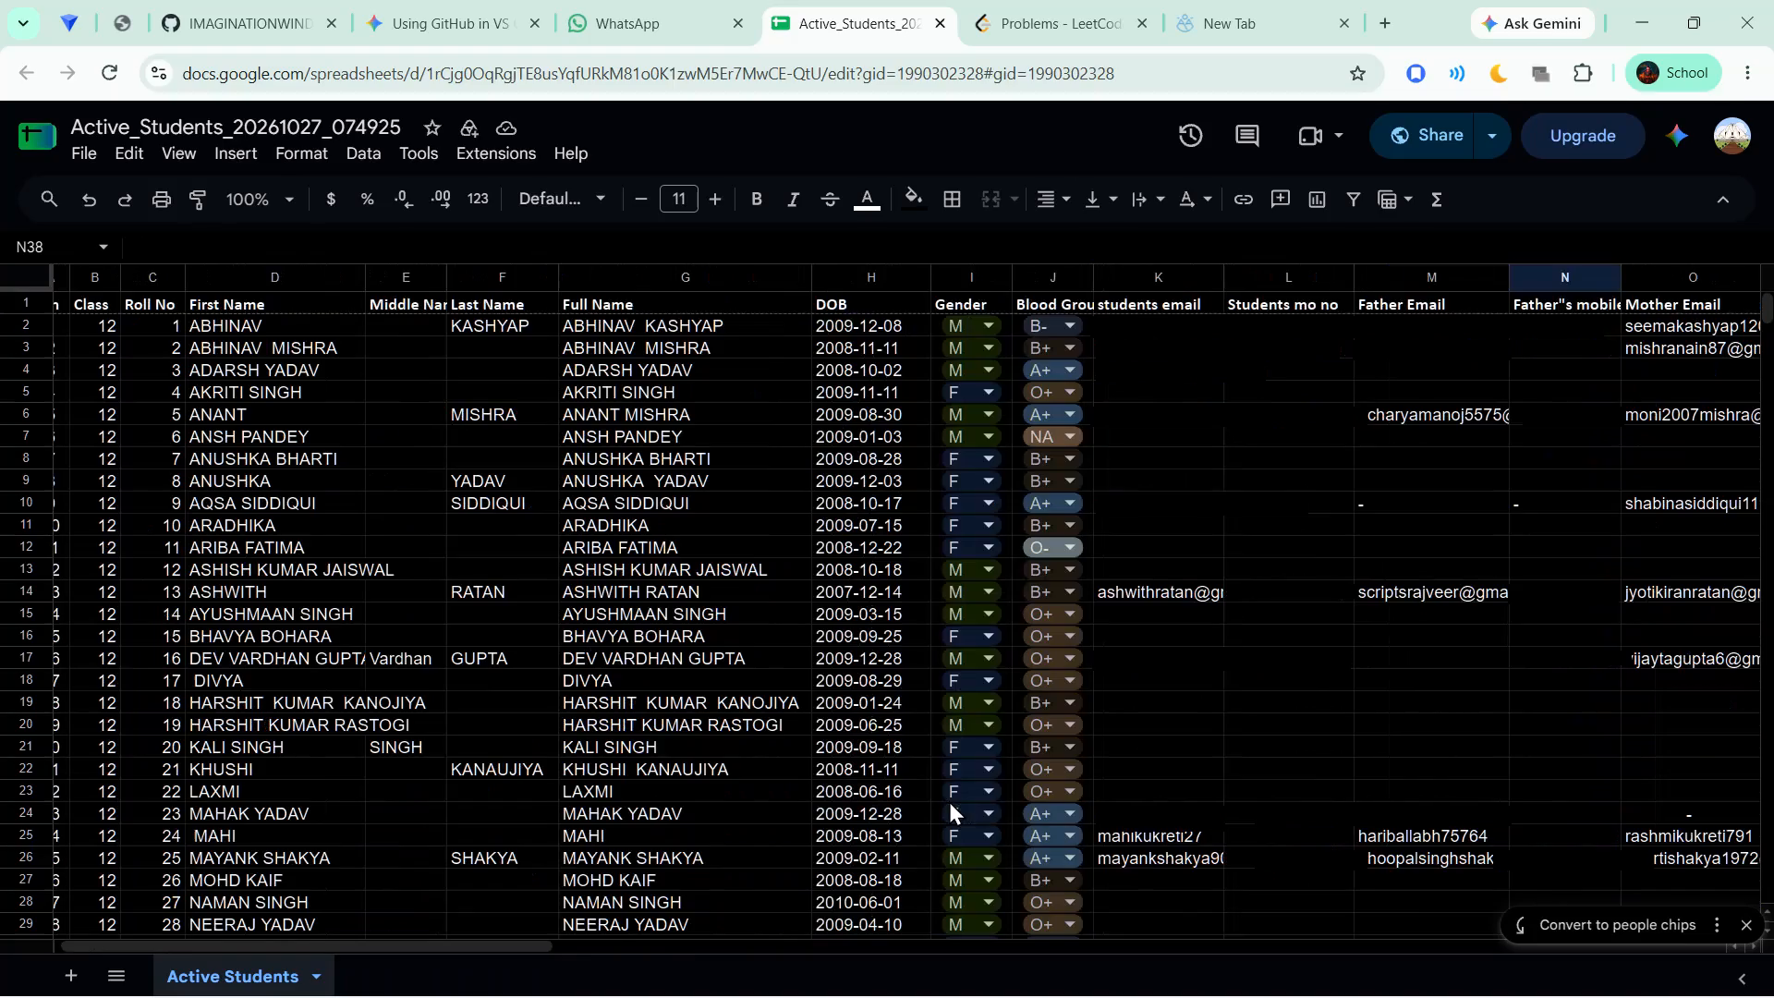
scroll(949, 800, "left", 6)
scroll(949, 800, "right", 2)
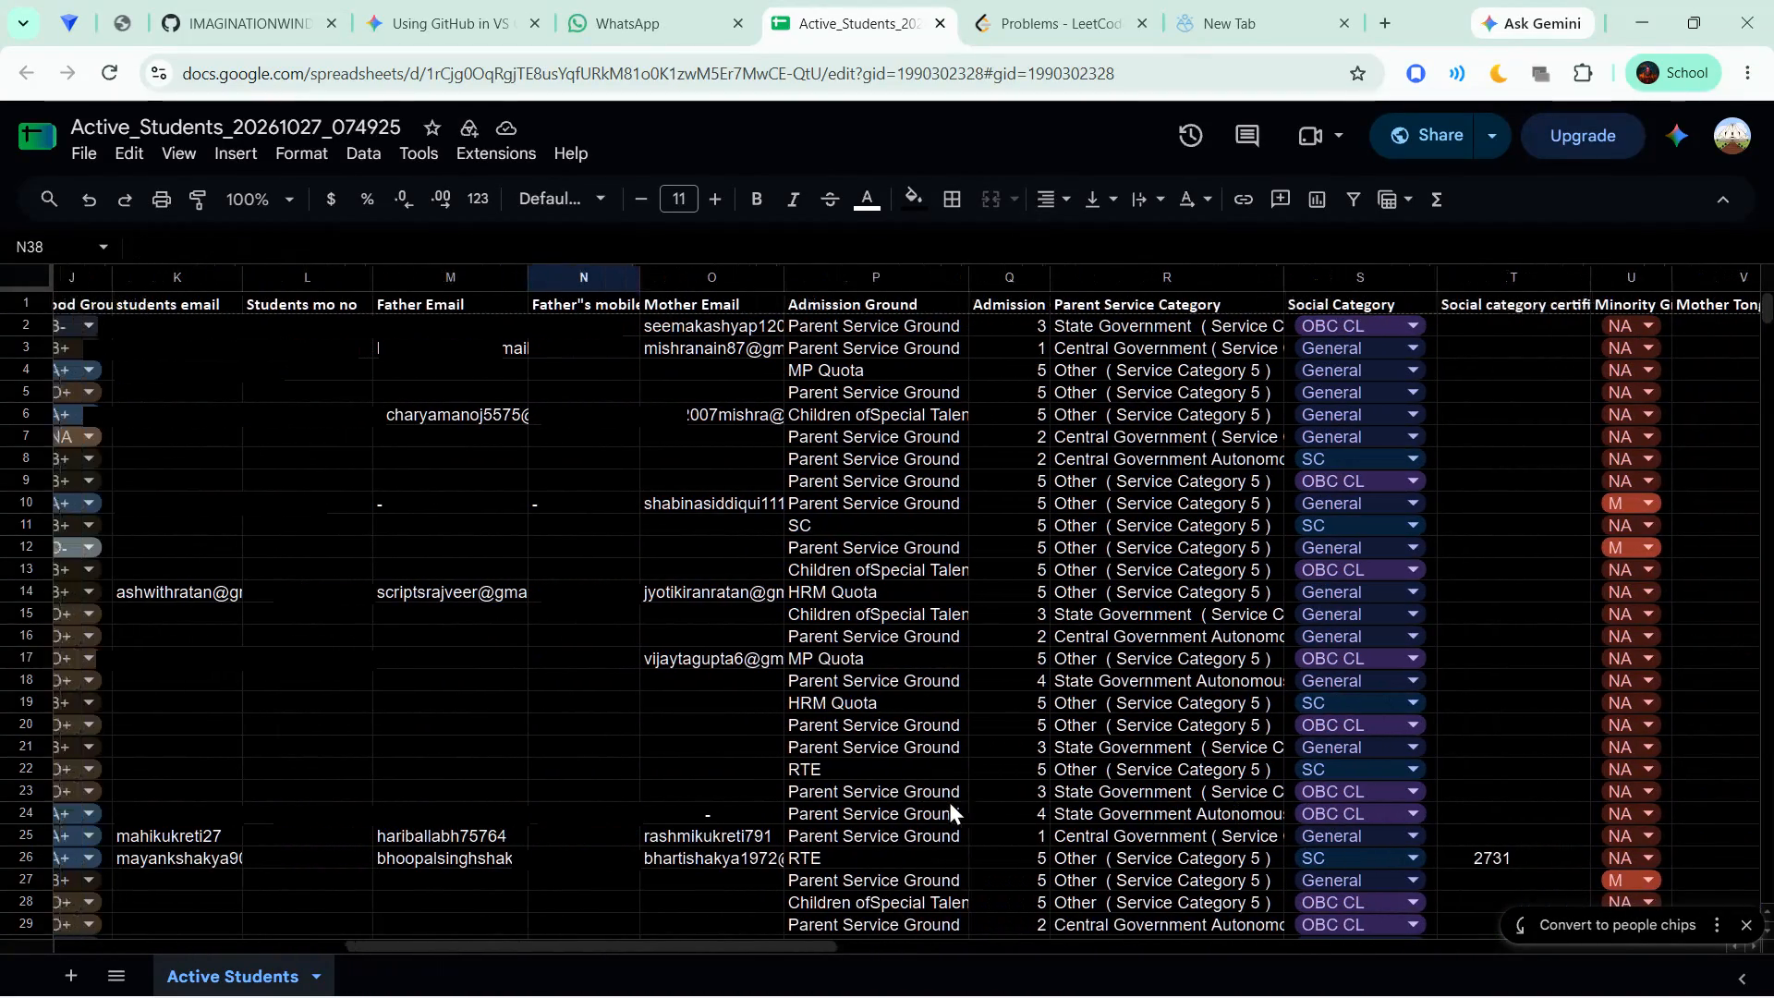
Read the full Admission Ground entry in cell P13 and examine the name, contact and category columns around that row.
scroll(759, 796, "down", 2)
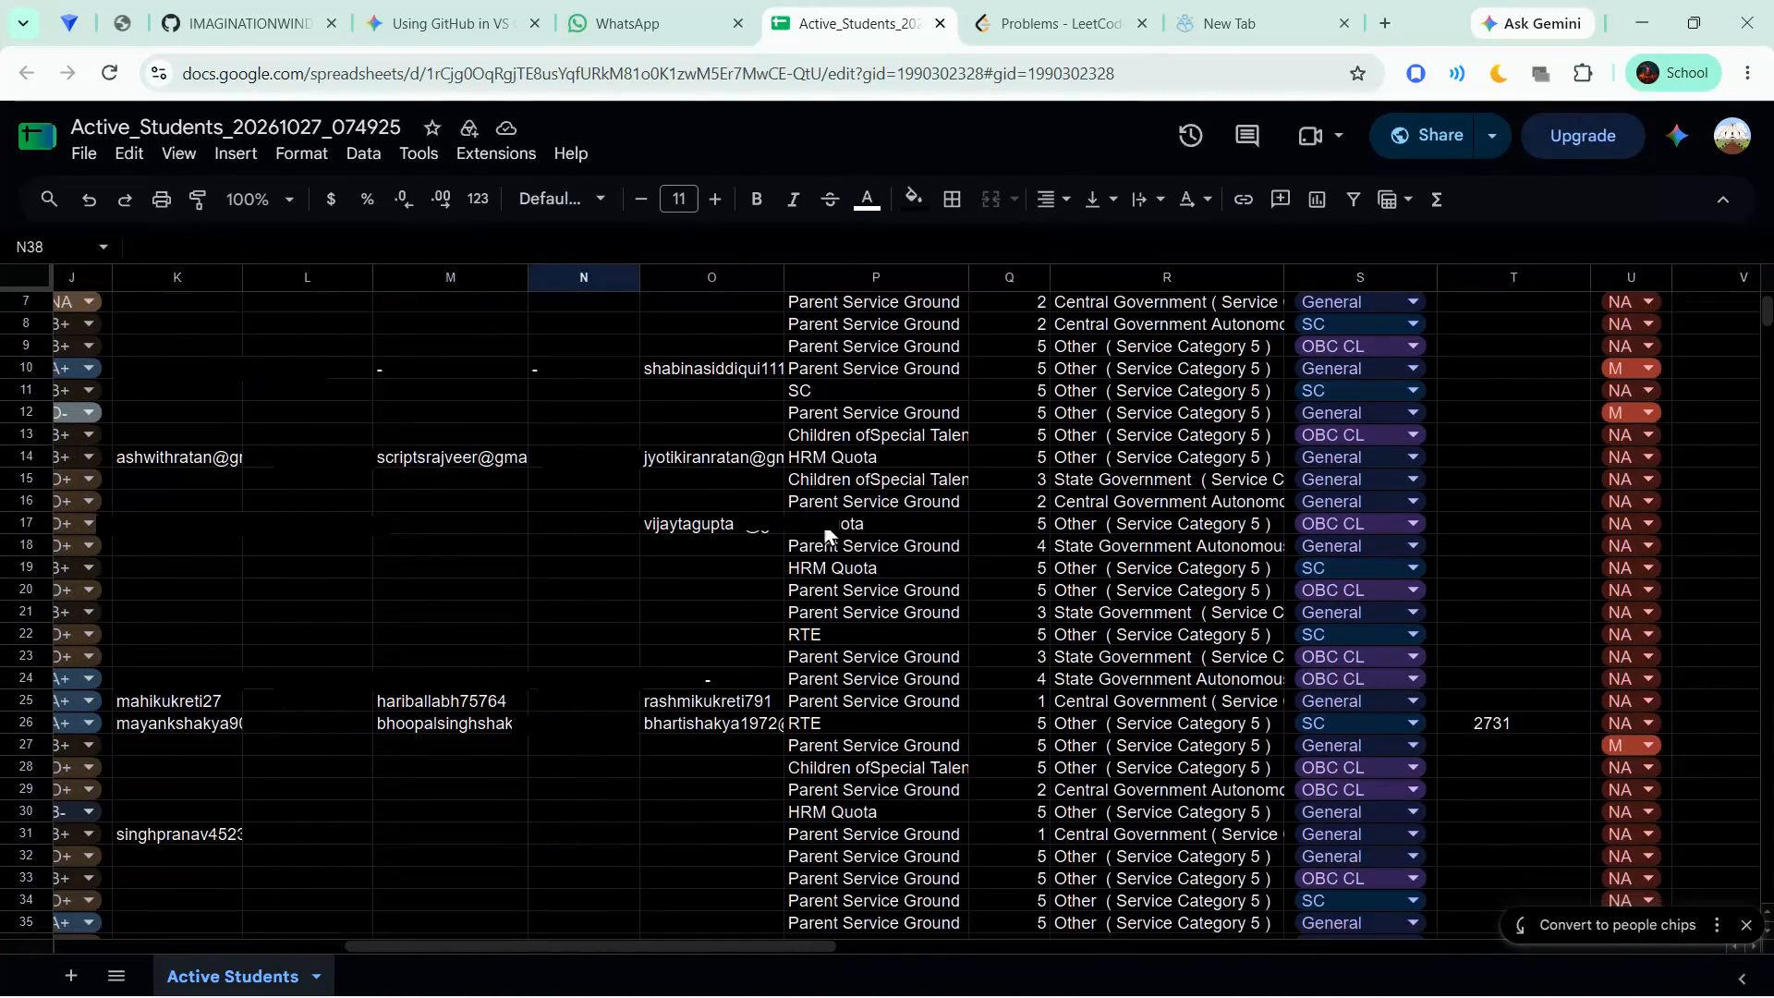
left_click(820, 433)
left_click(820, 433)
double_click(820, 433)
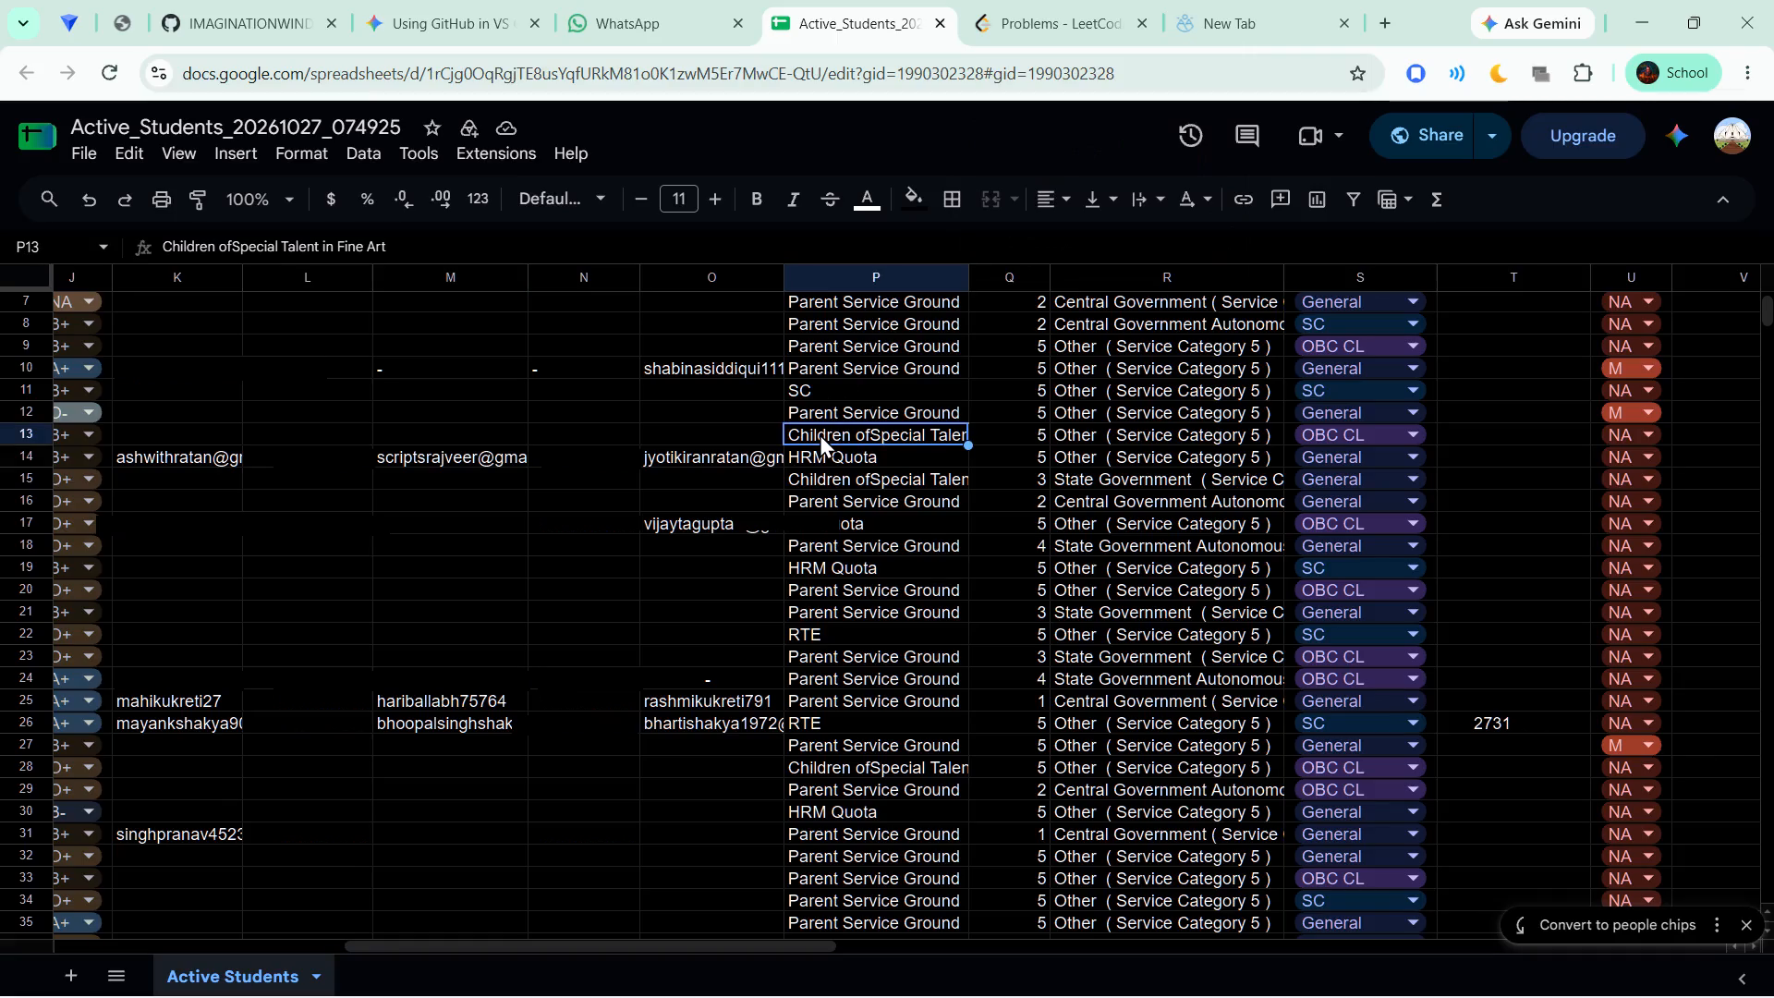
left_click(753, 433)
scroll(753, 433, "right", 6)
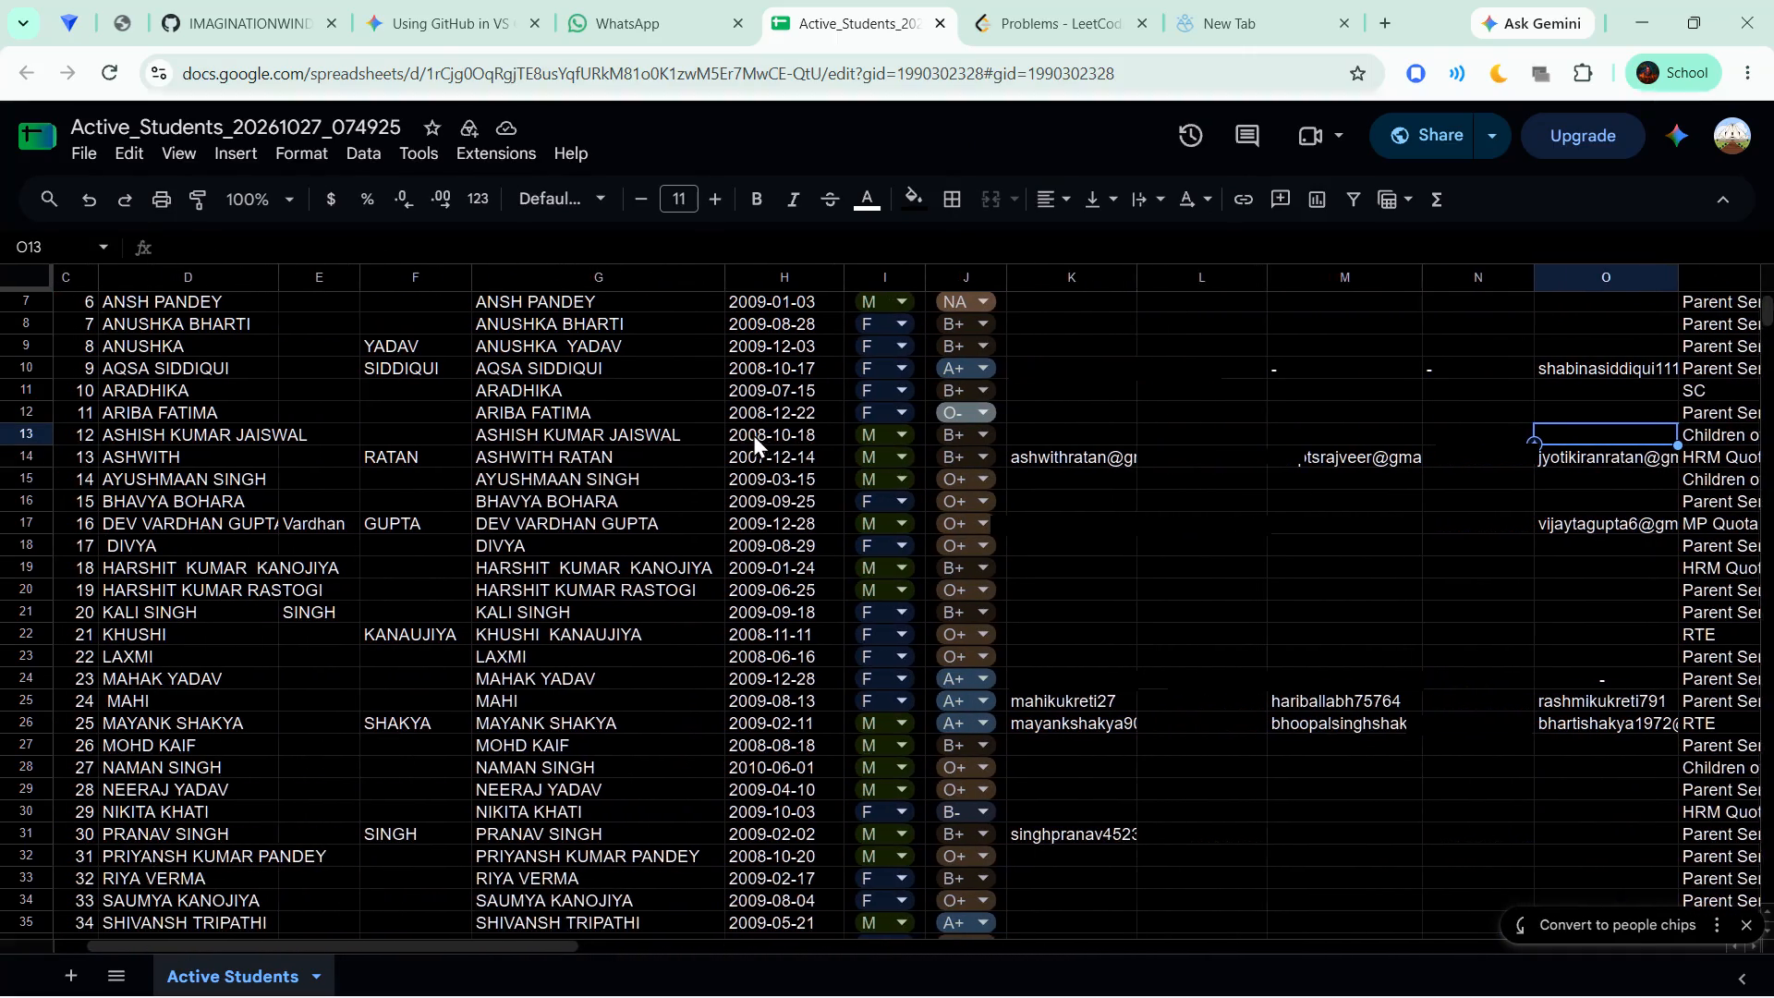
scroll(753, 433, "right", 1)
scroll(753, 433, "left", 4)
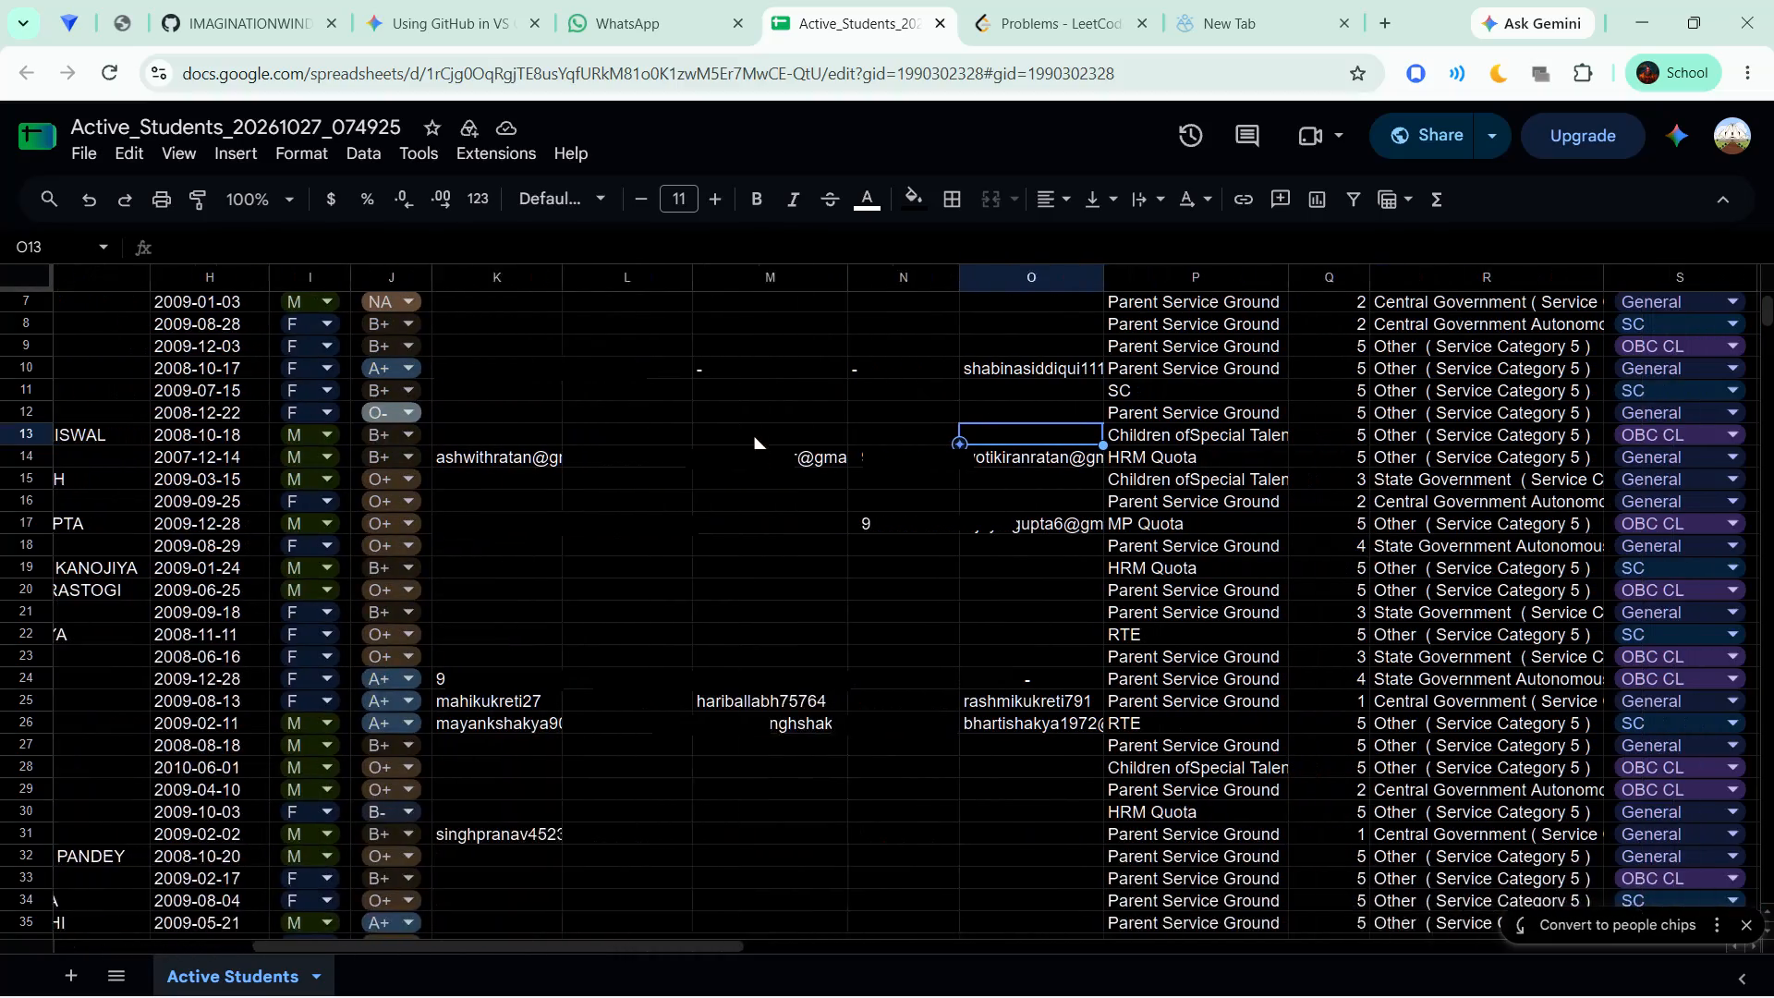
scroll(753, 433, "left", 1)
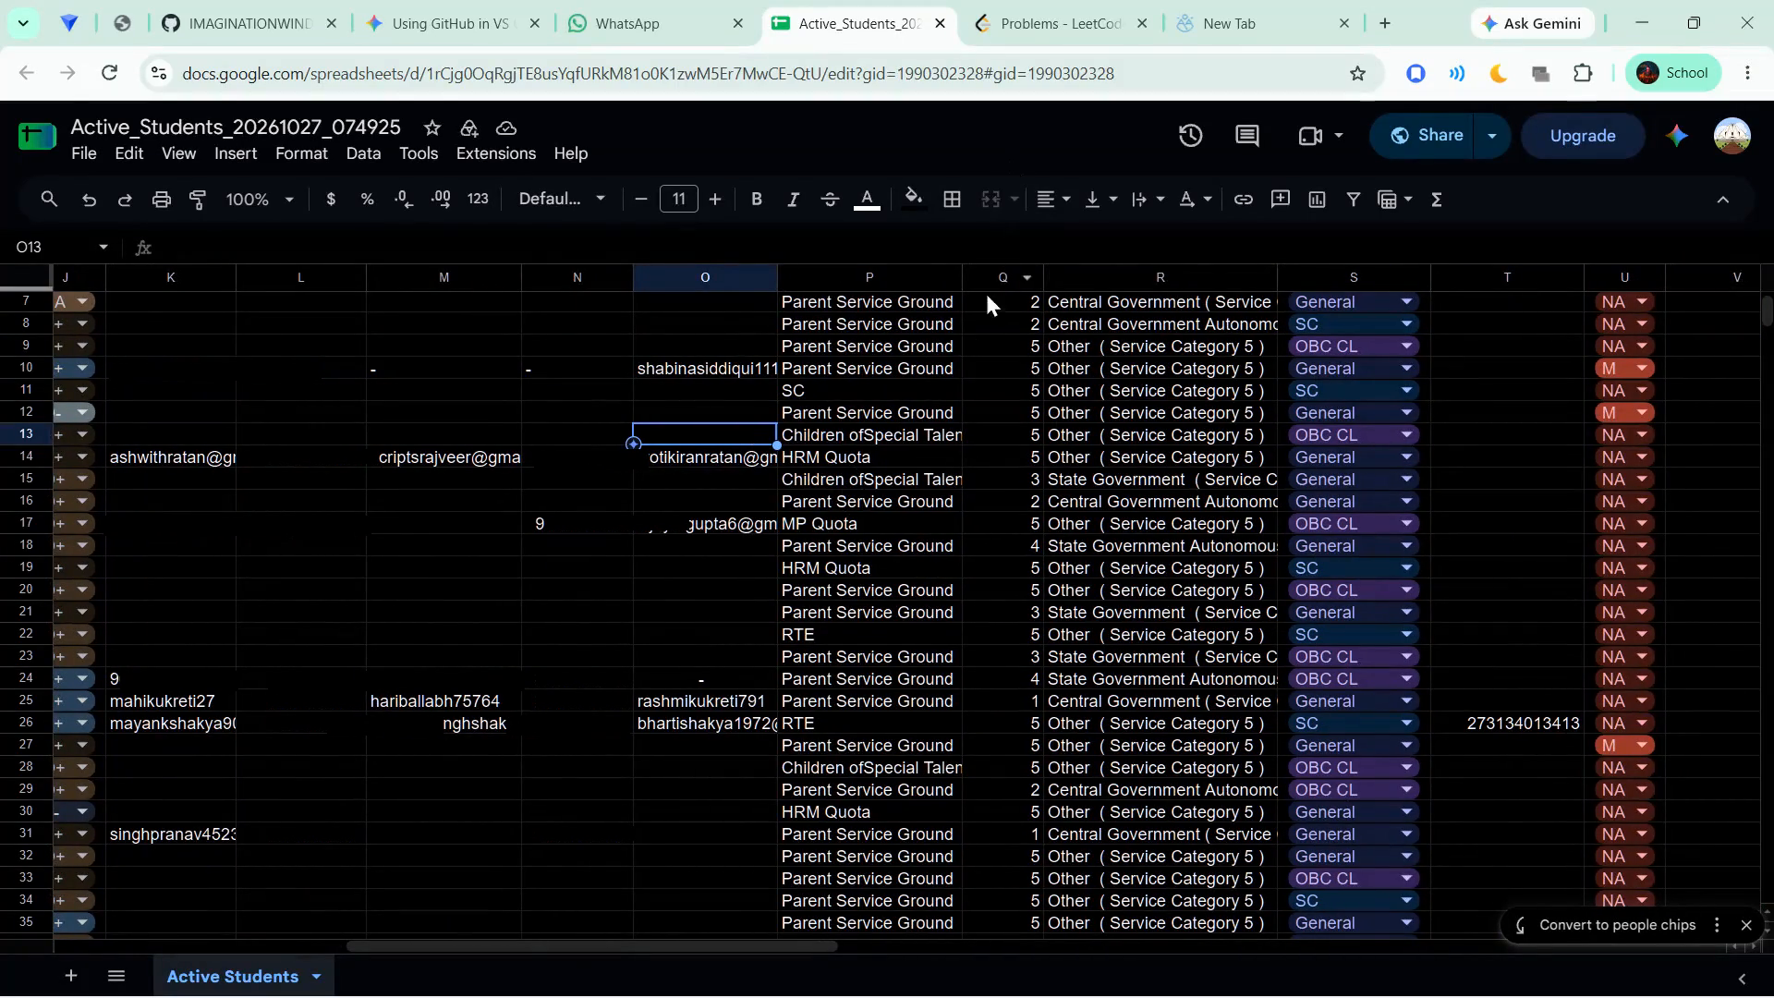
Search the web in the New Tab page for "what is mp quota in kv admission".
left_click(1231, 2)
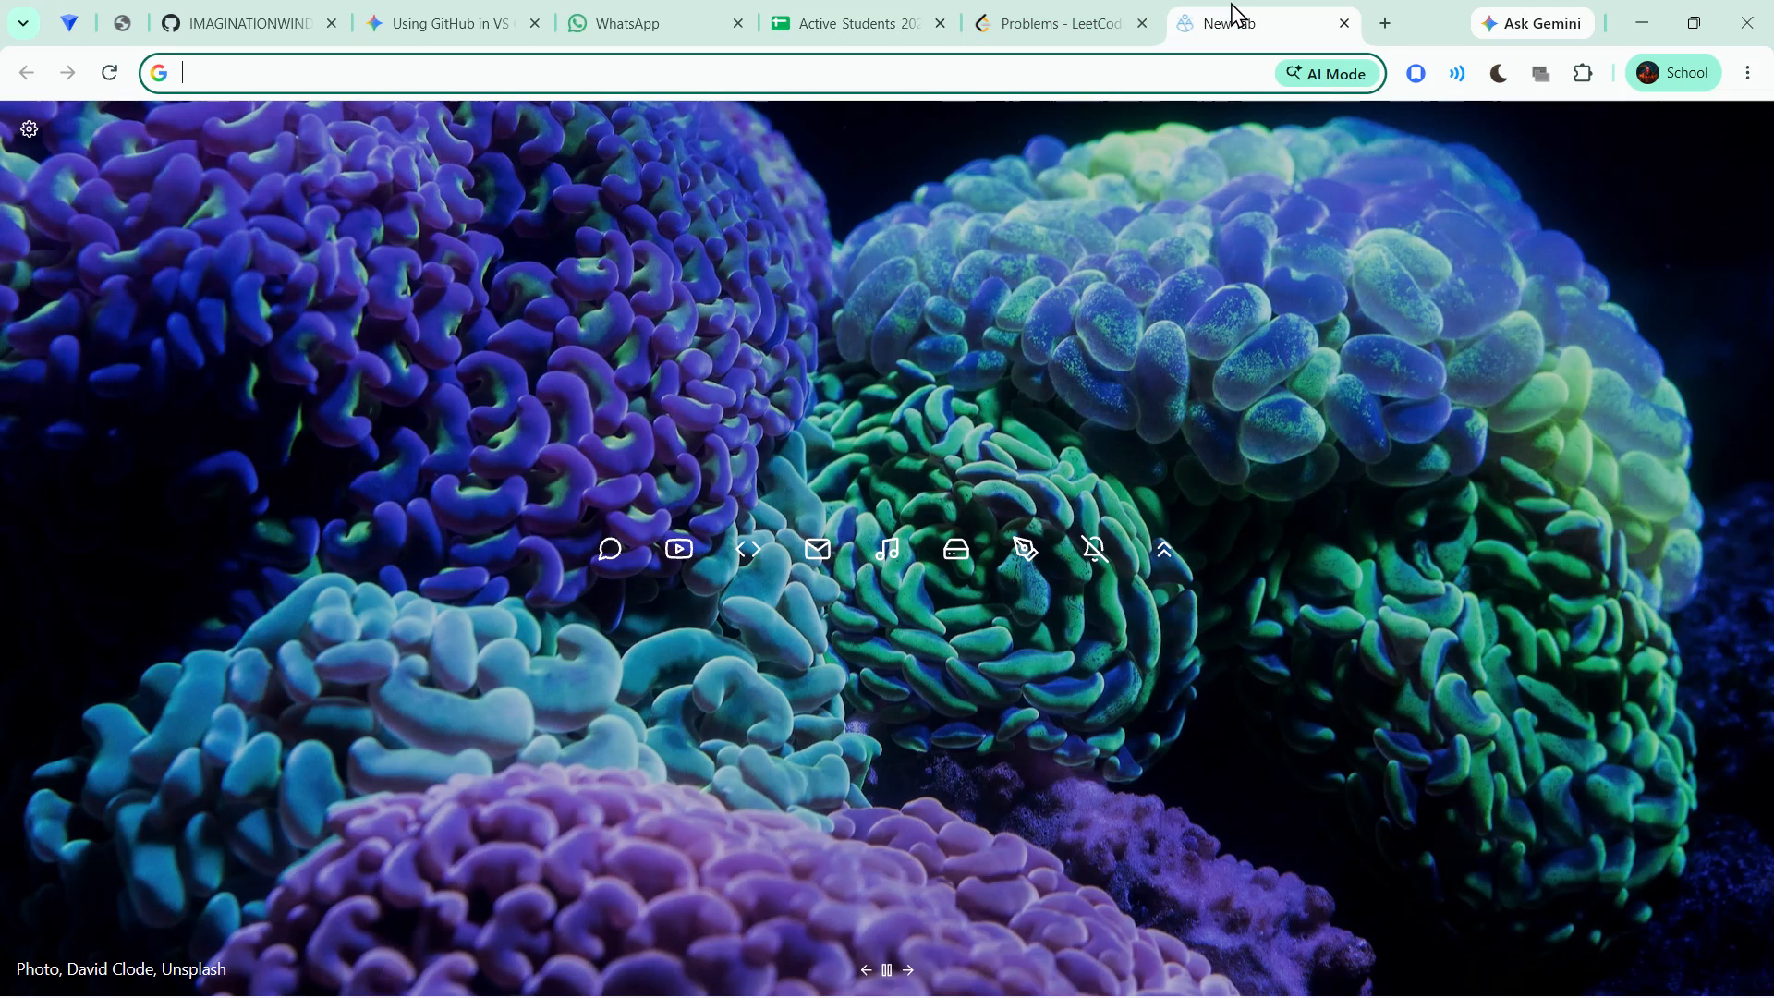
type("what is ;")
key("BackSpace")
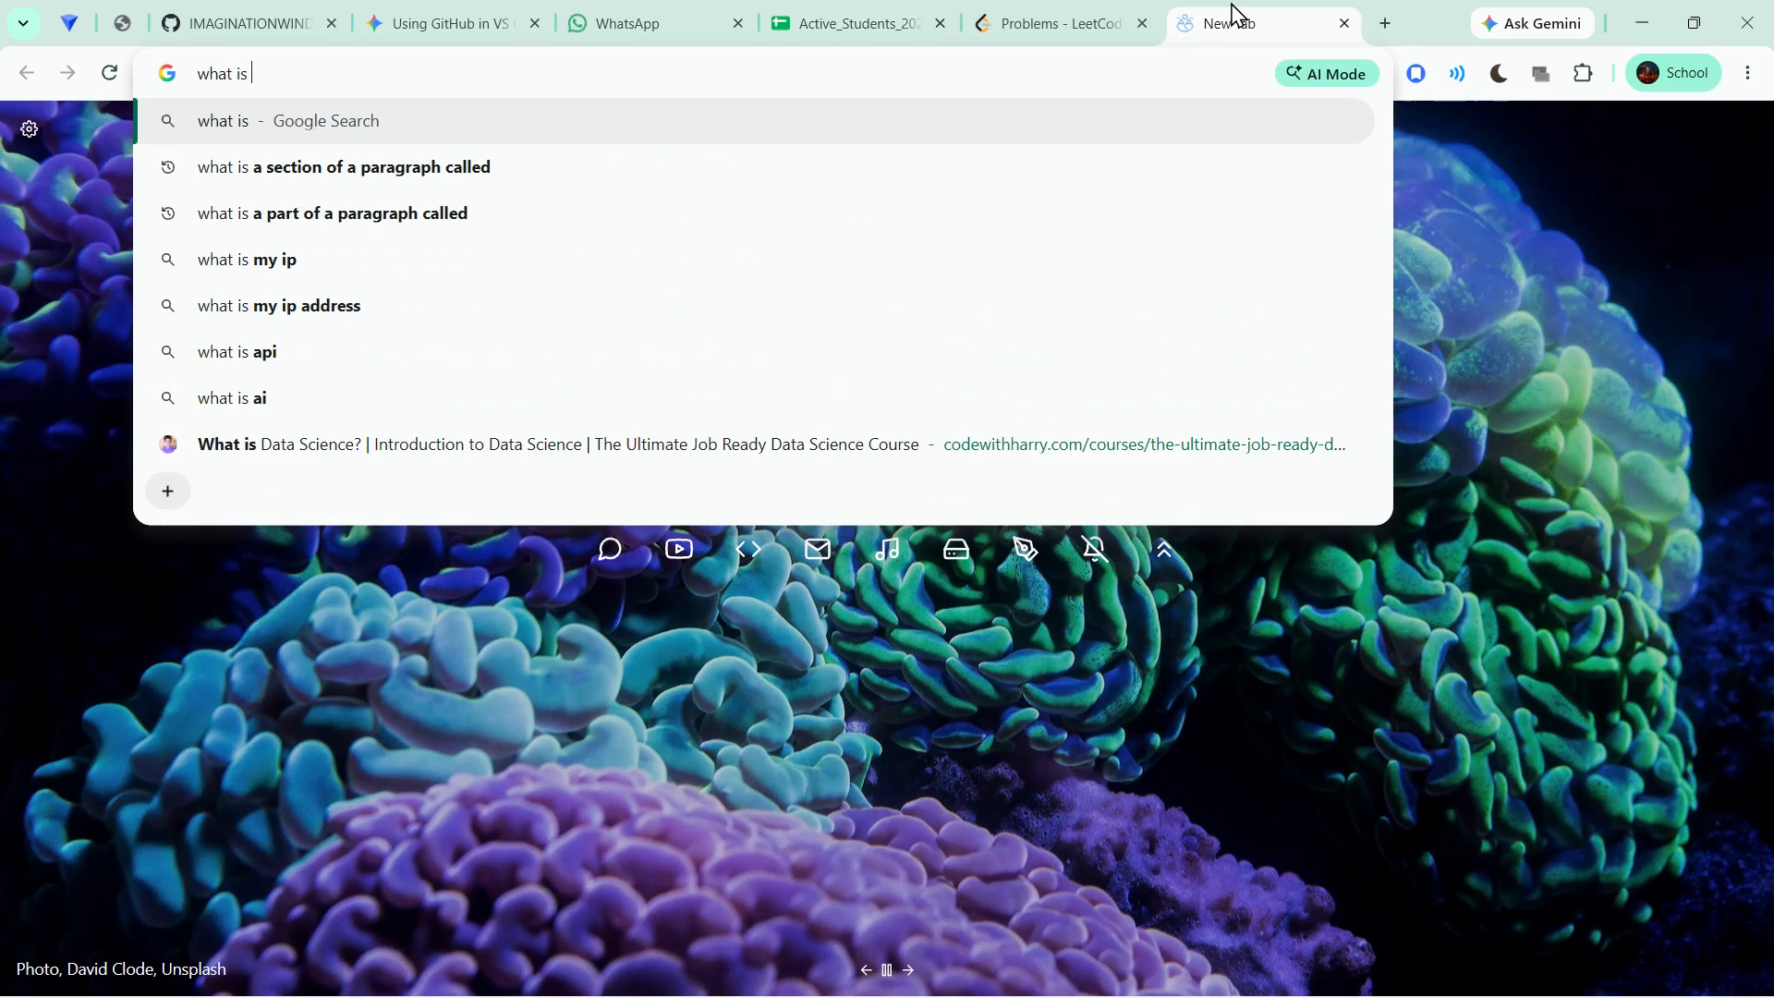
type("mp qu")
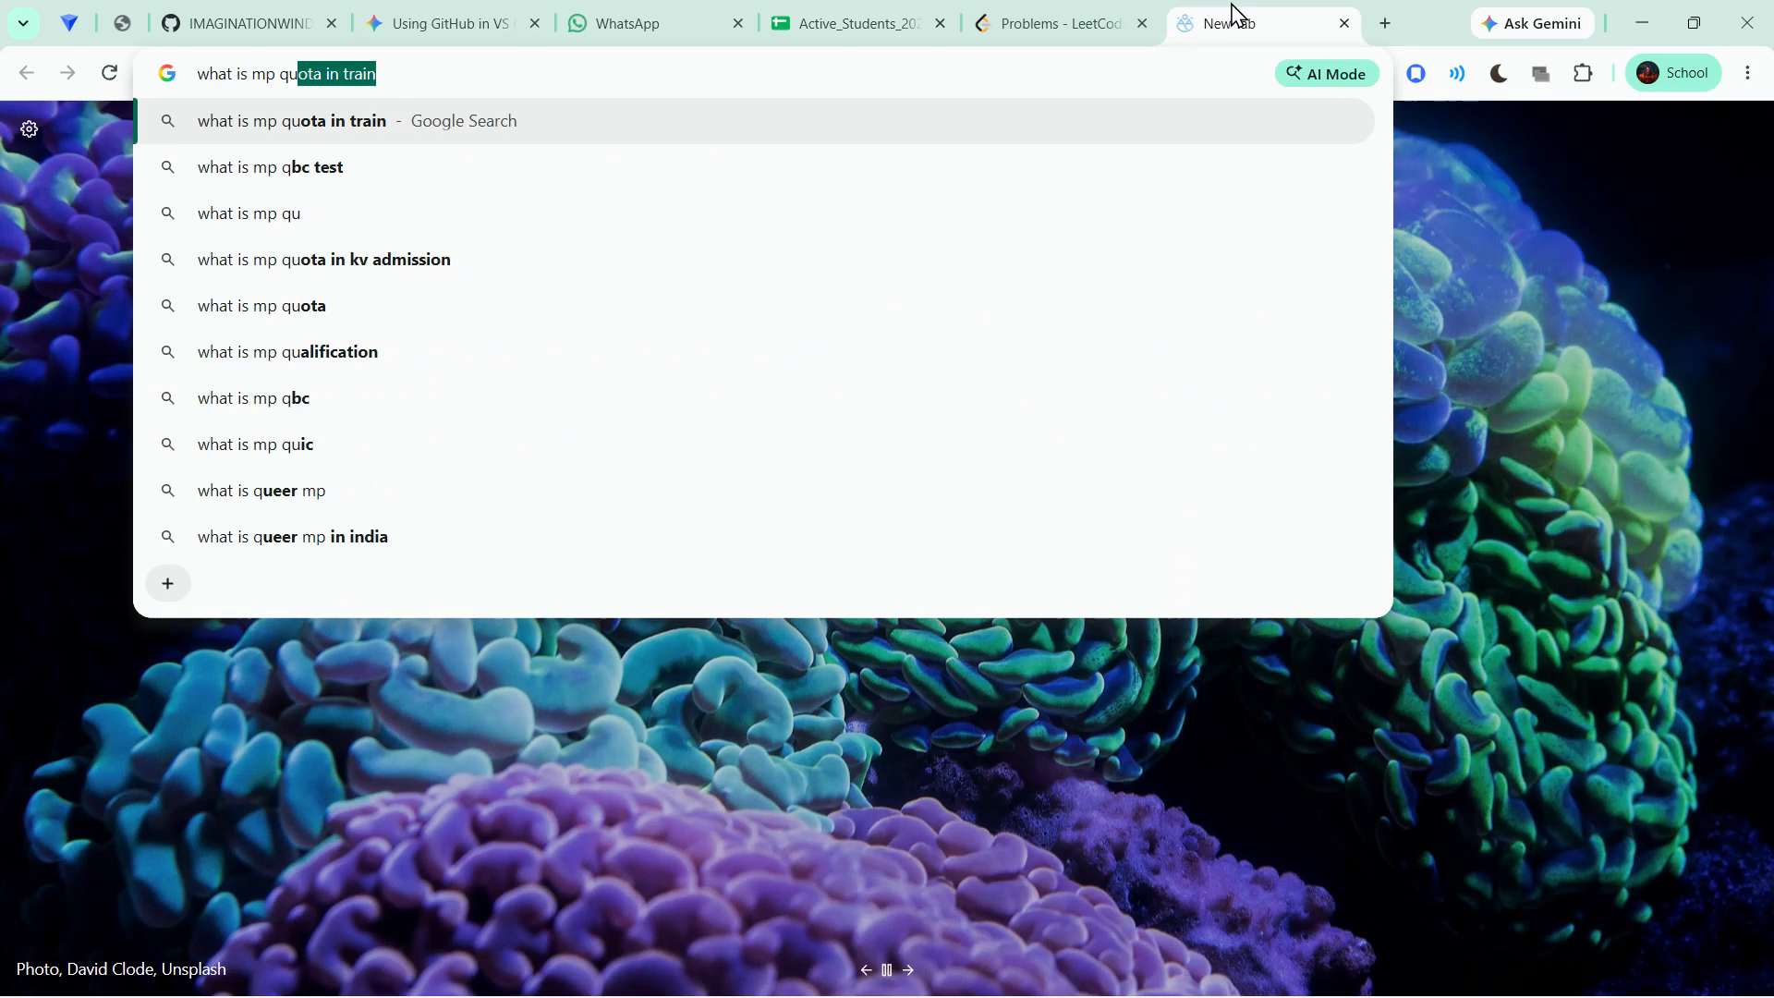
type("ota in")
key("space")
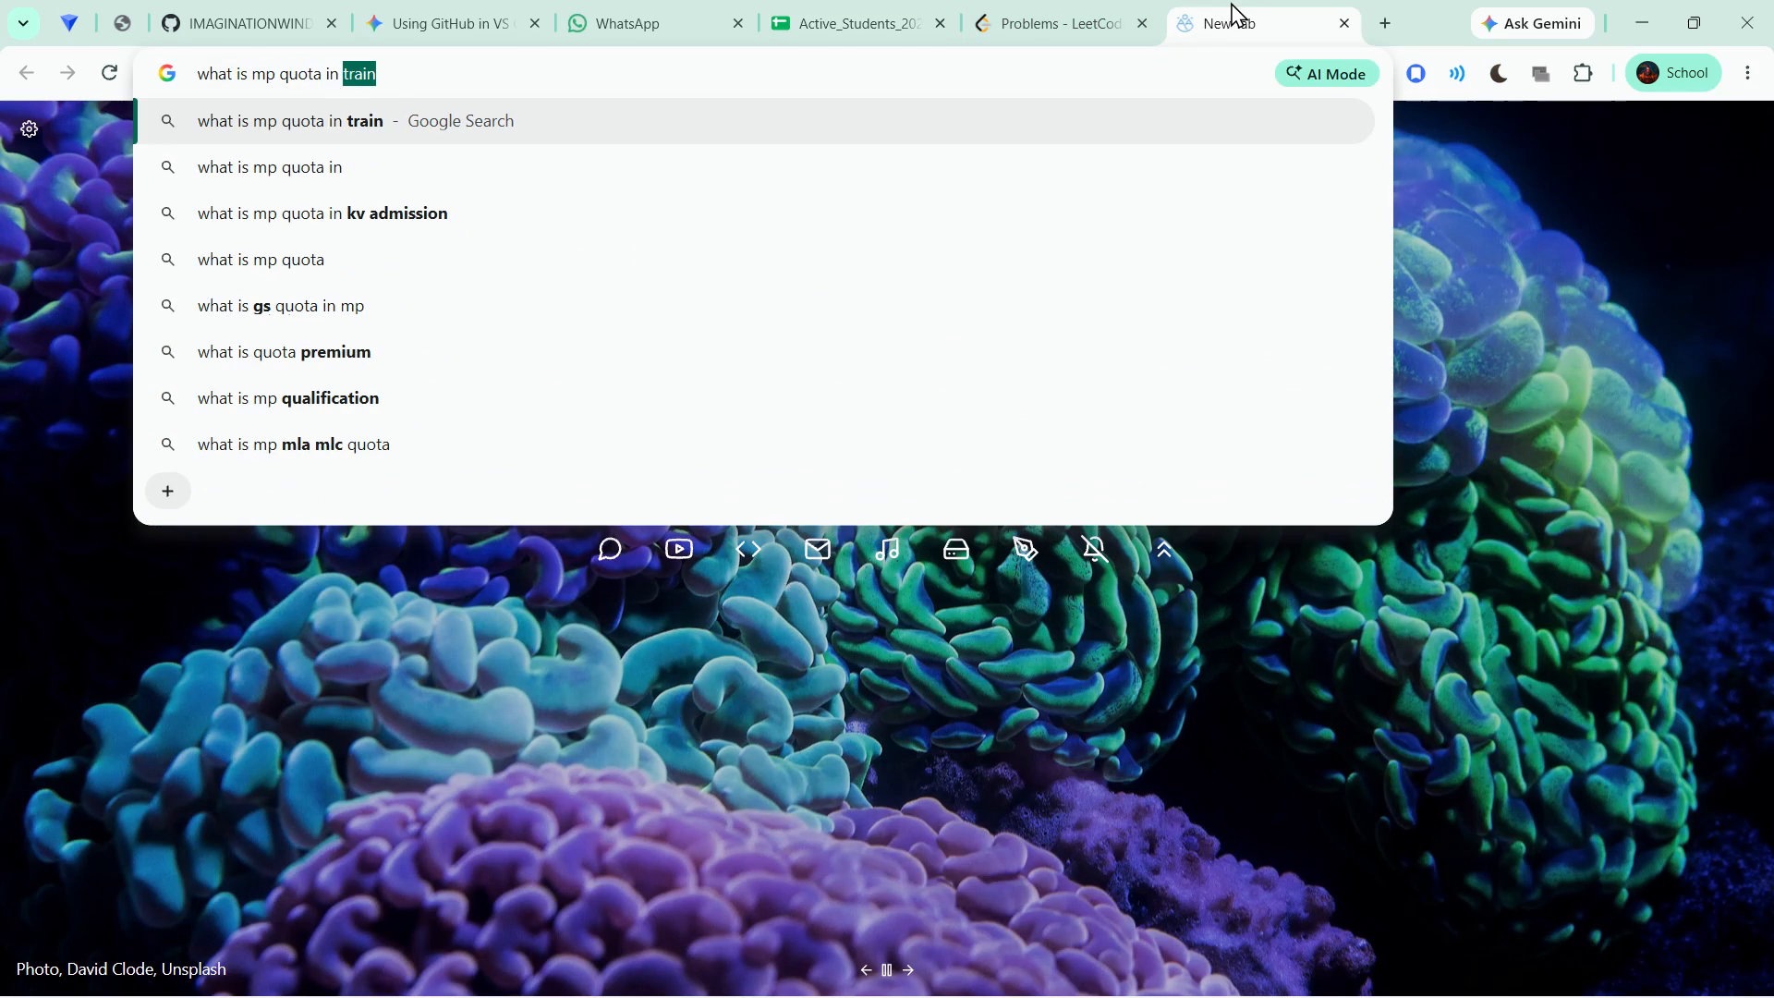
key("Down")
key("Down")
key("Down")
key("Up")
key("Return")
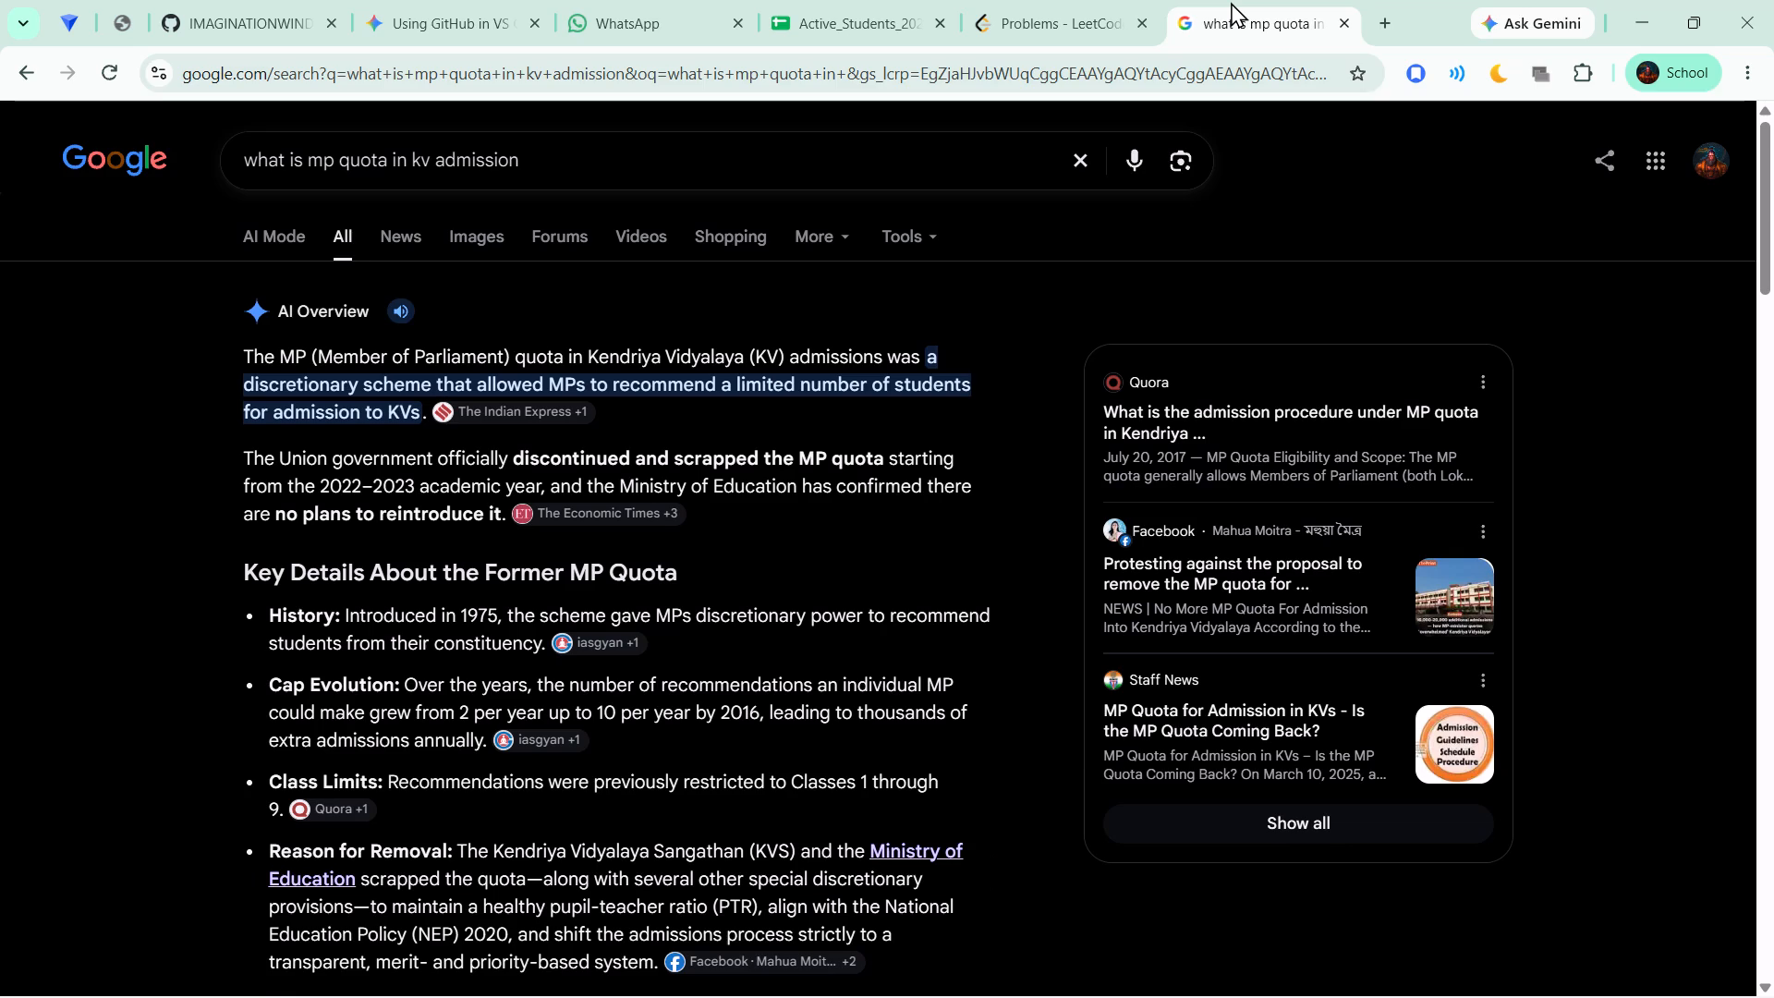
Recheck the Admission Ground column in the Active Students sheet and remove "mp" from the web search query about KV admission.
left_click(821, 0)
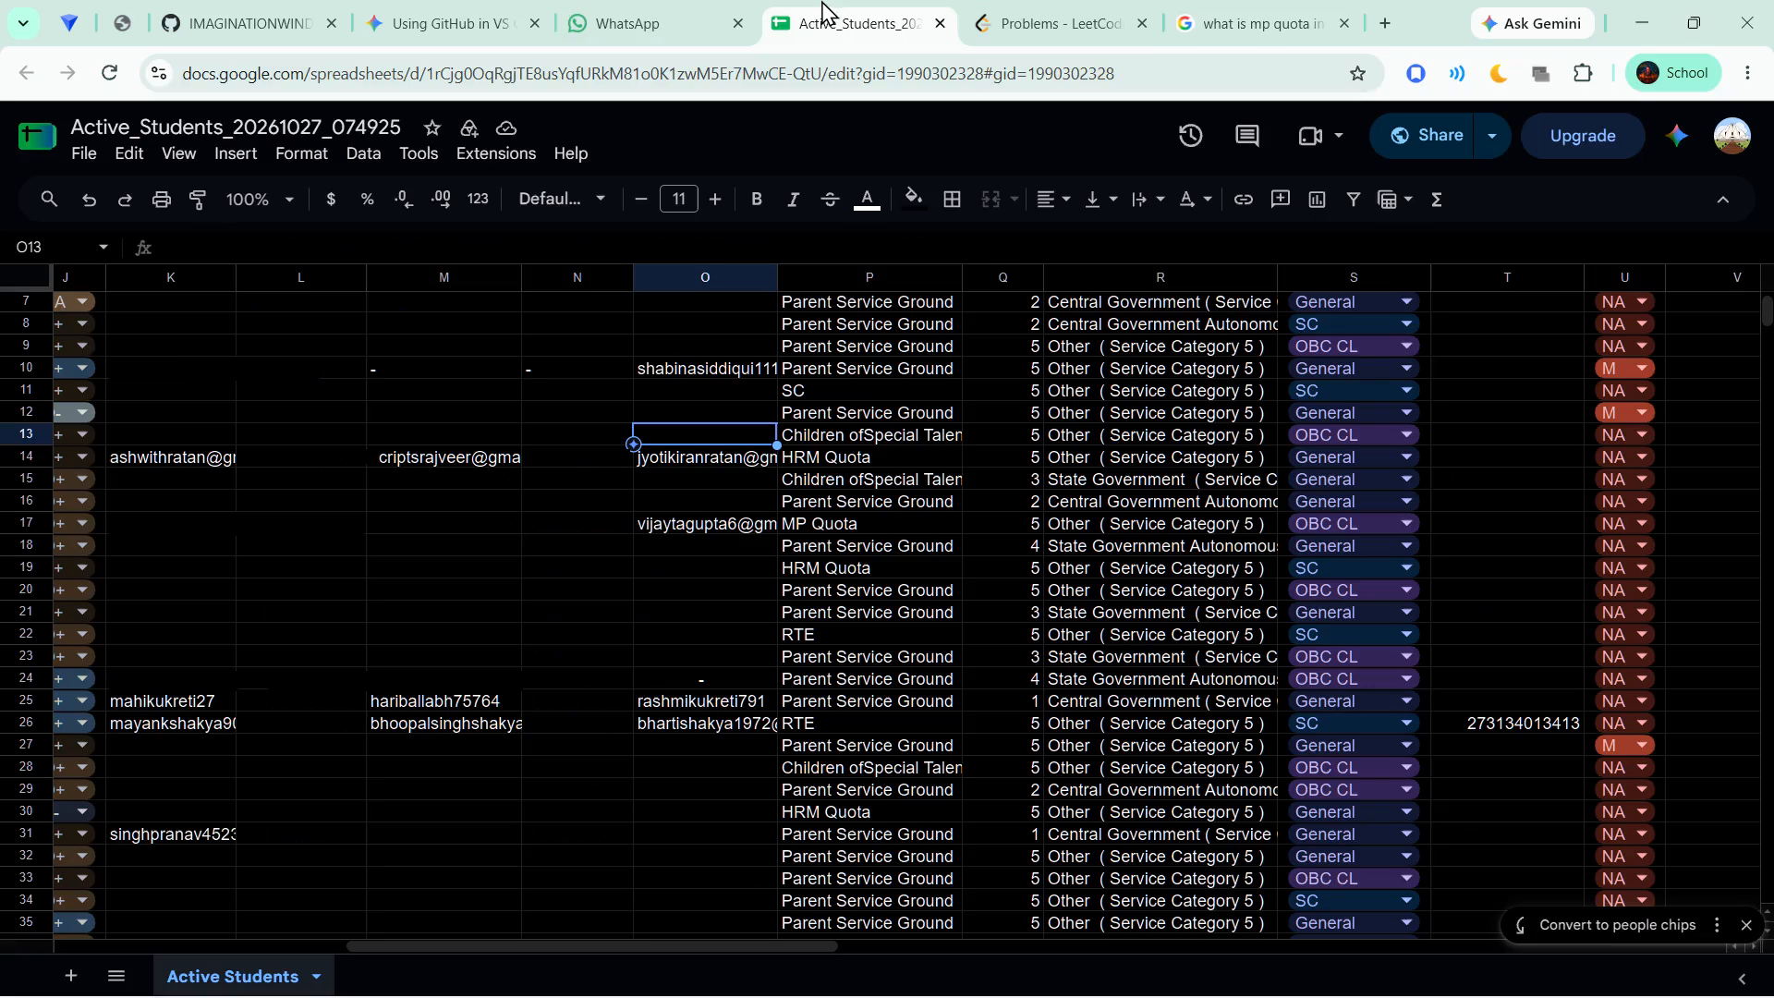
left_click(1197, 0)
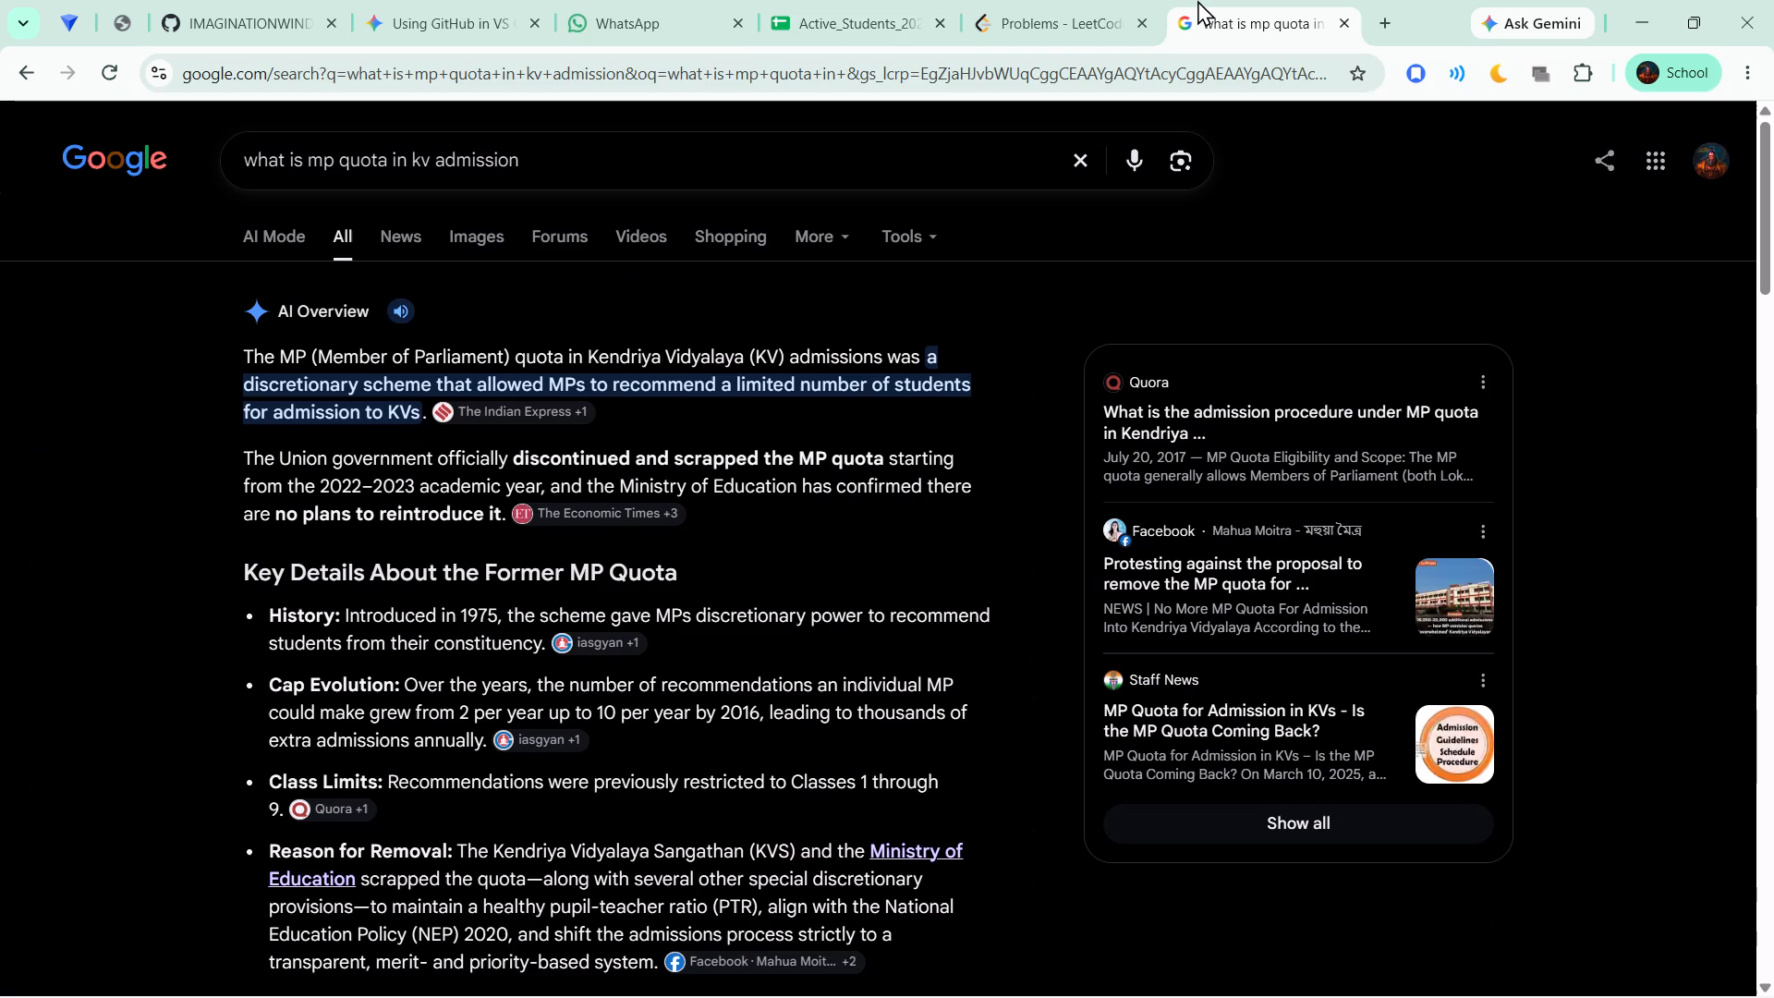
left_click(332, 153)
key("BackSpace")
key("BackSpace")
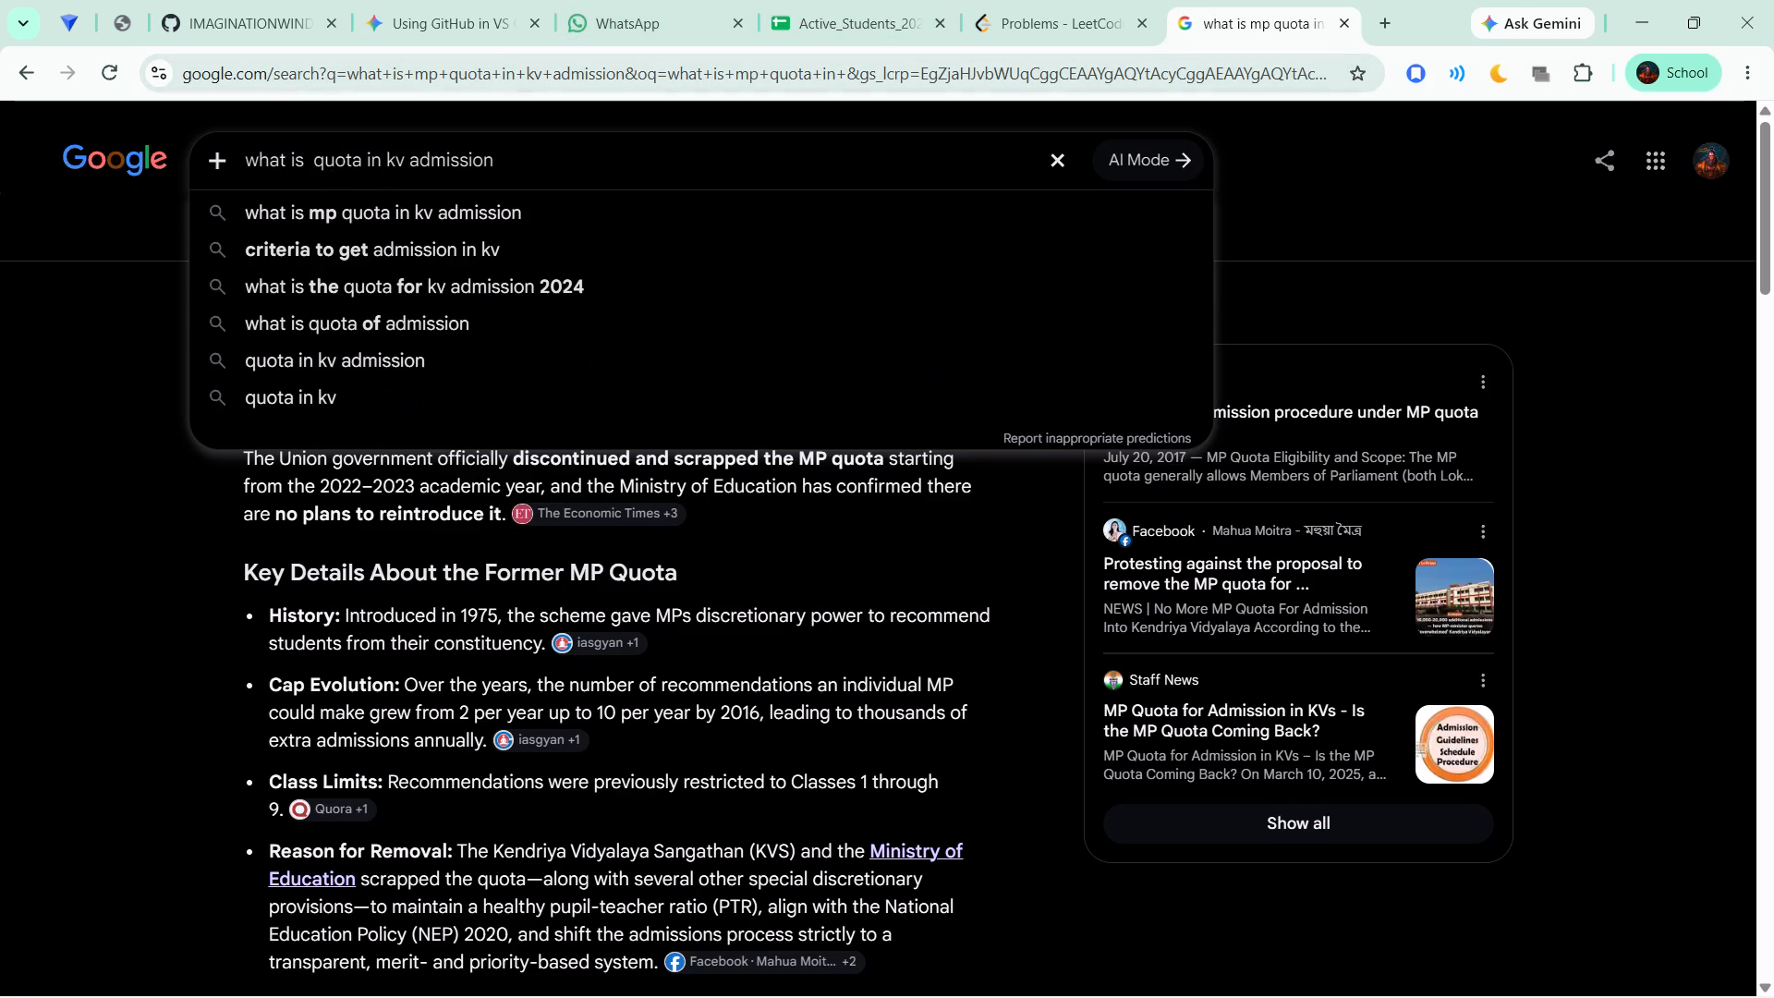
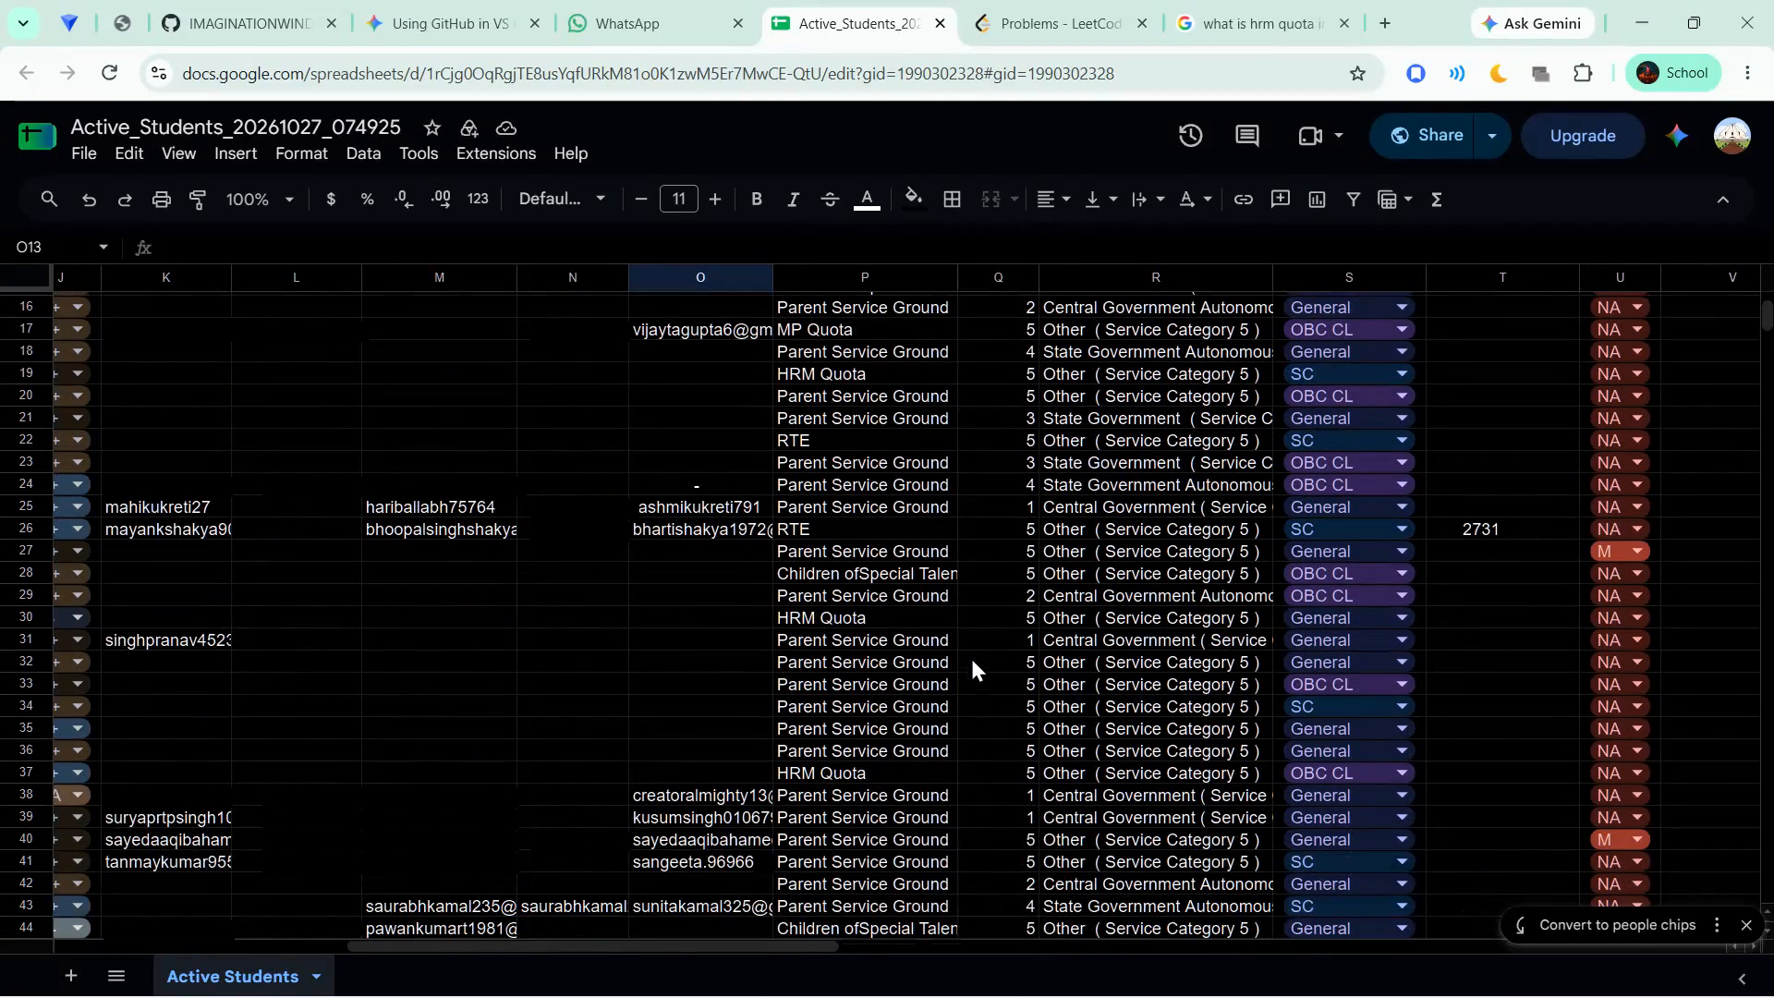
Compare the student name columns with the admission ground, service category and social category columns for rows 16 to 45.
scroll(971, 657, "right", 6)
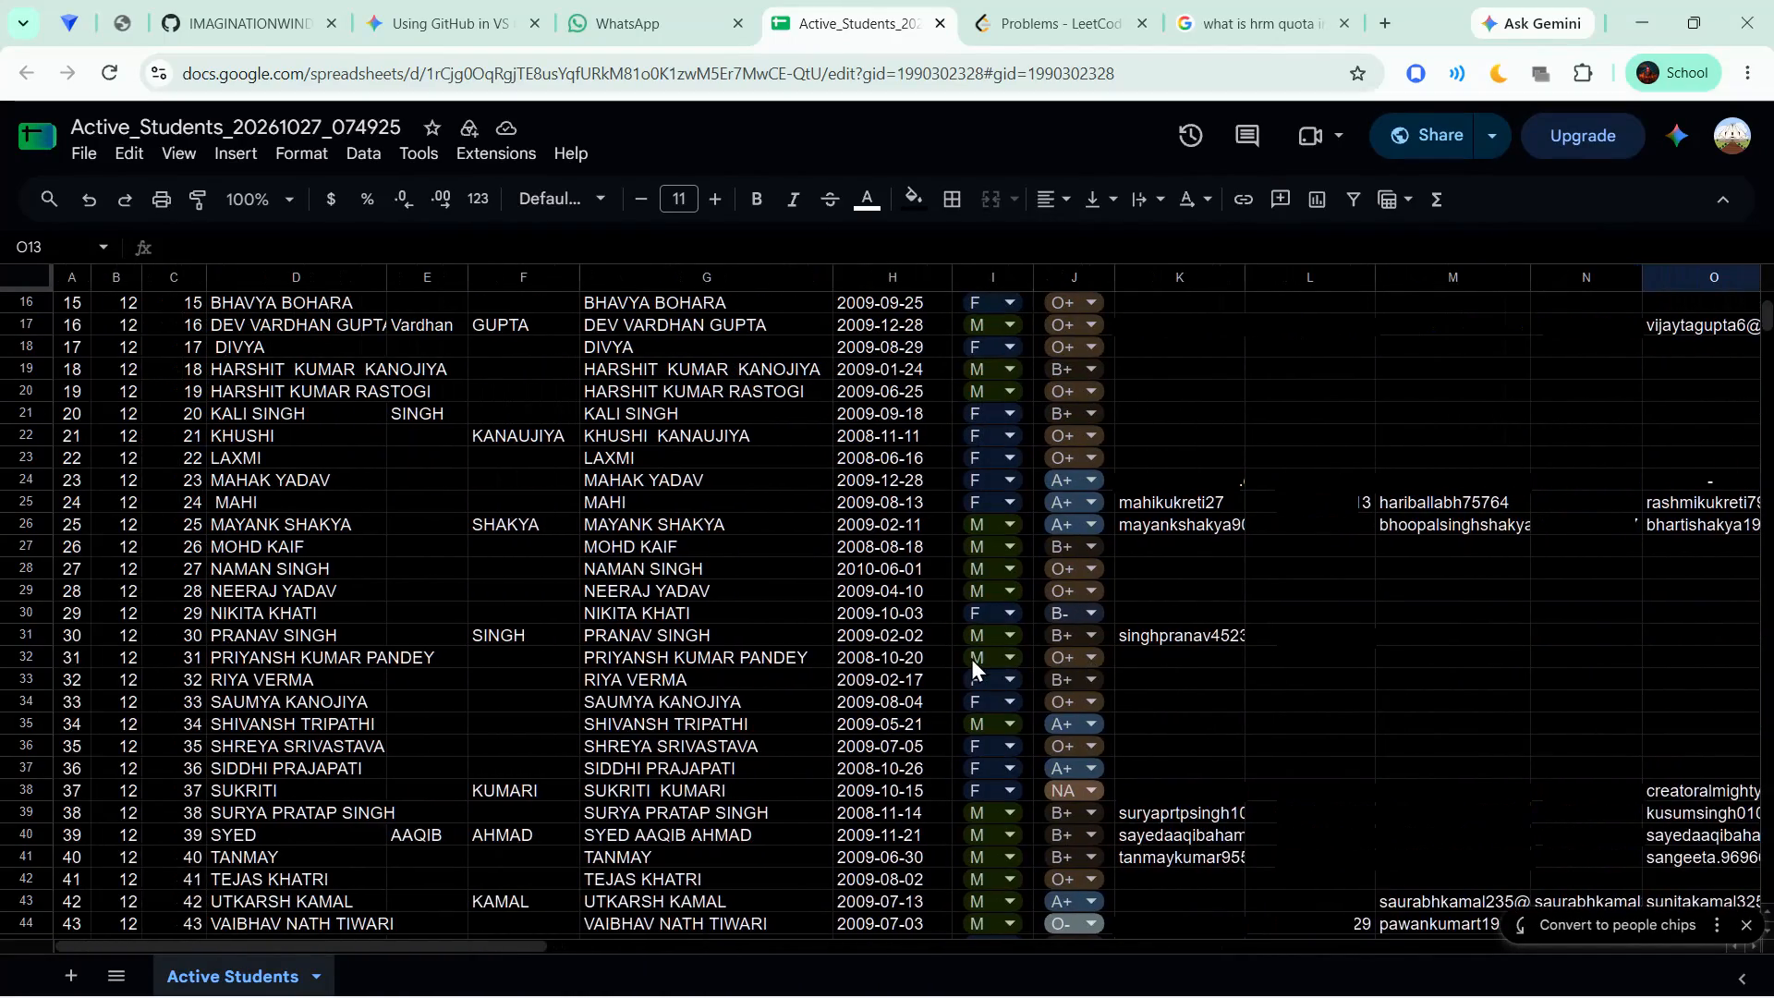
scroll(971, 657, "right", 1)
scroll(971, 657, "left", 4)
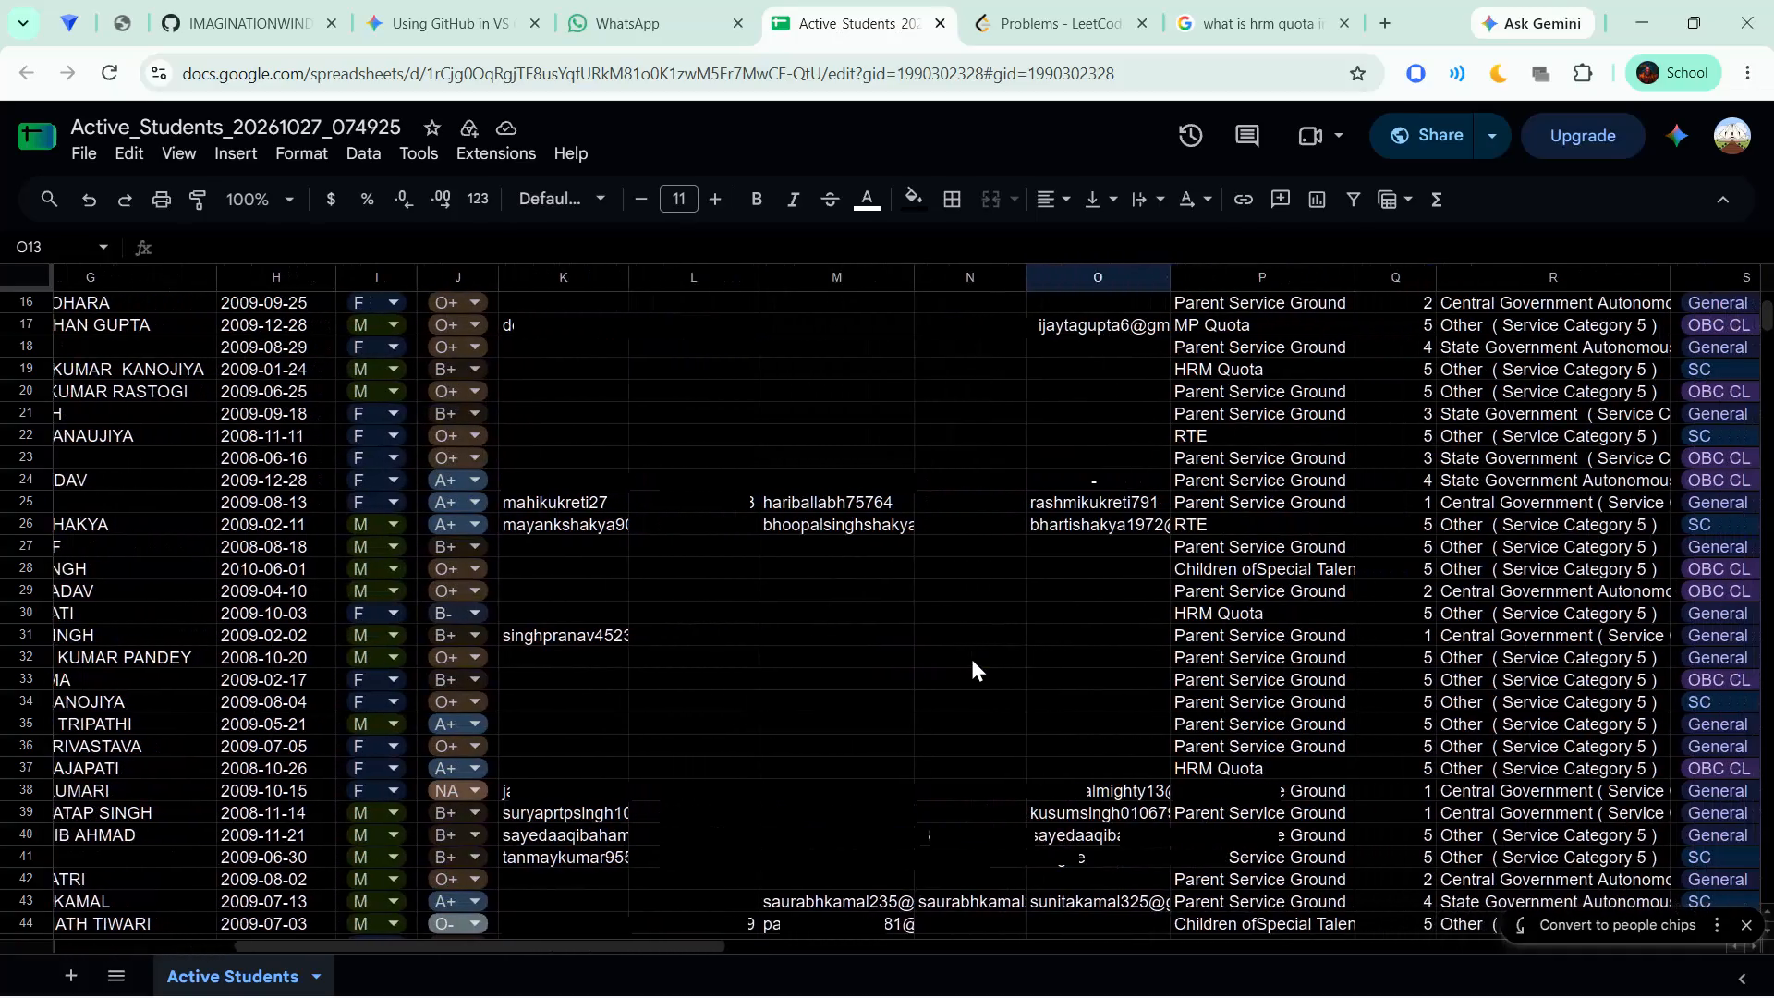
scroll(971, 657, "right", 3)
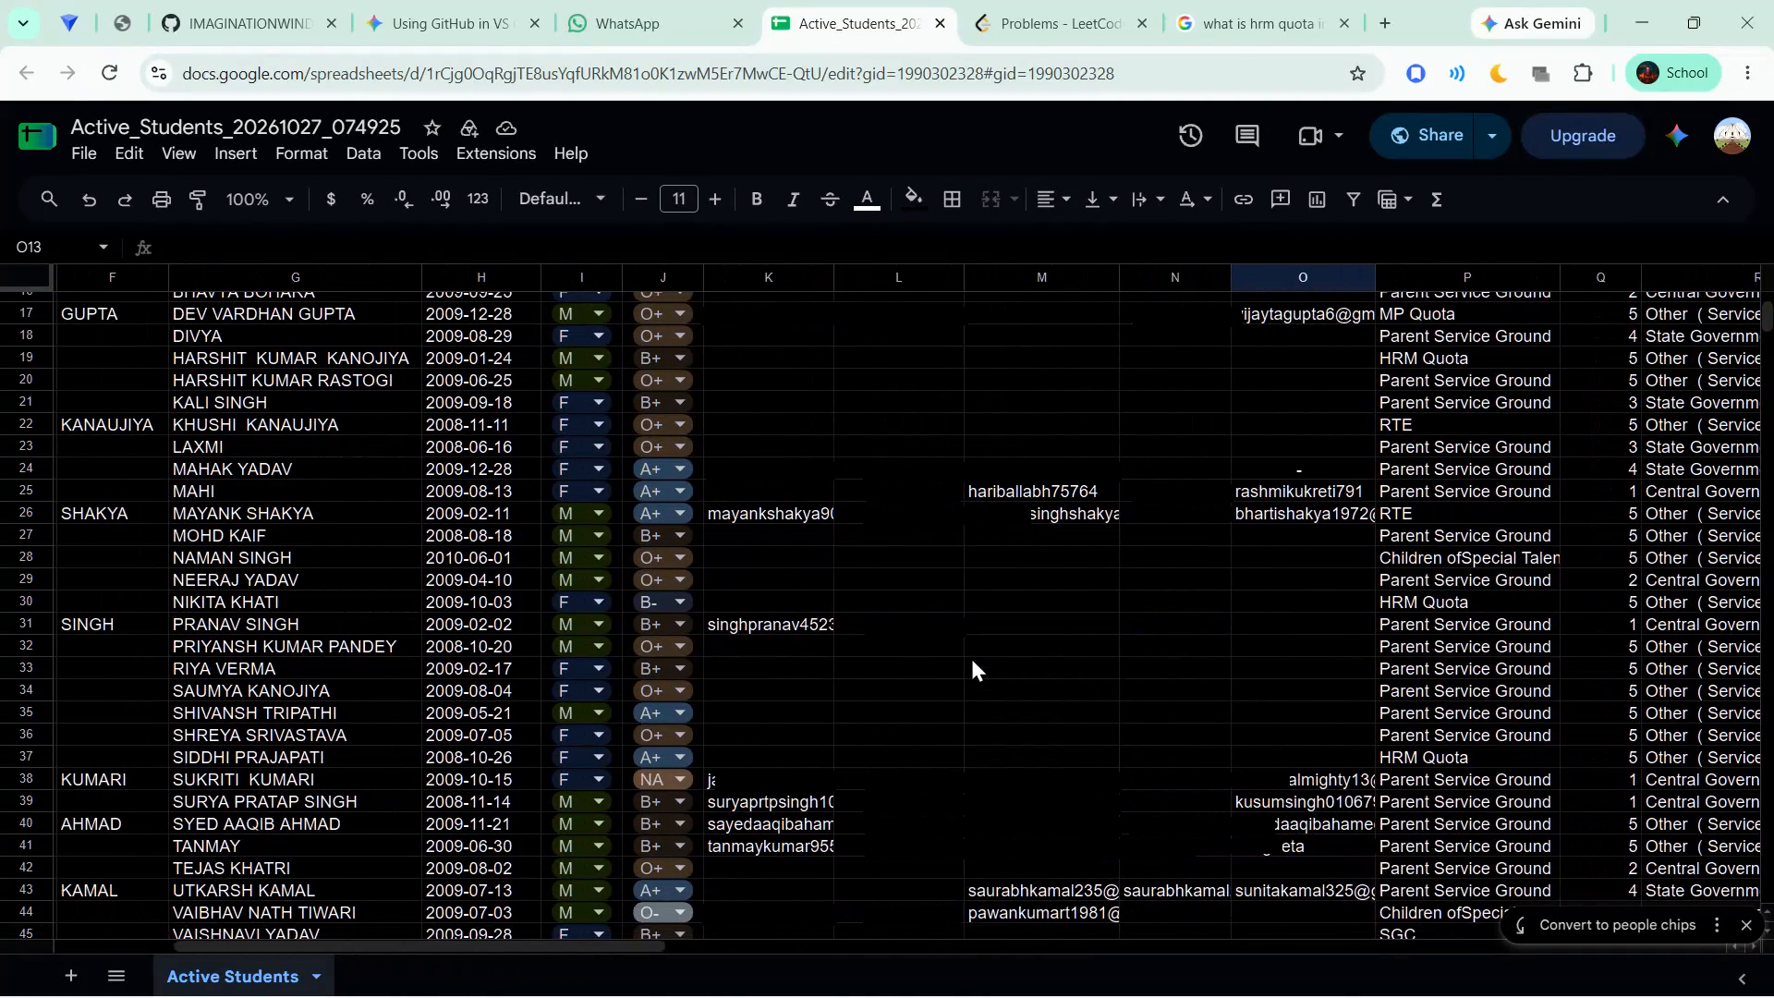
scroll(971, 657, "right", 1)
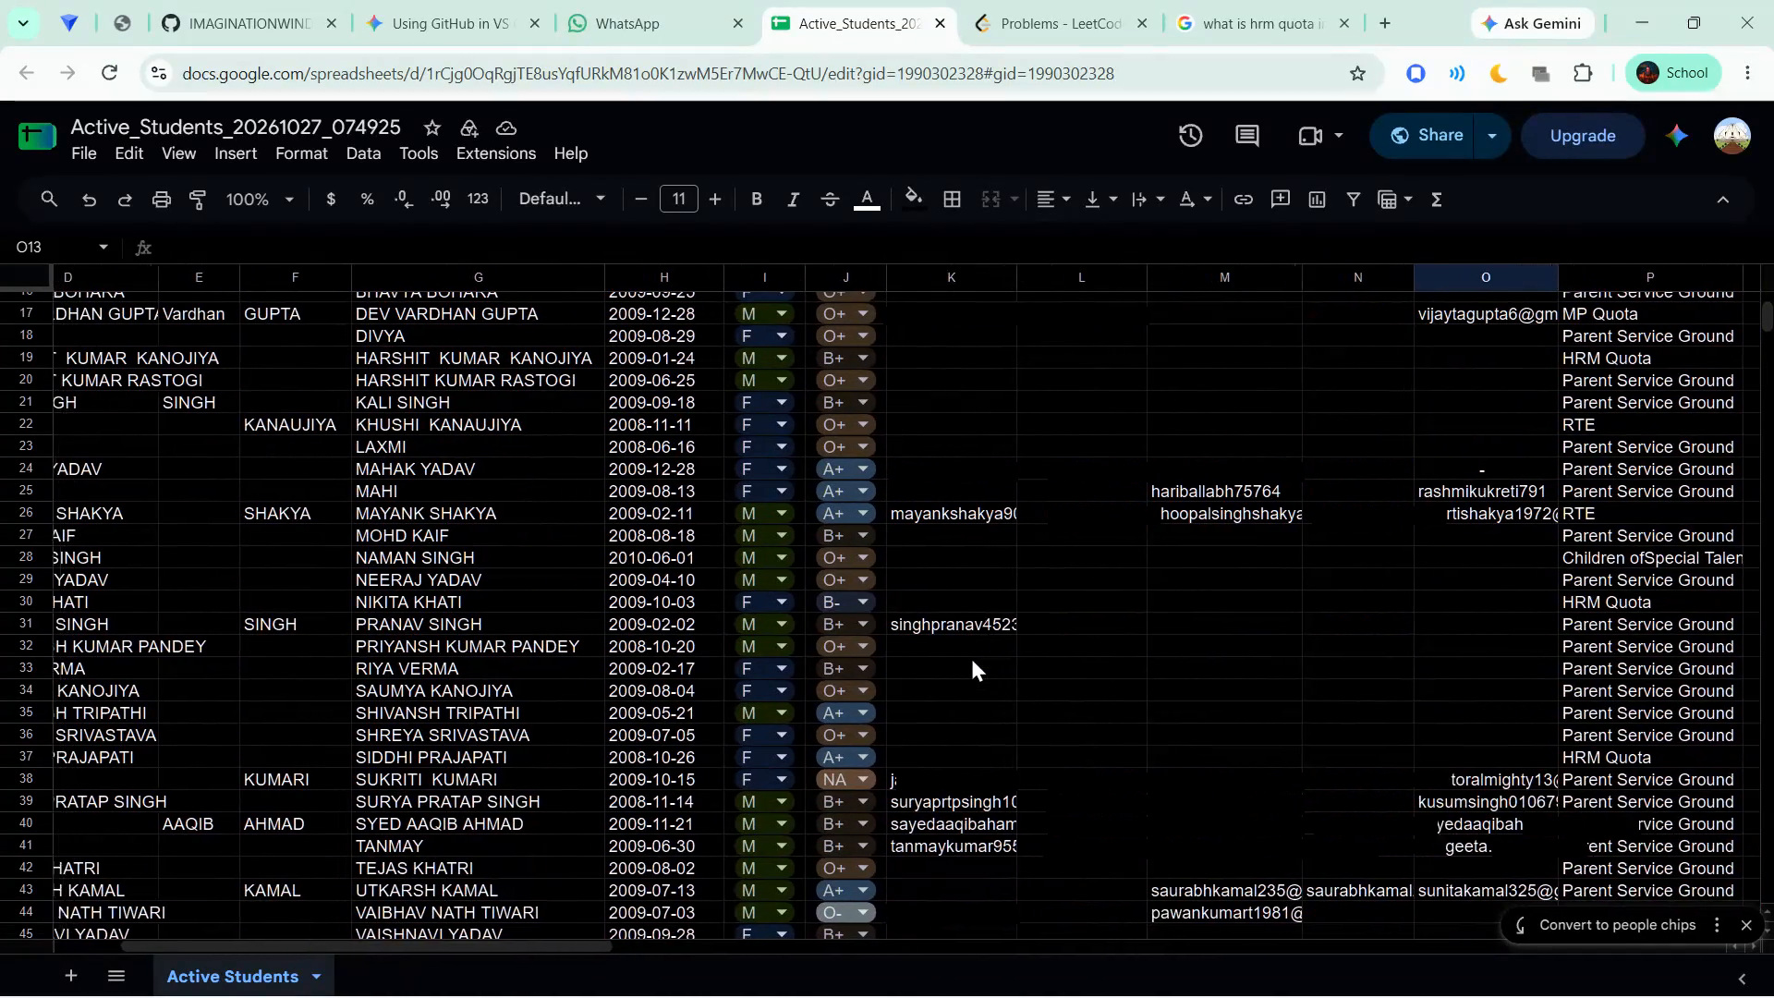
scroll(971, 657, "right", 2)
scroll(971, 657, "left", 5)
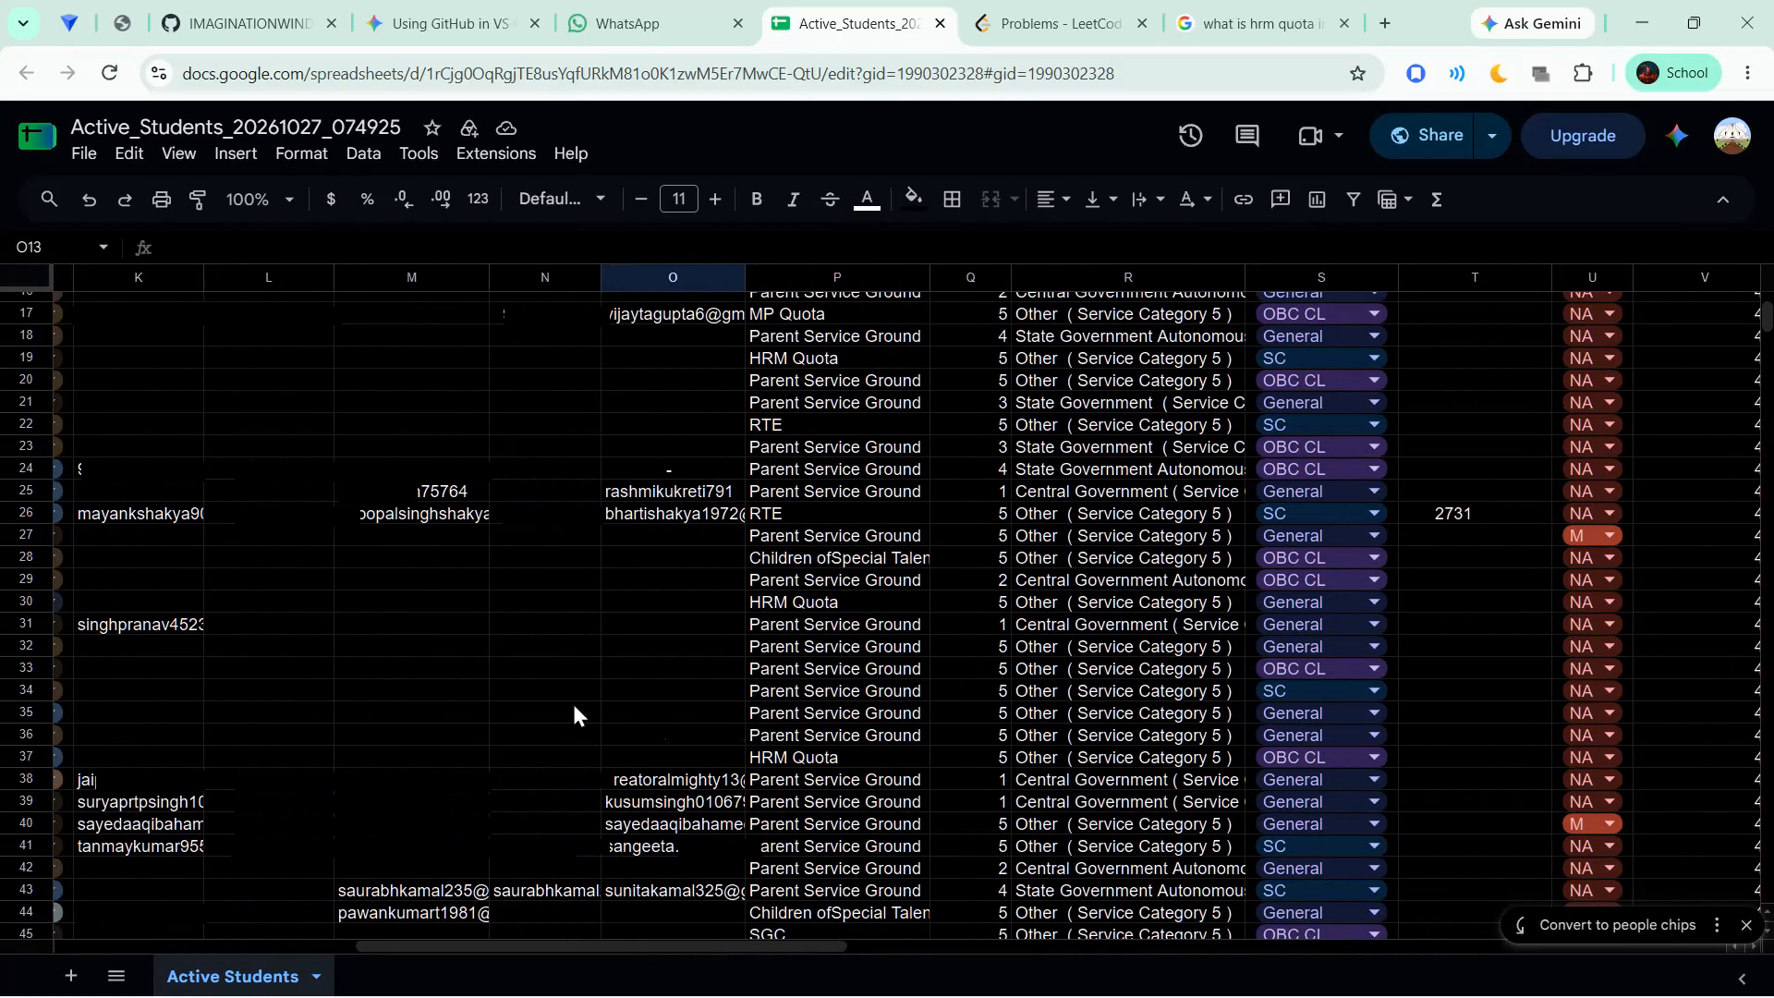
Recheck the Admission Ground column and search the web for "what is children of special talent quota in kv admission".
scroll(573, 702, "down", 2)
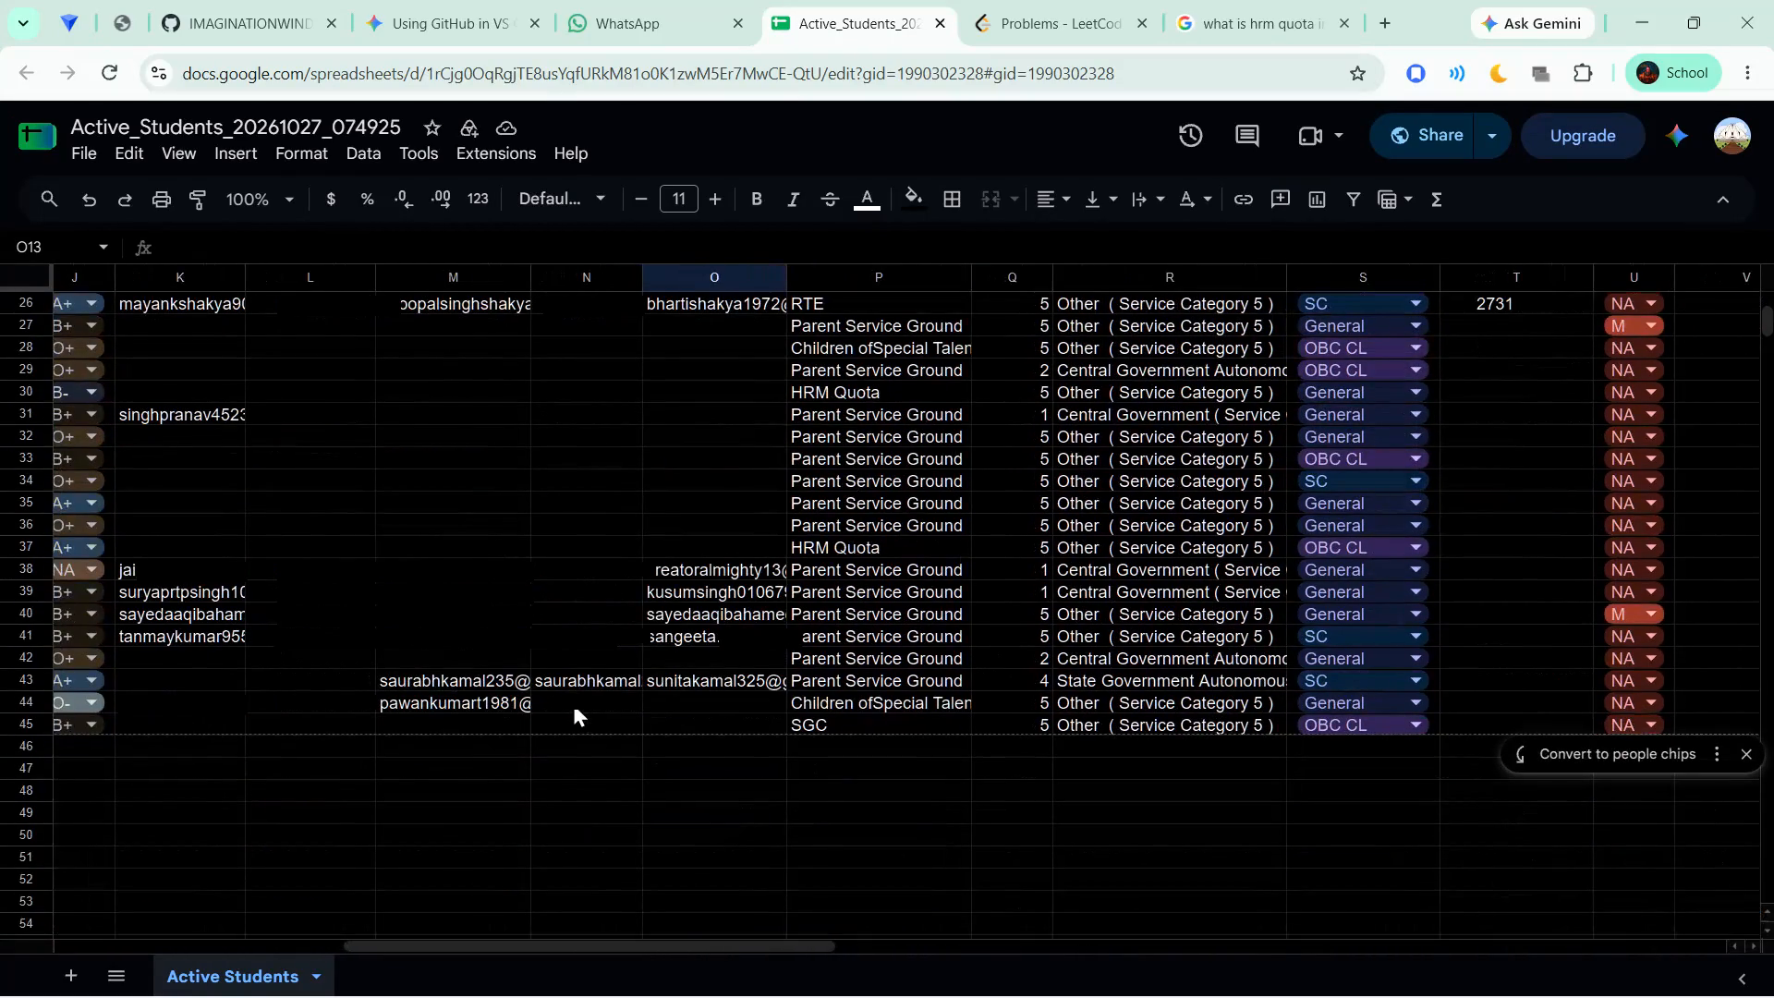
scroll(573, 702, "up", 7)
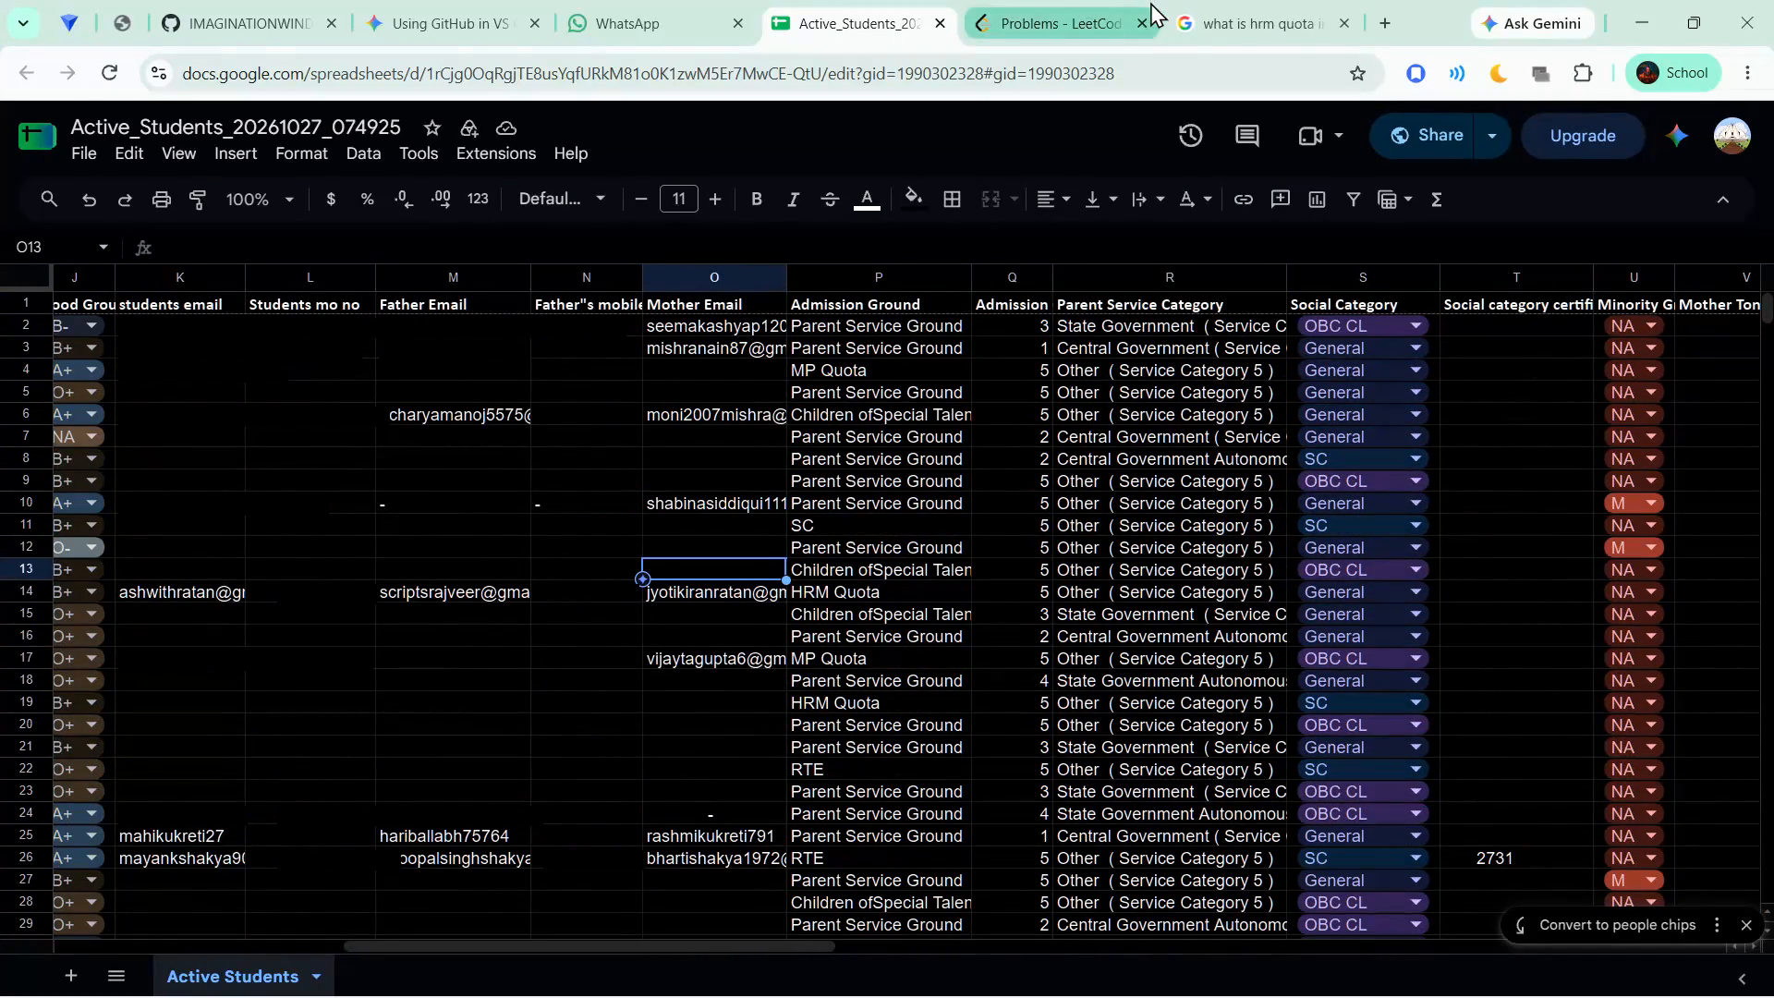
left_click(1197, 0)
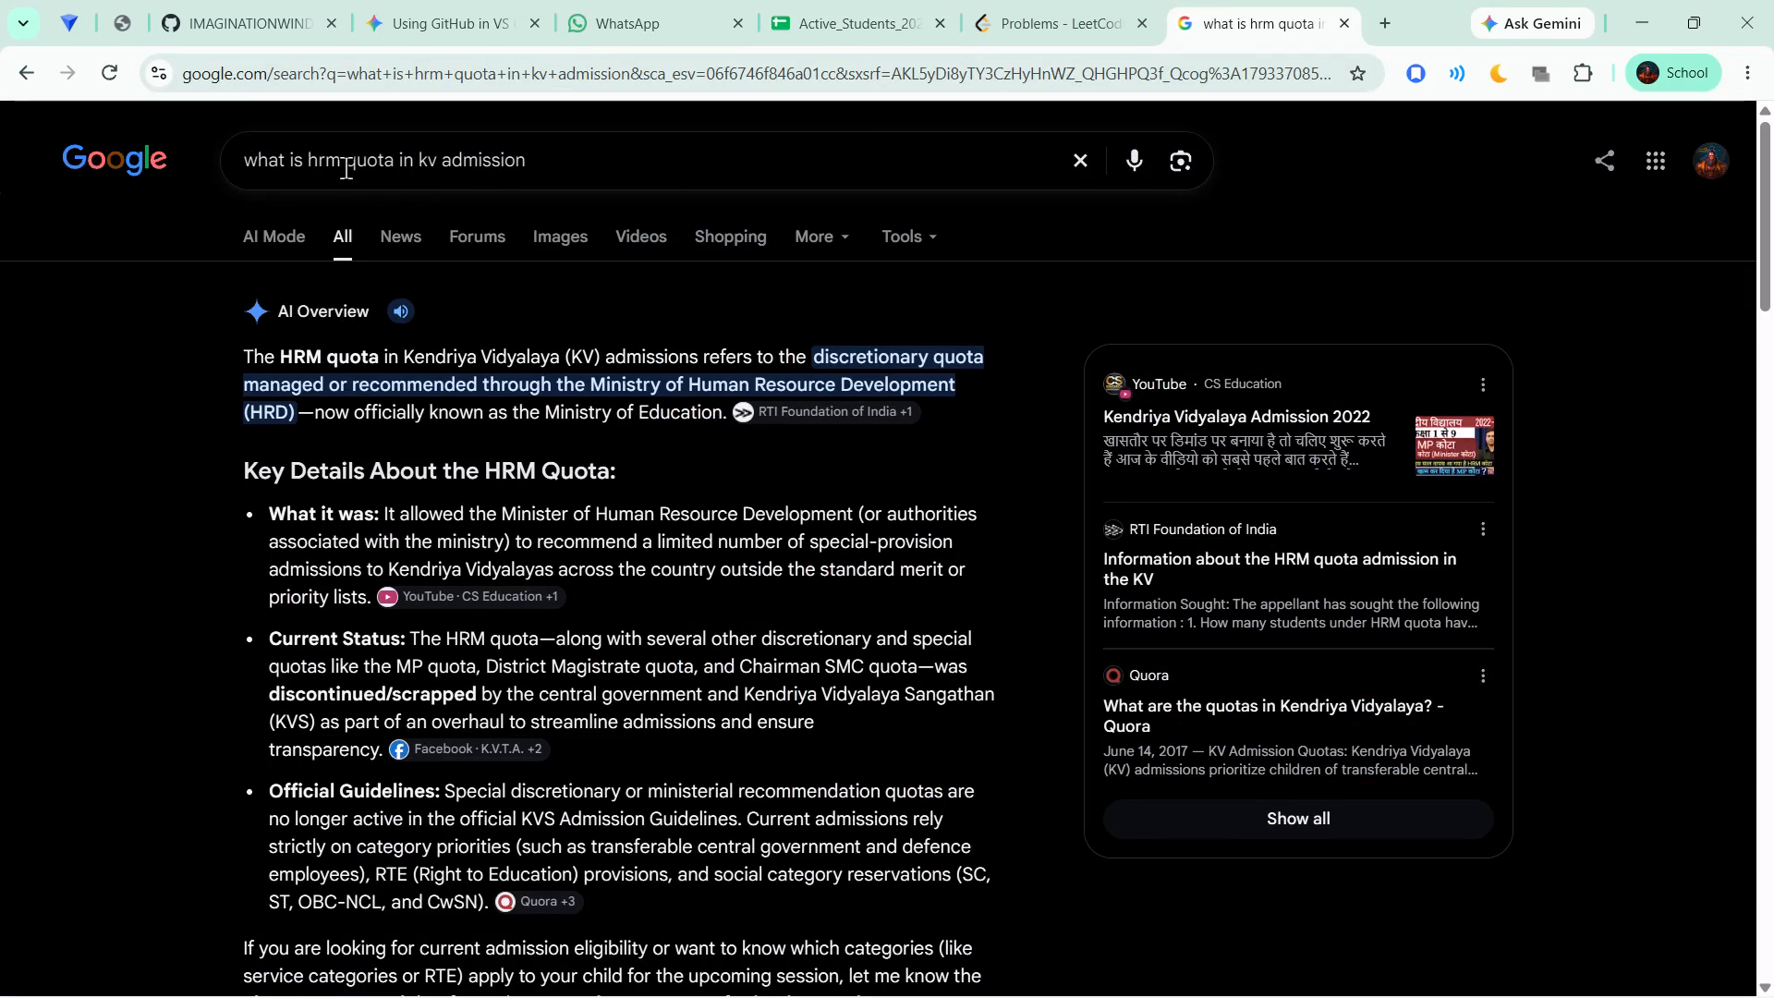
left_click(344, 166)
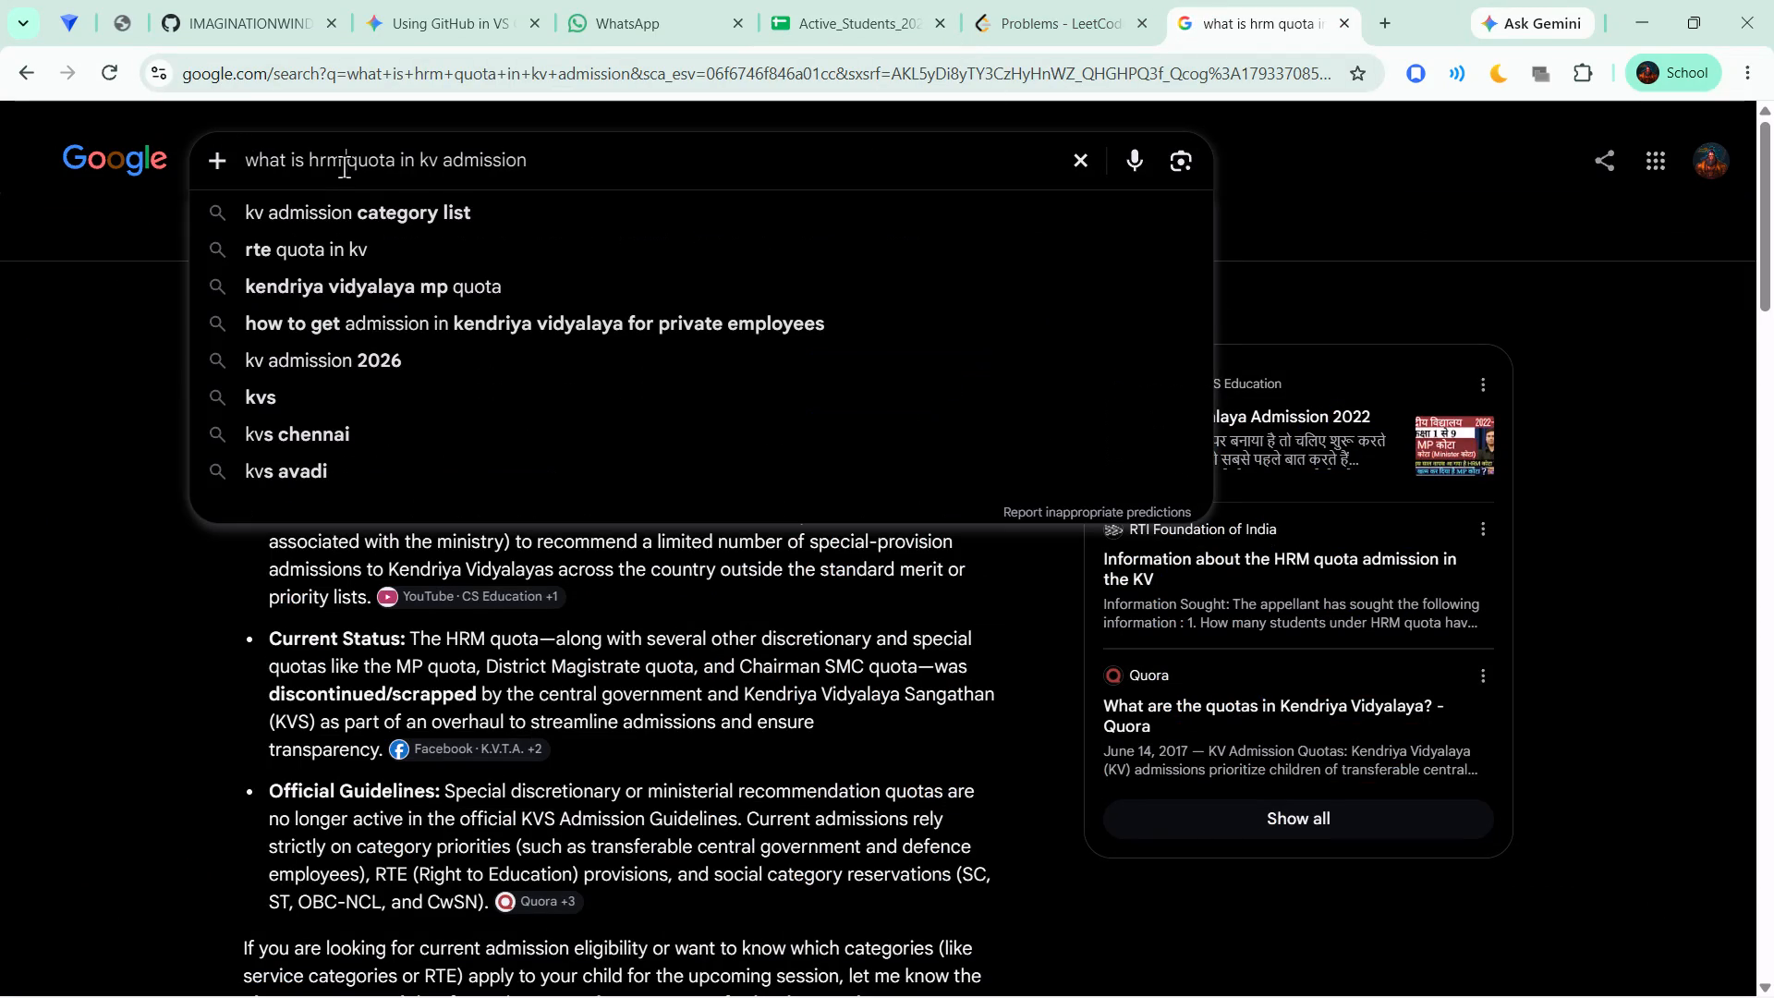
key("Left")
key("BackSpace")
key("BackSpace")
key("BackSpace")
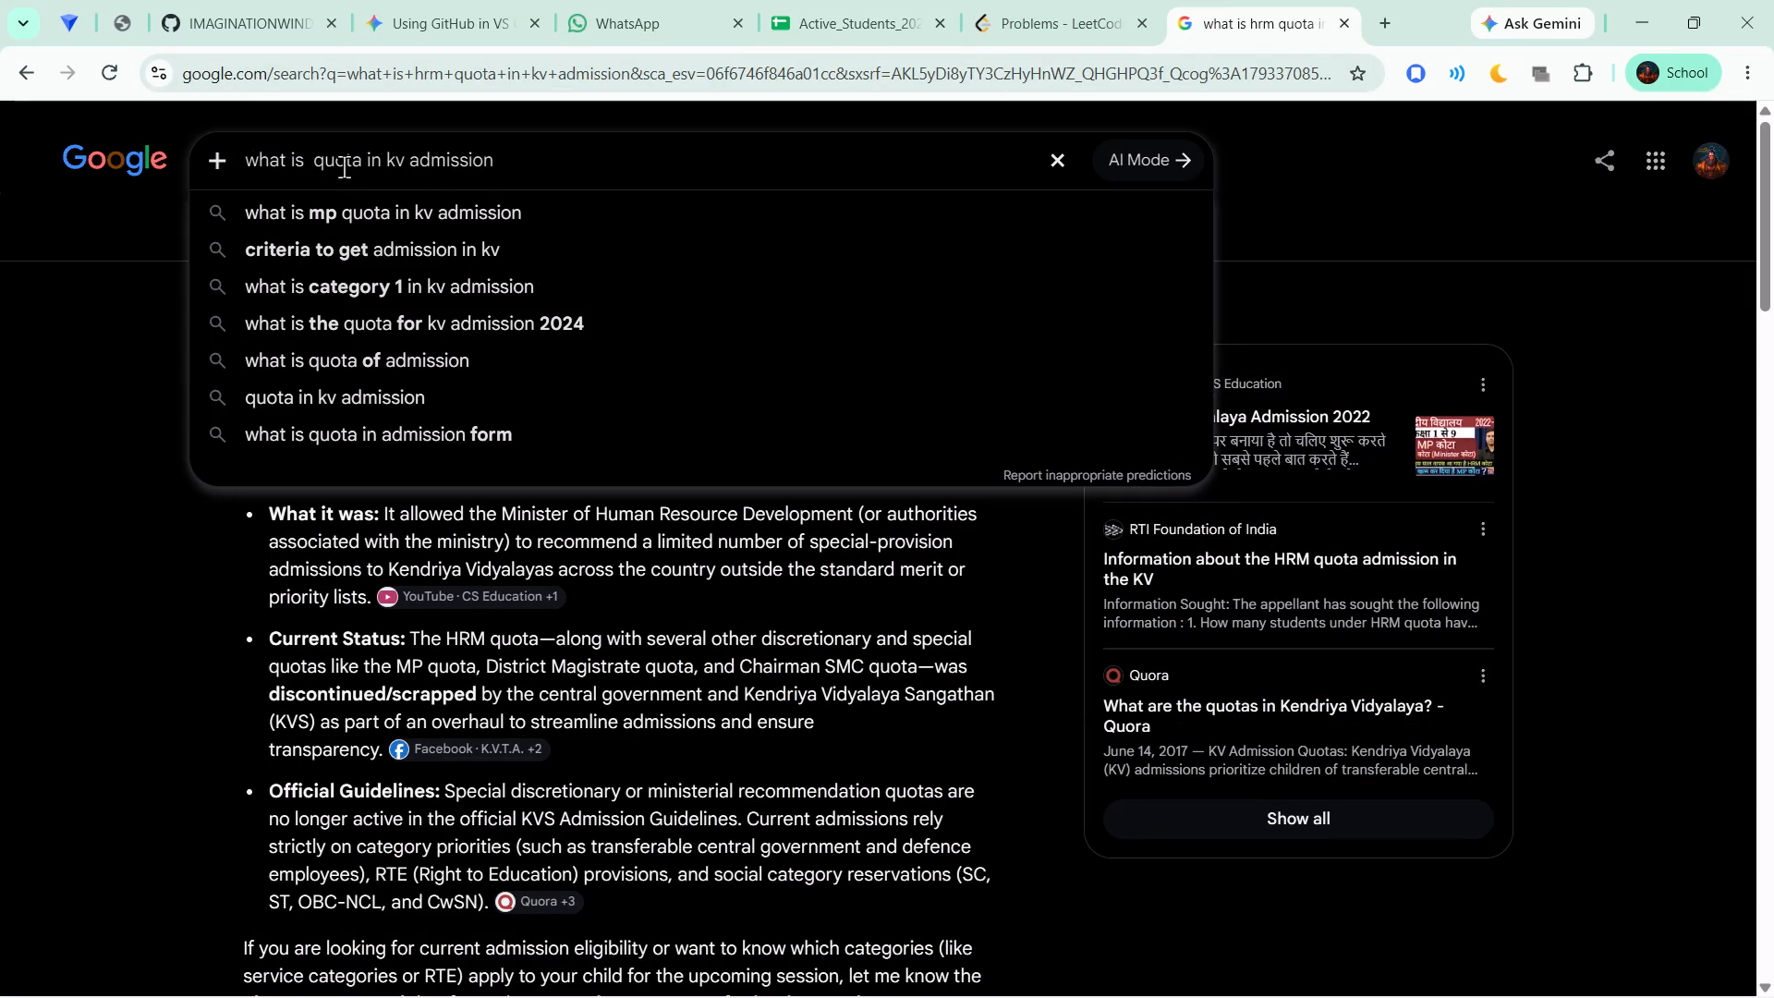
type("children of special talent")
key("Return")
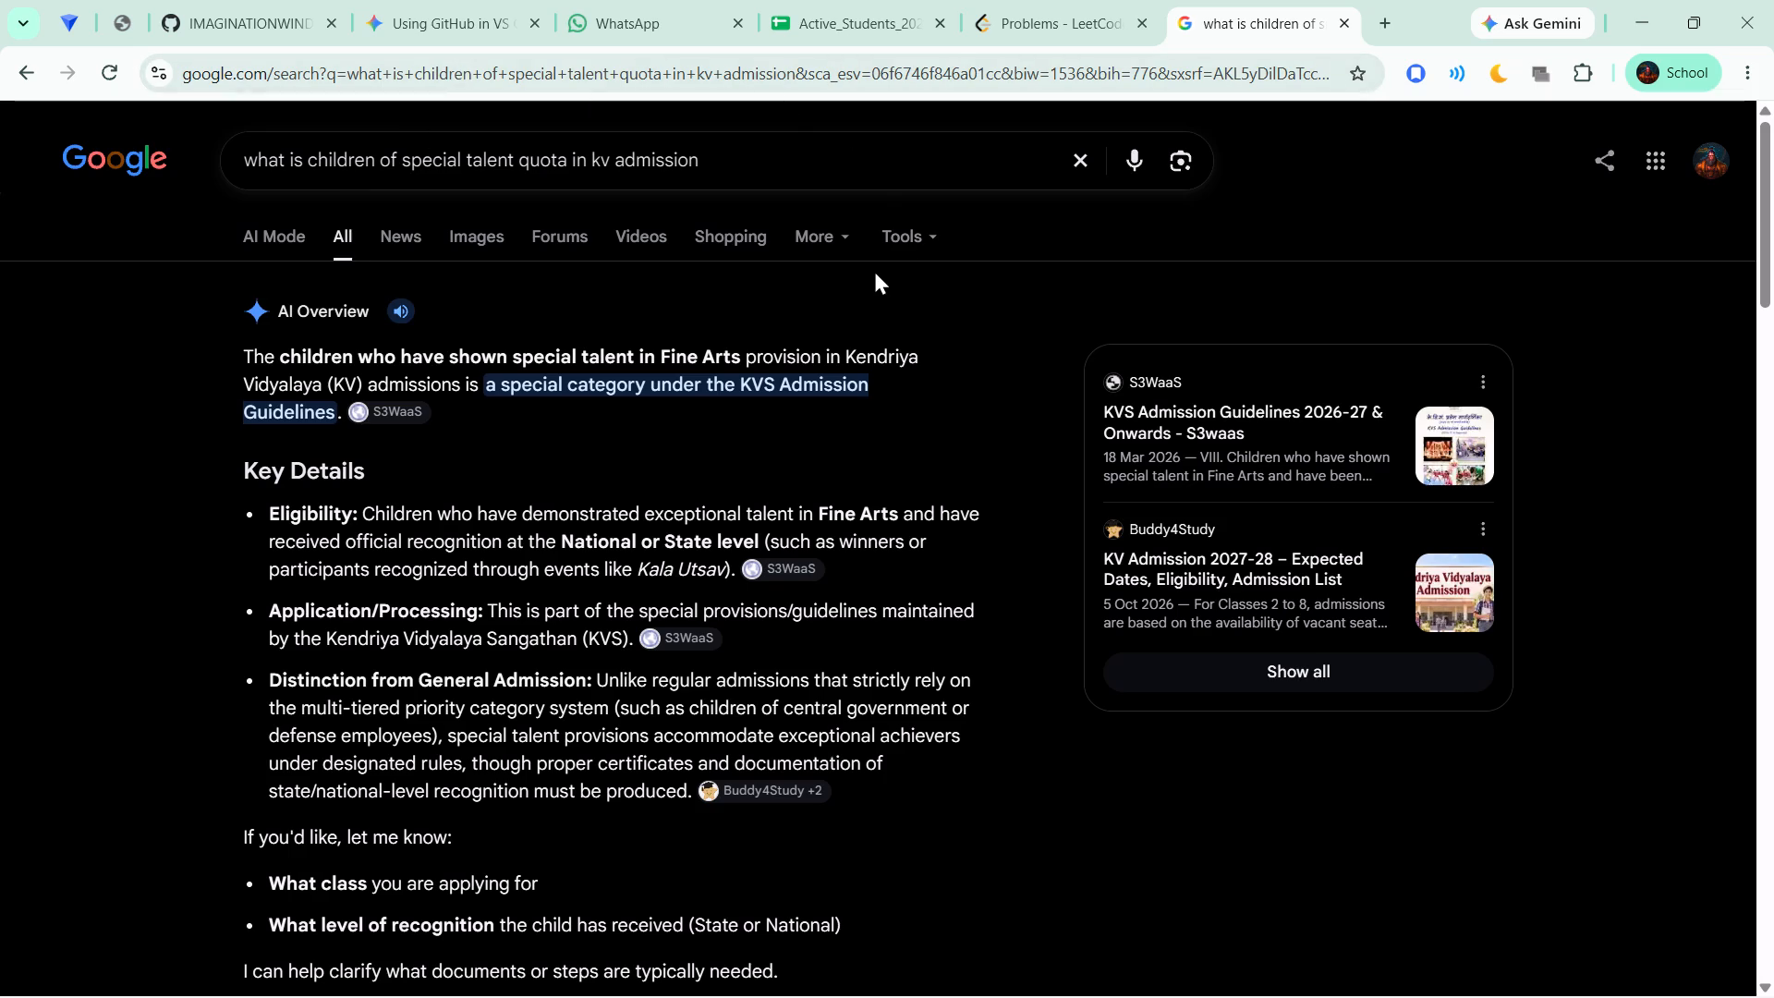
Return to the Active Students sheet, examine the admission and category columns across the records, and read the Parent Service Category in R38.
left_click(1064, 15)
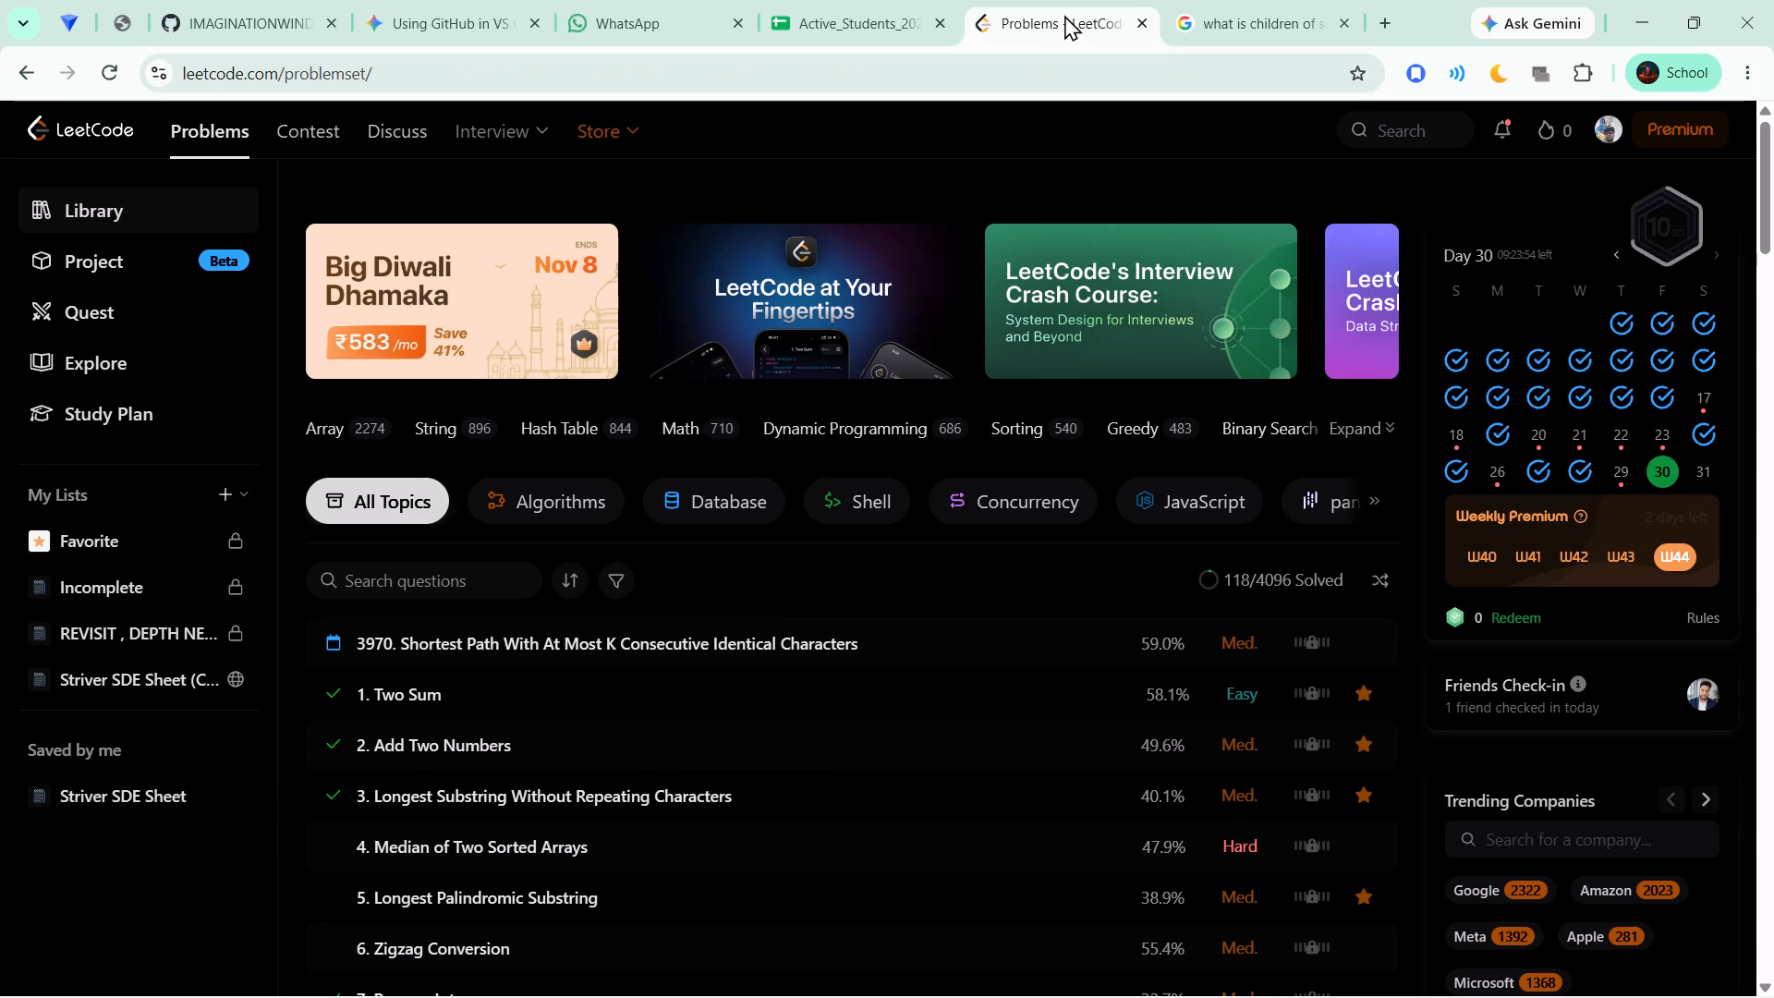
left_click(892, 0)
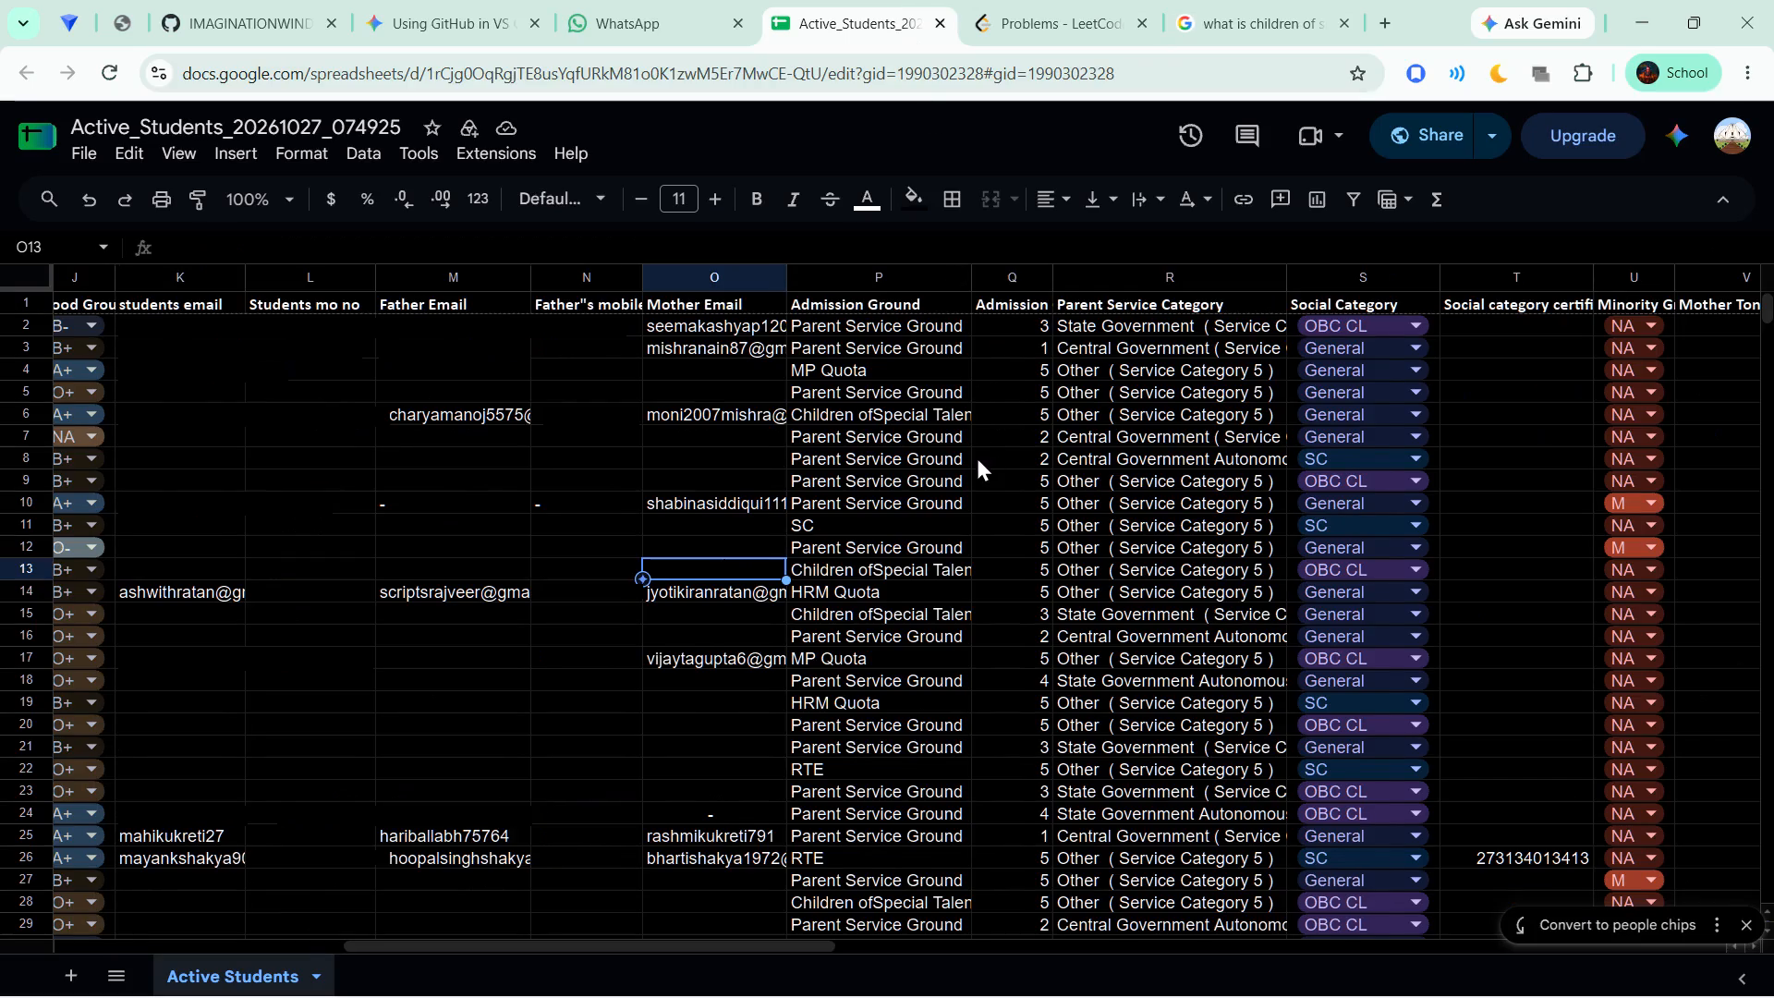
scroll(977, 456, "right", 9)
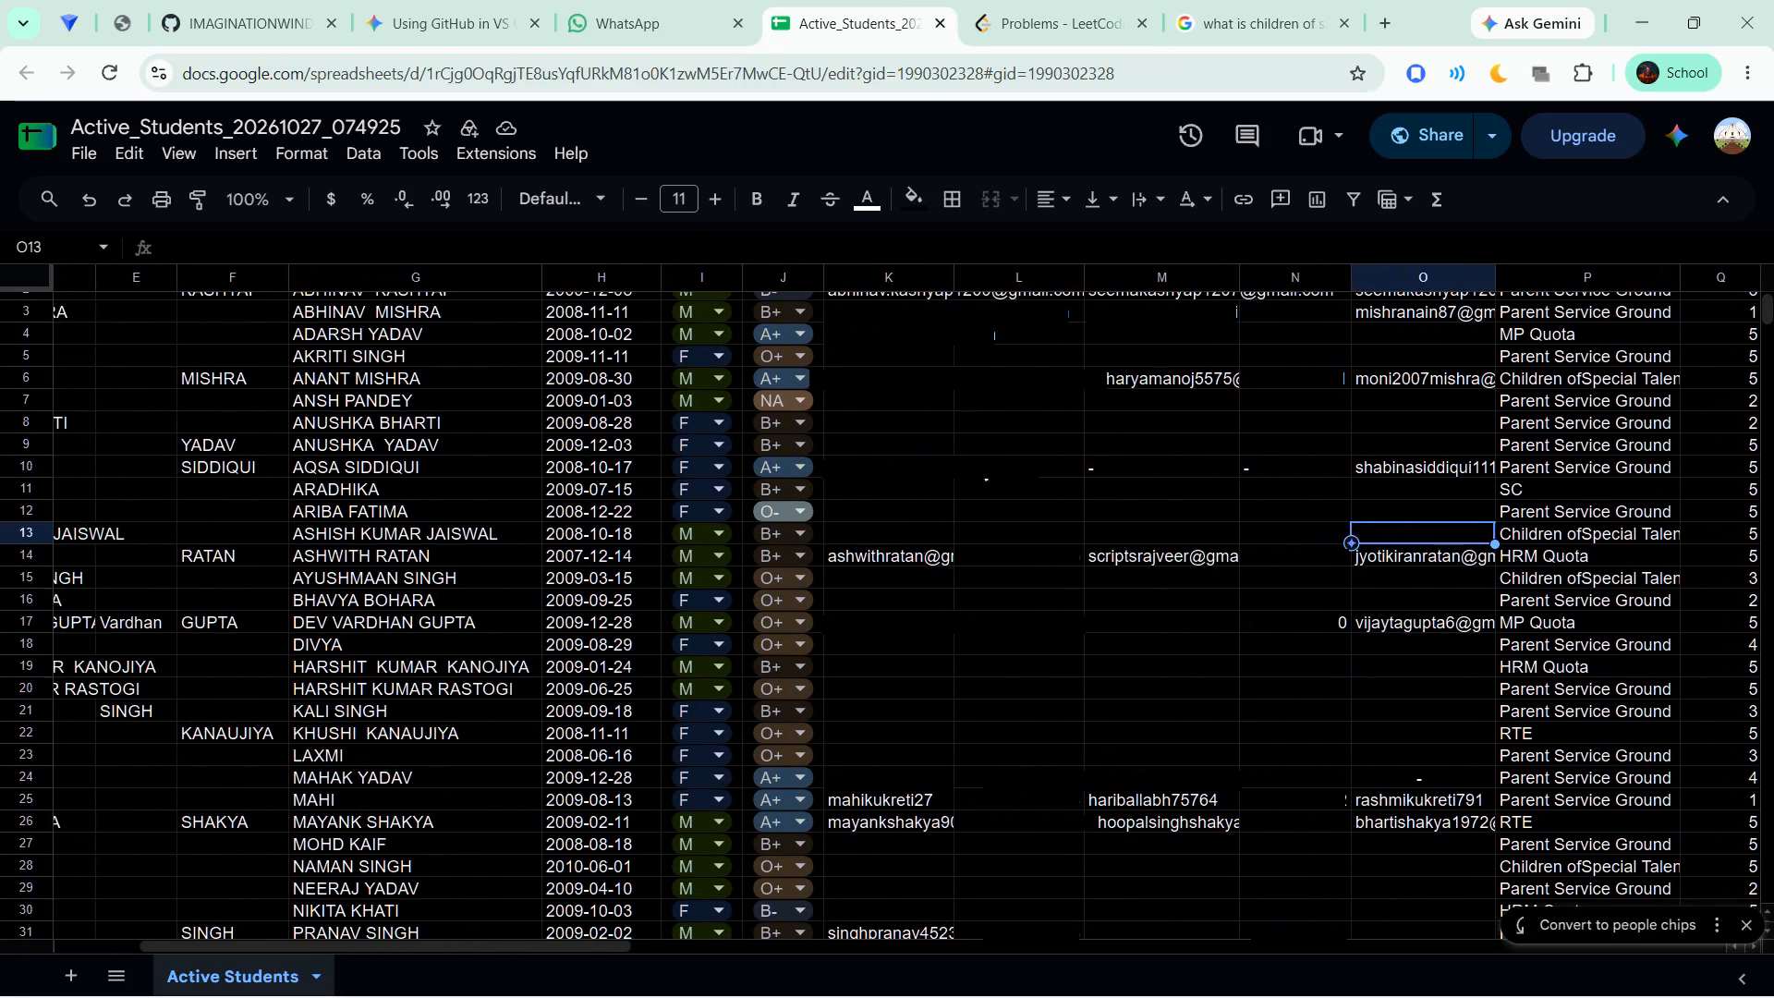
scroll(977, 456, "left", 3)
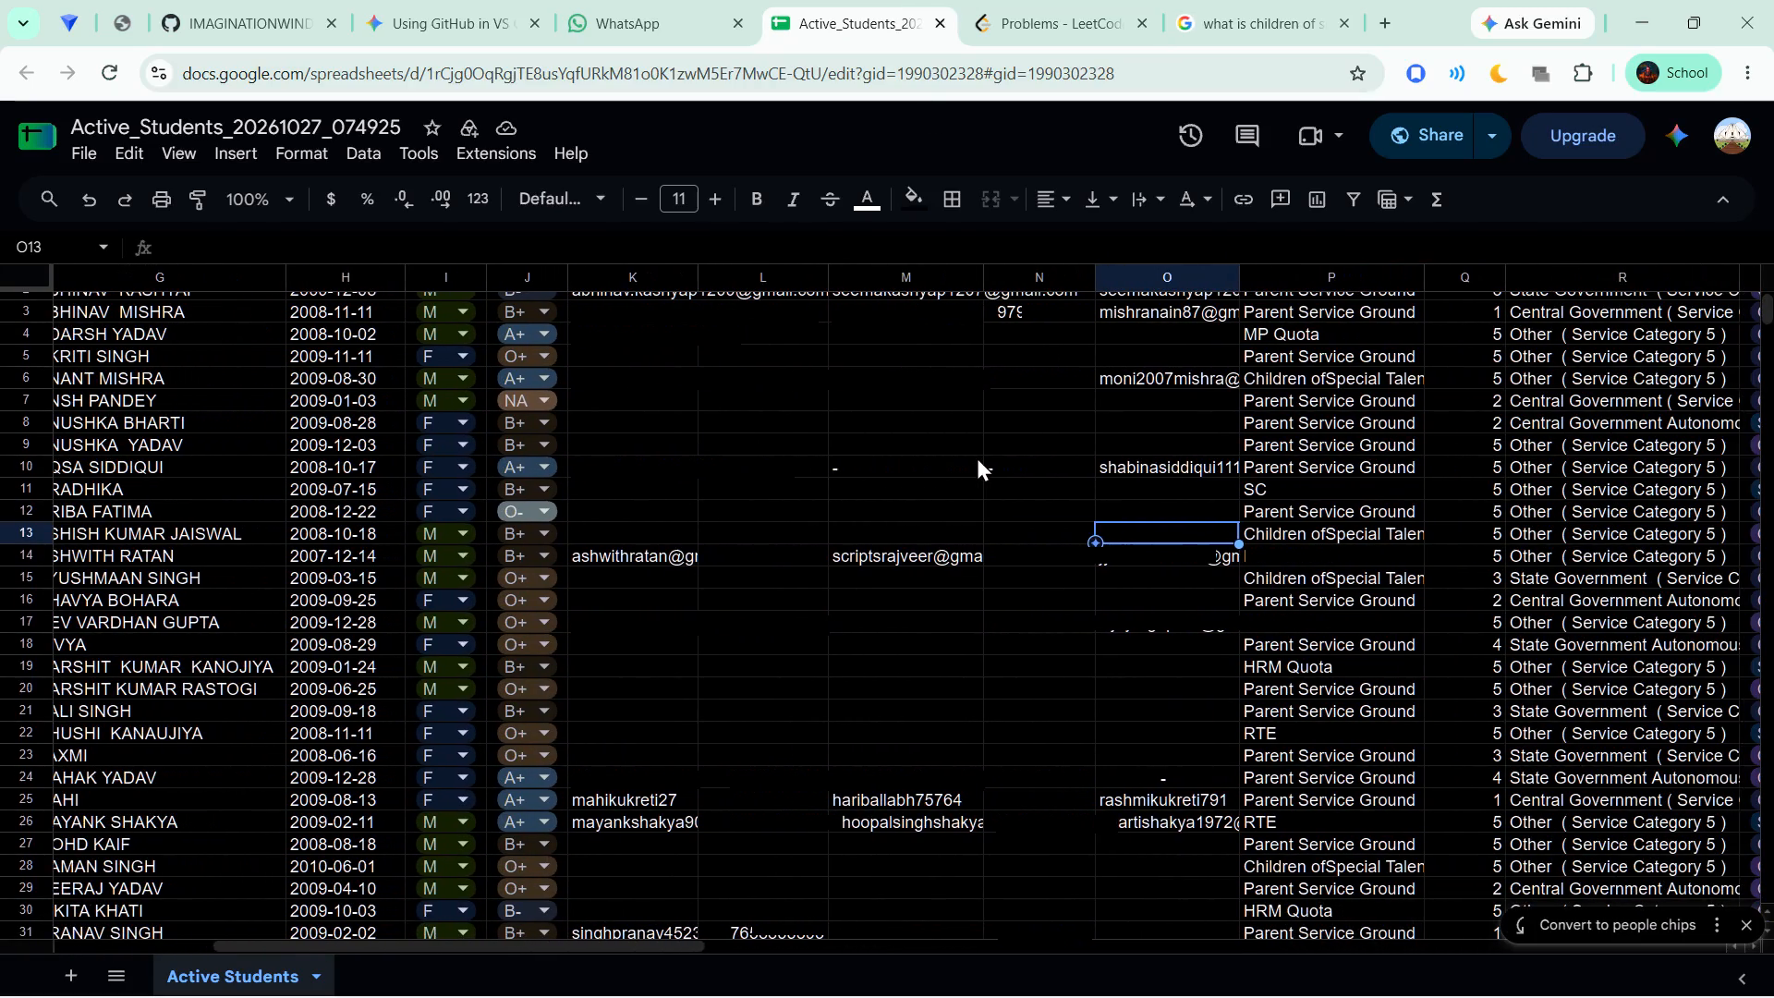
scroll(977, 456, "down", 1)
scroll(977, 456, "right", 4)
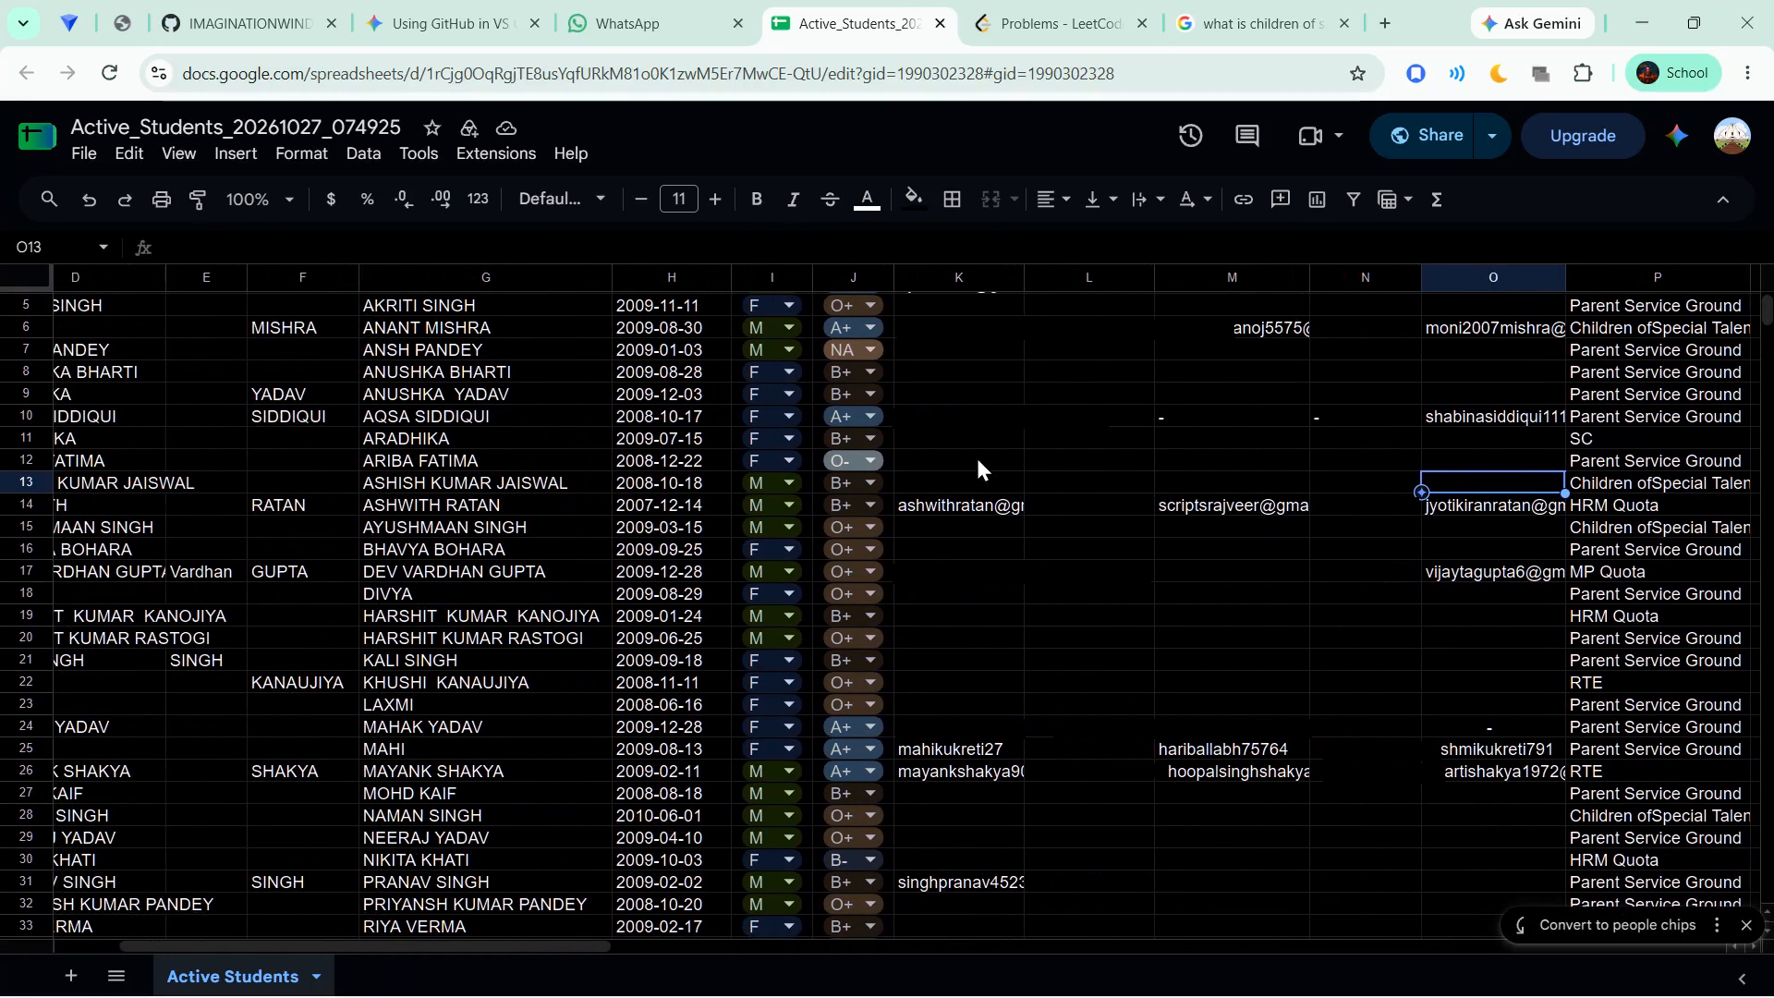
scroll(977, 456, "left", 4)
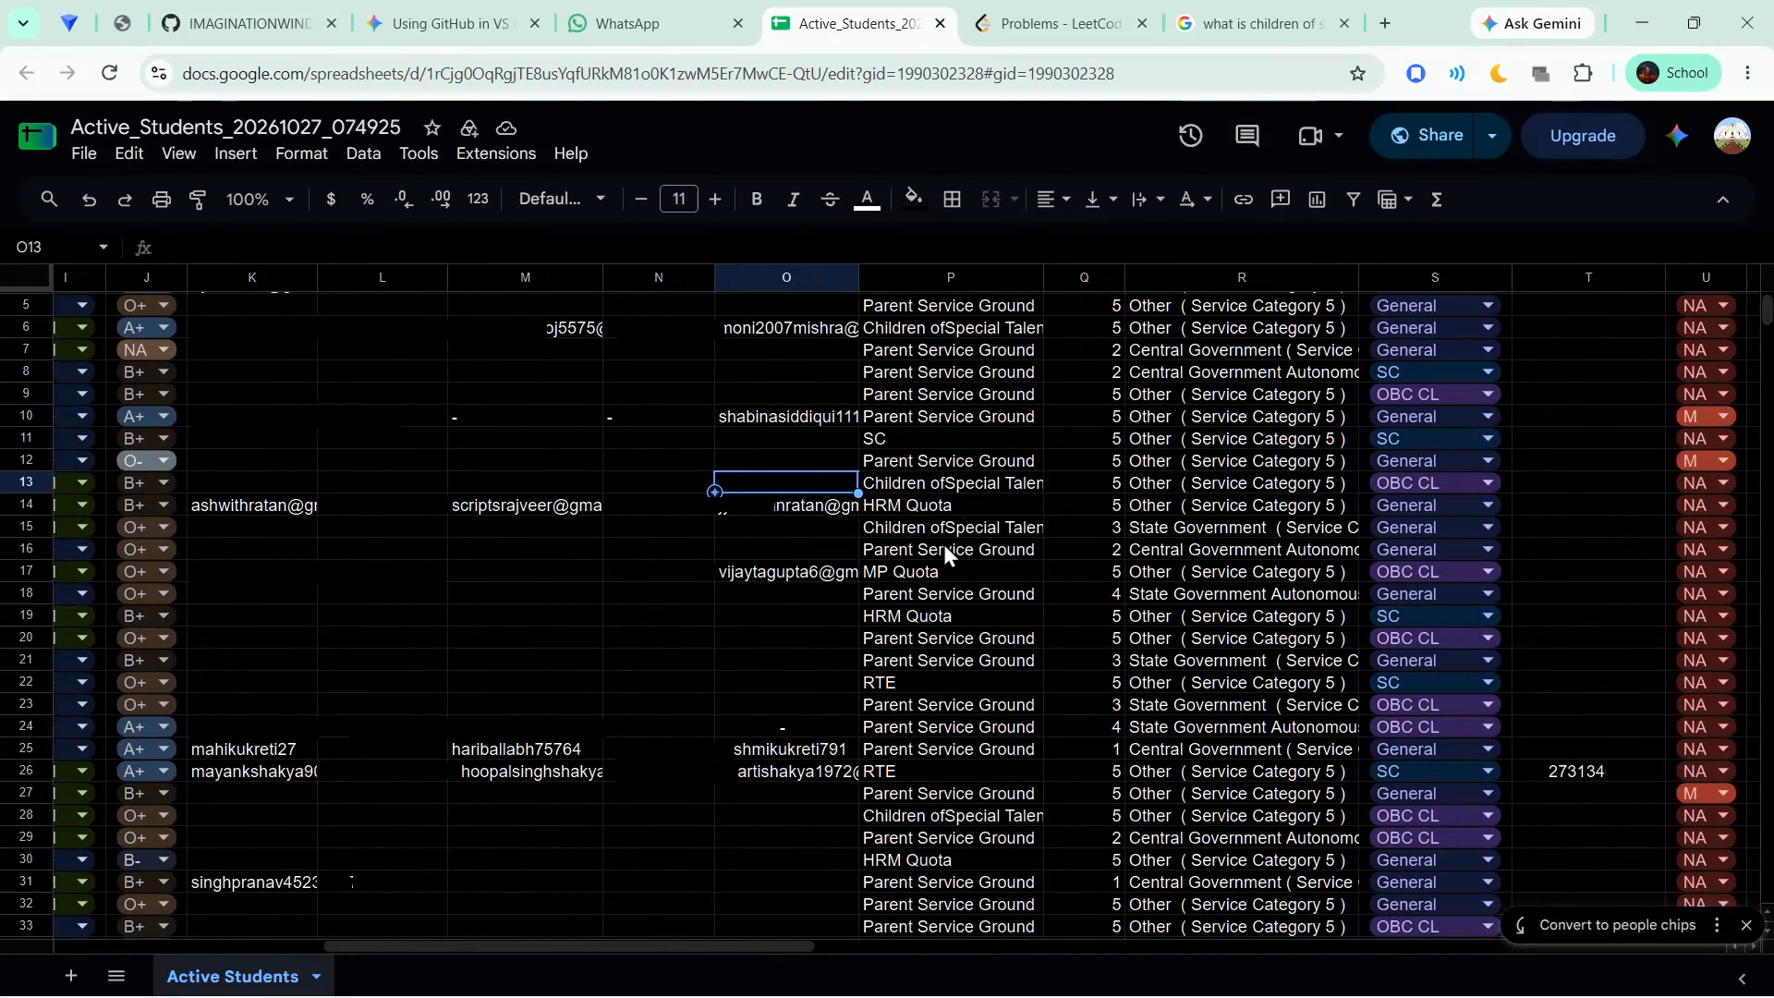
scroll(943, 542, "down", 2)
scroll(943, 542, "up", 1)
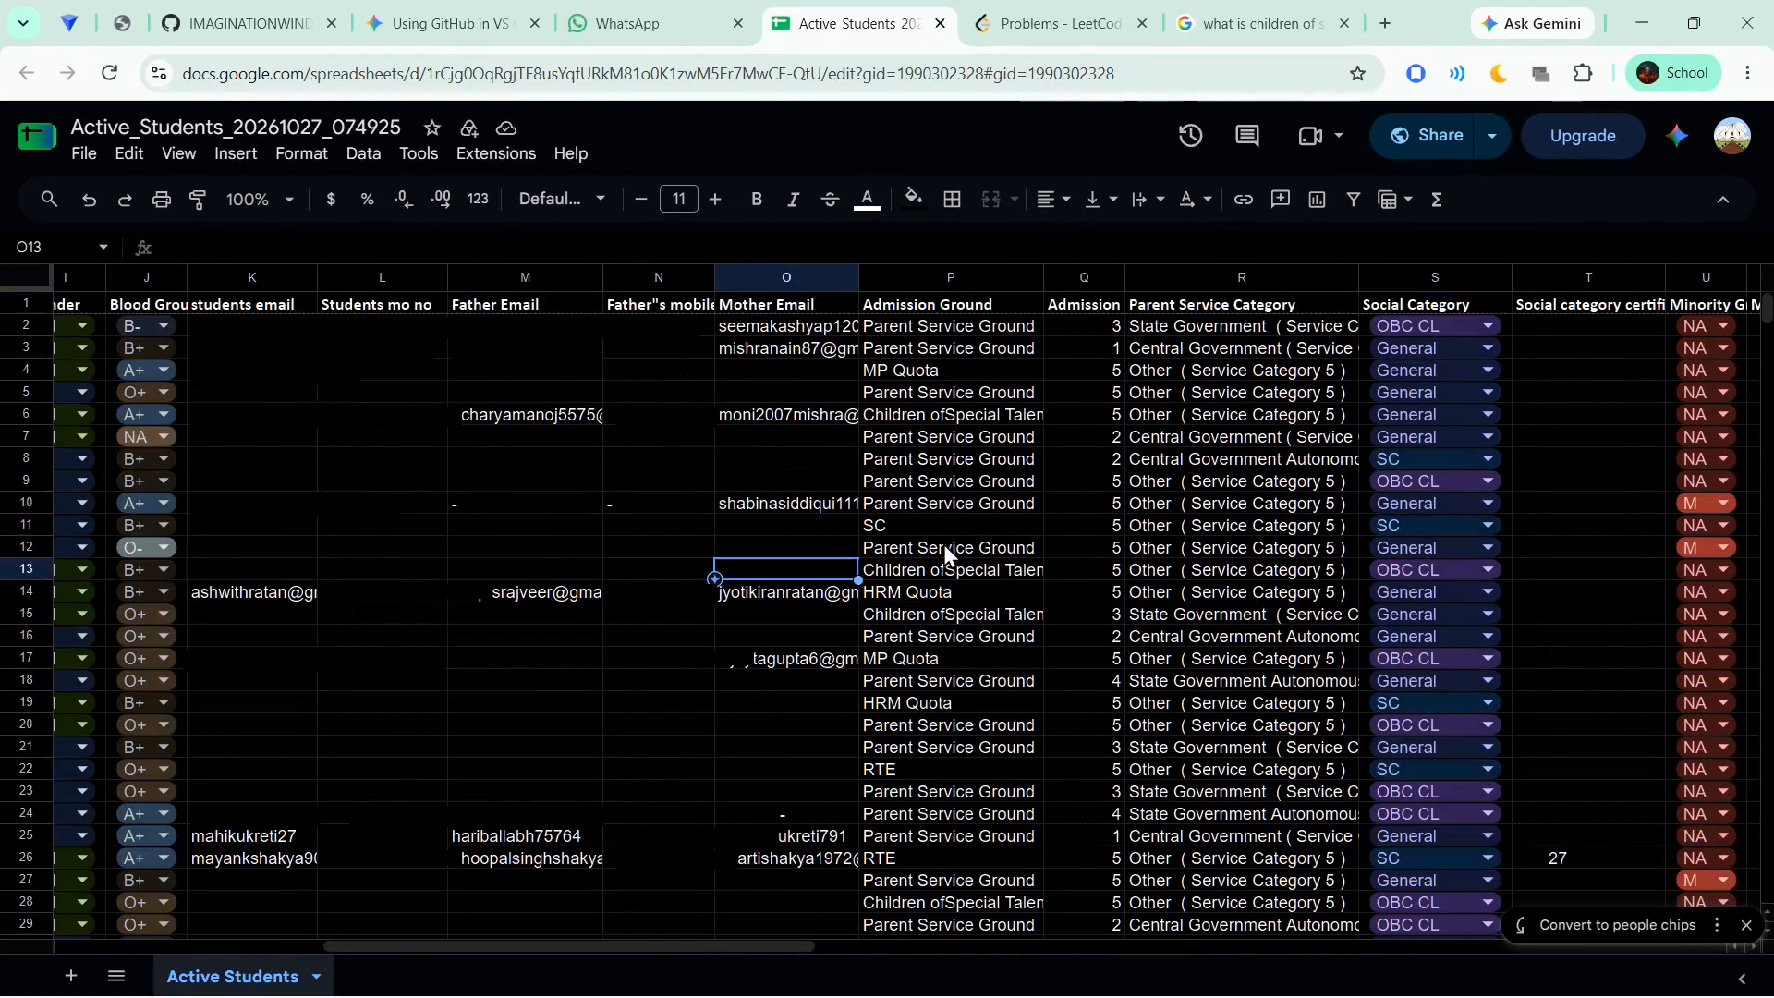
scroll(943, 542, "down", 3)
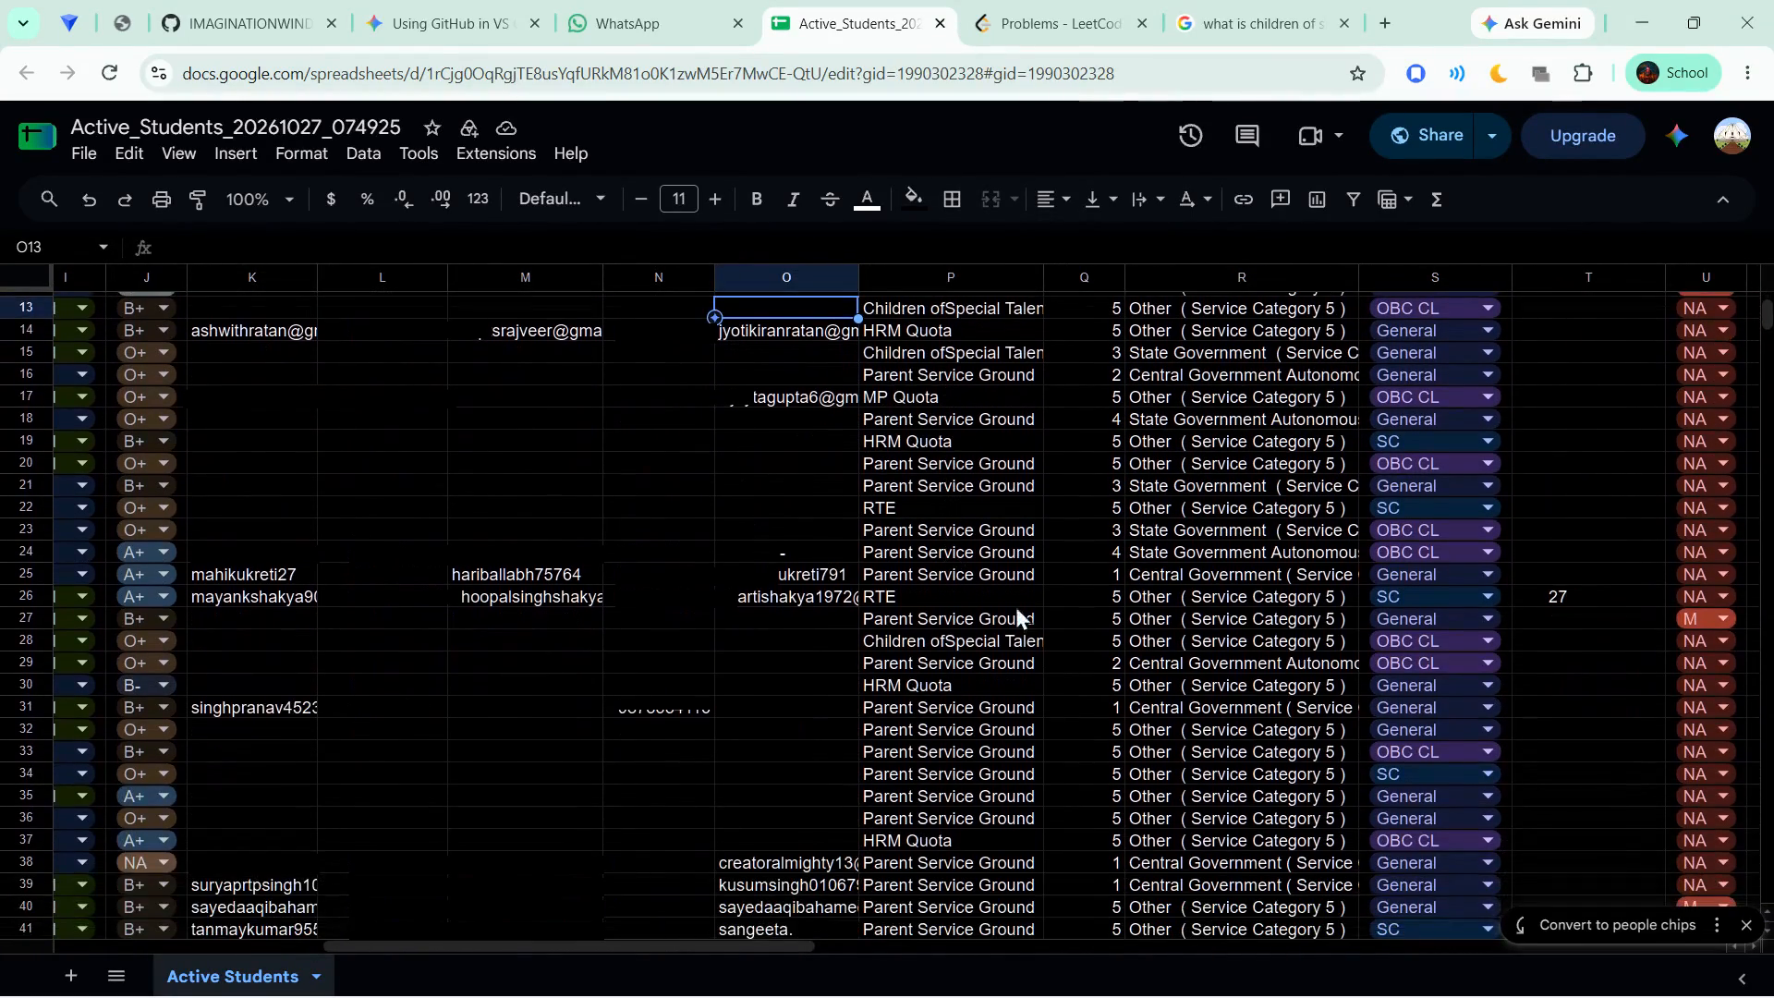
scroll(1112, 743, "left", 1)
scroll(1112, 743, "up", 6)
scroll(1112, 743, "down", 1)
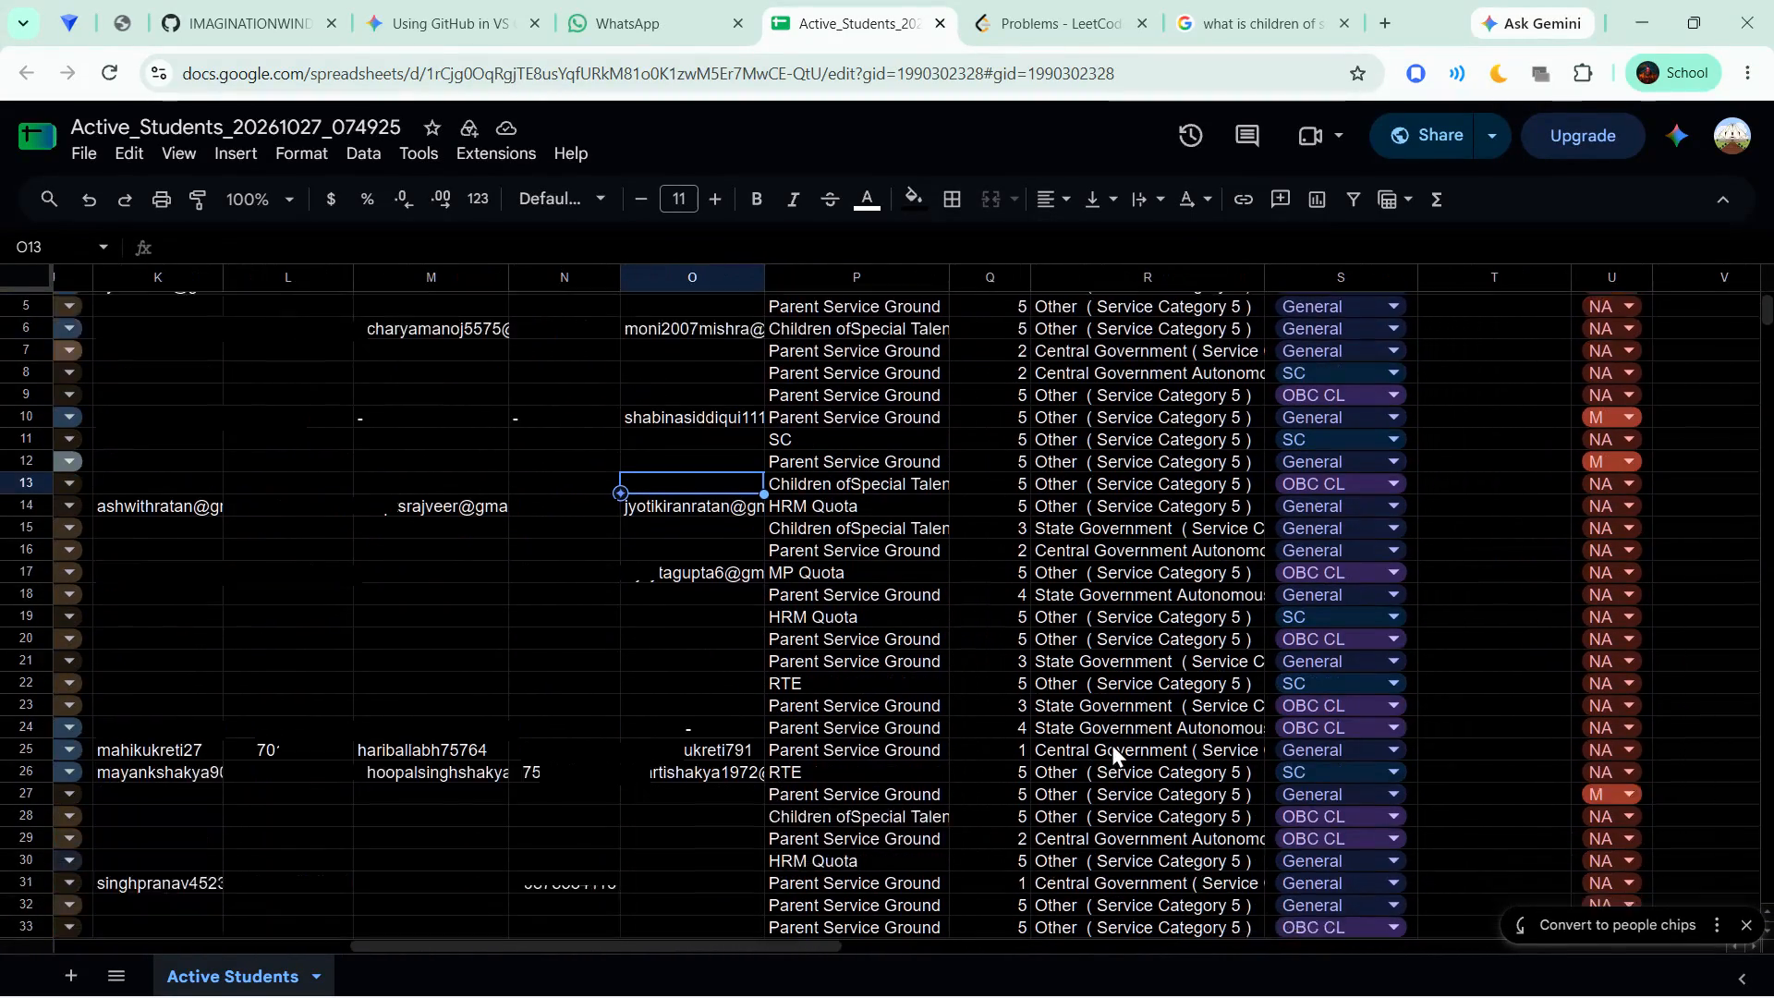
scroll(1112, 743, "down", 2)
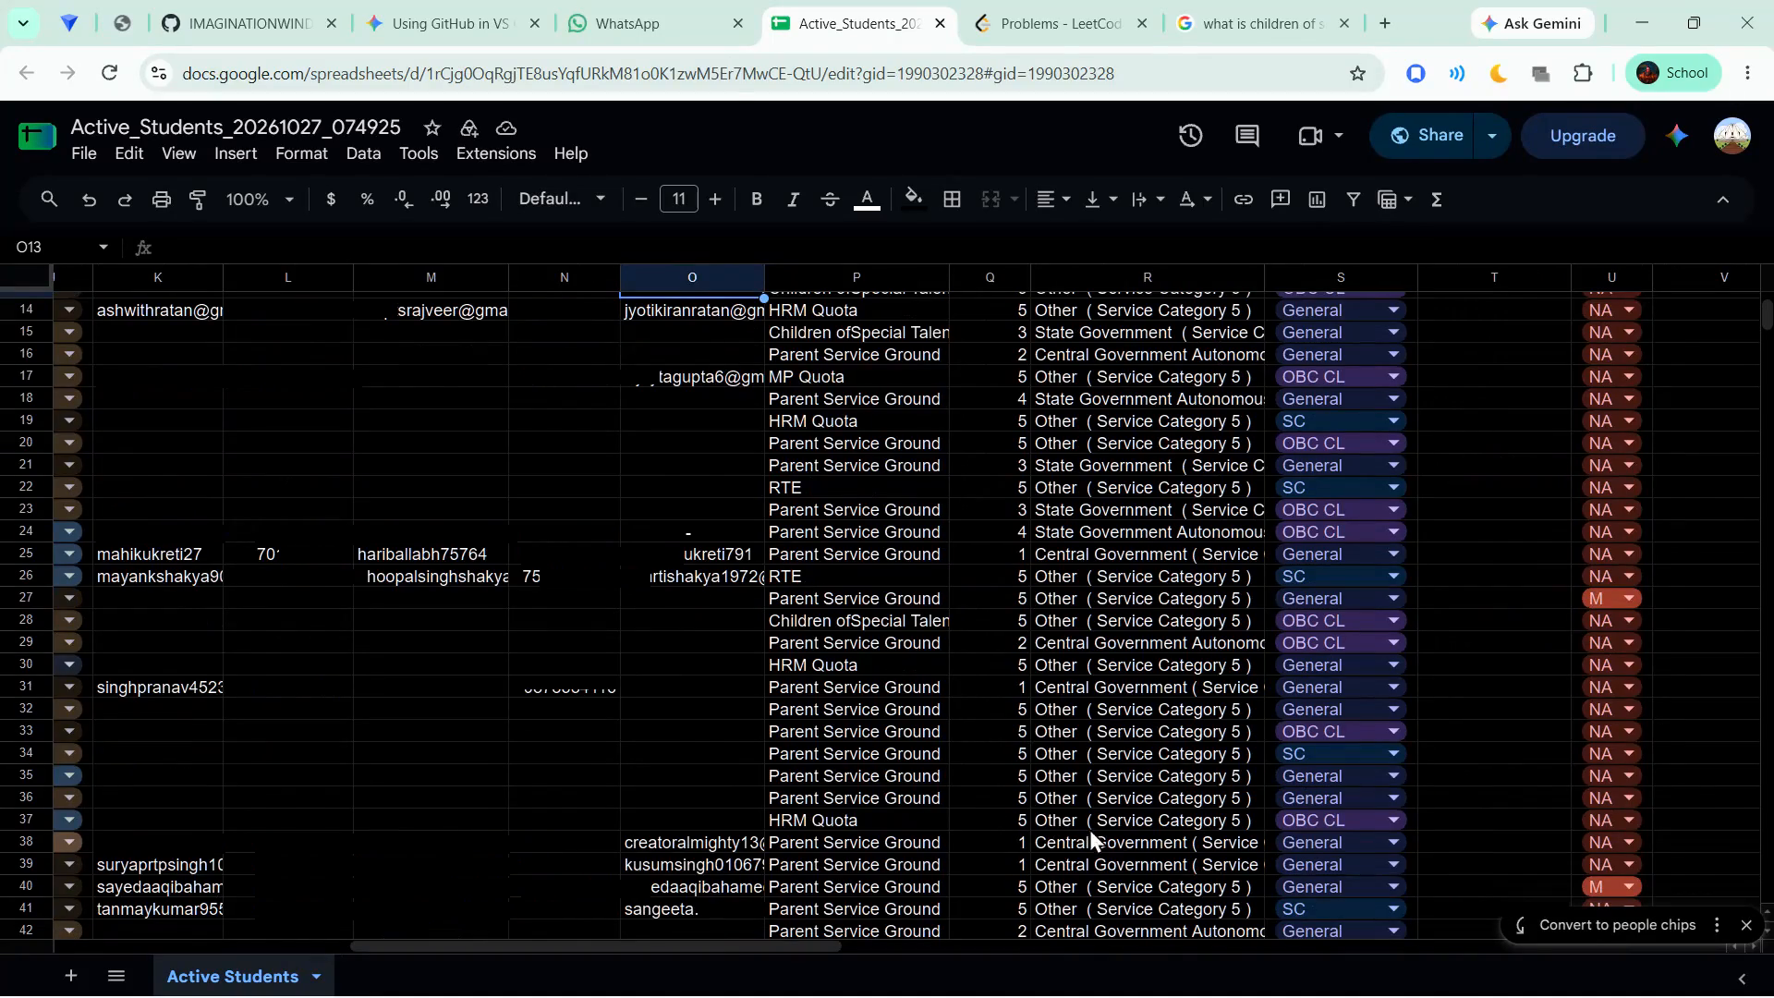
left_click(1099, 835)
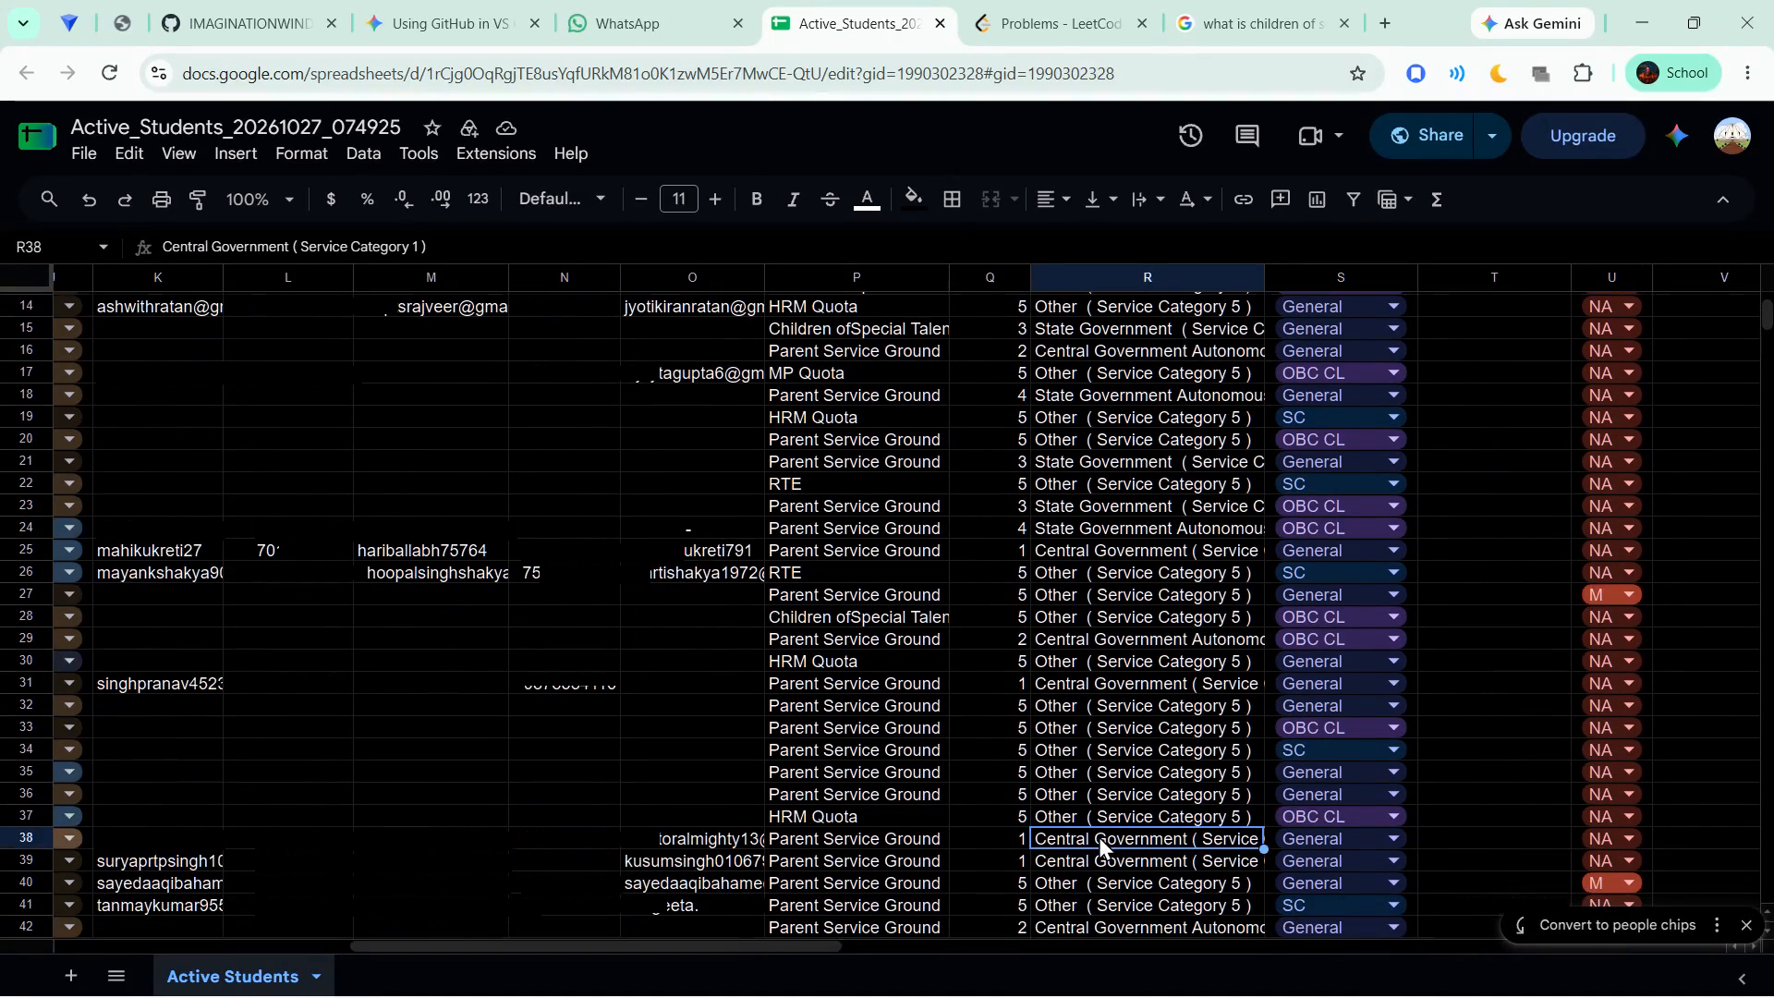
Add "OBC NCL" as an option in the Social Category dropdown from cell S38 and apply it to all matching dropdowns.
scroll(1099, 835, "left", 2)
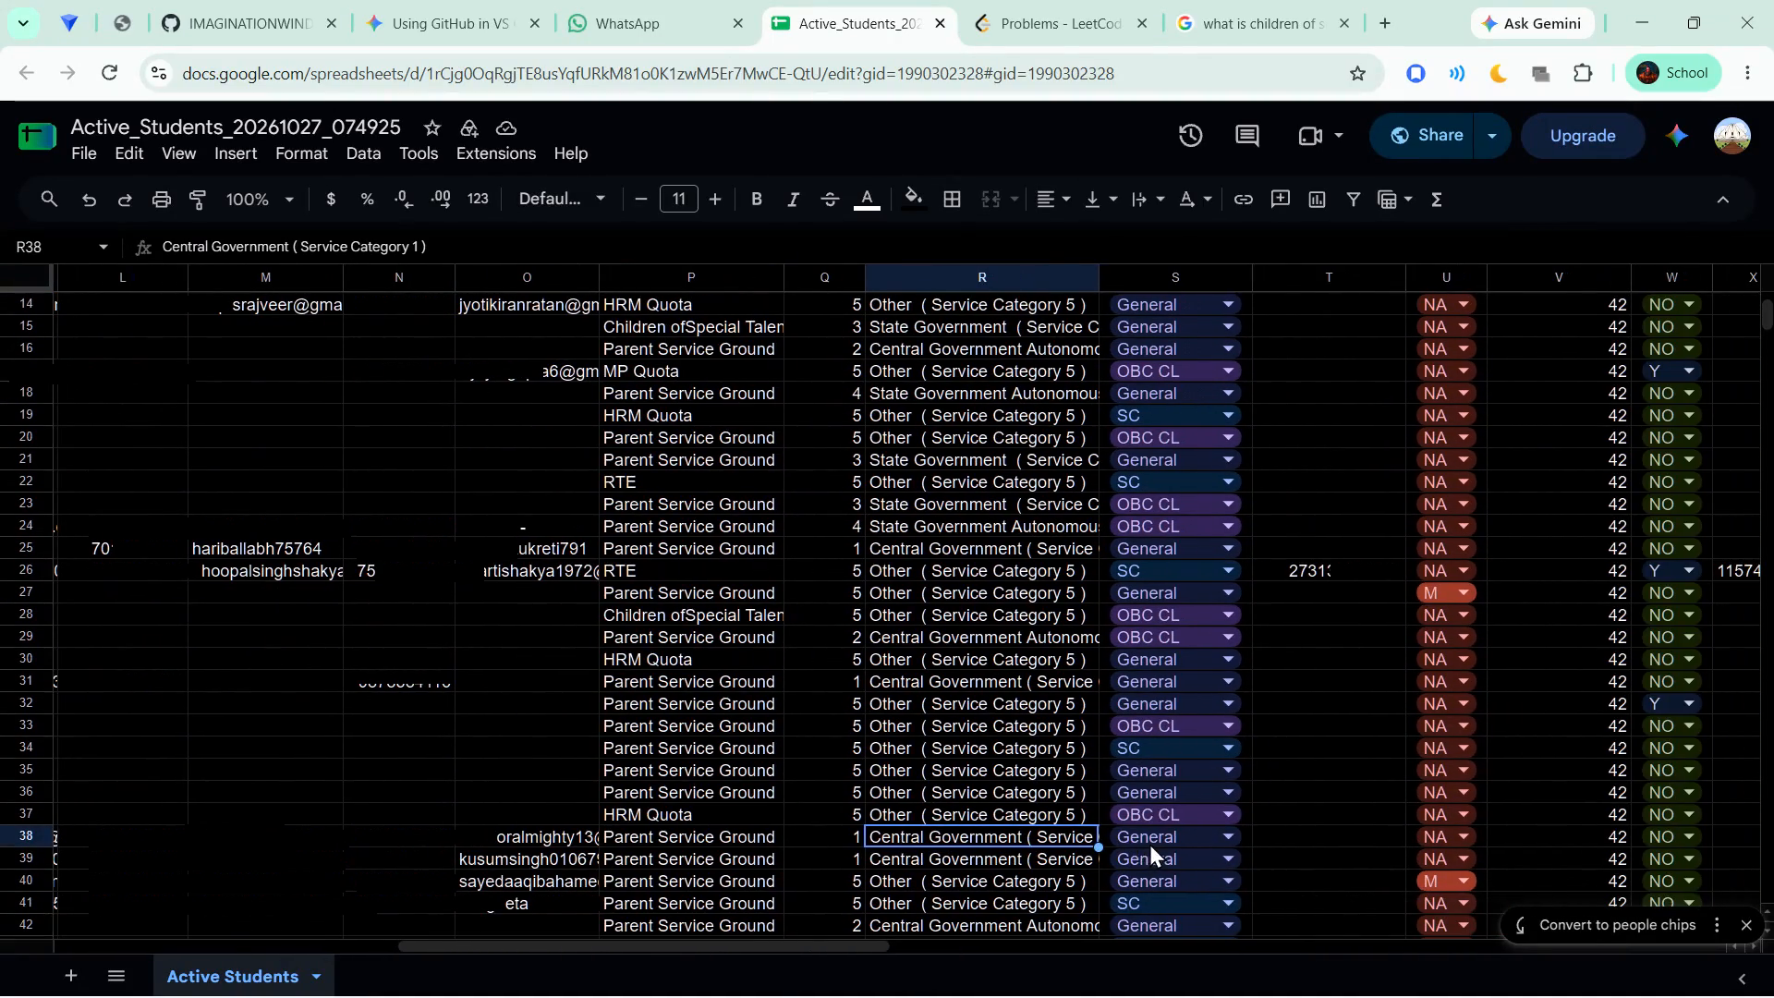
left_click(1149, 843)
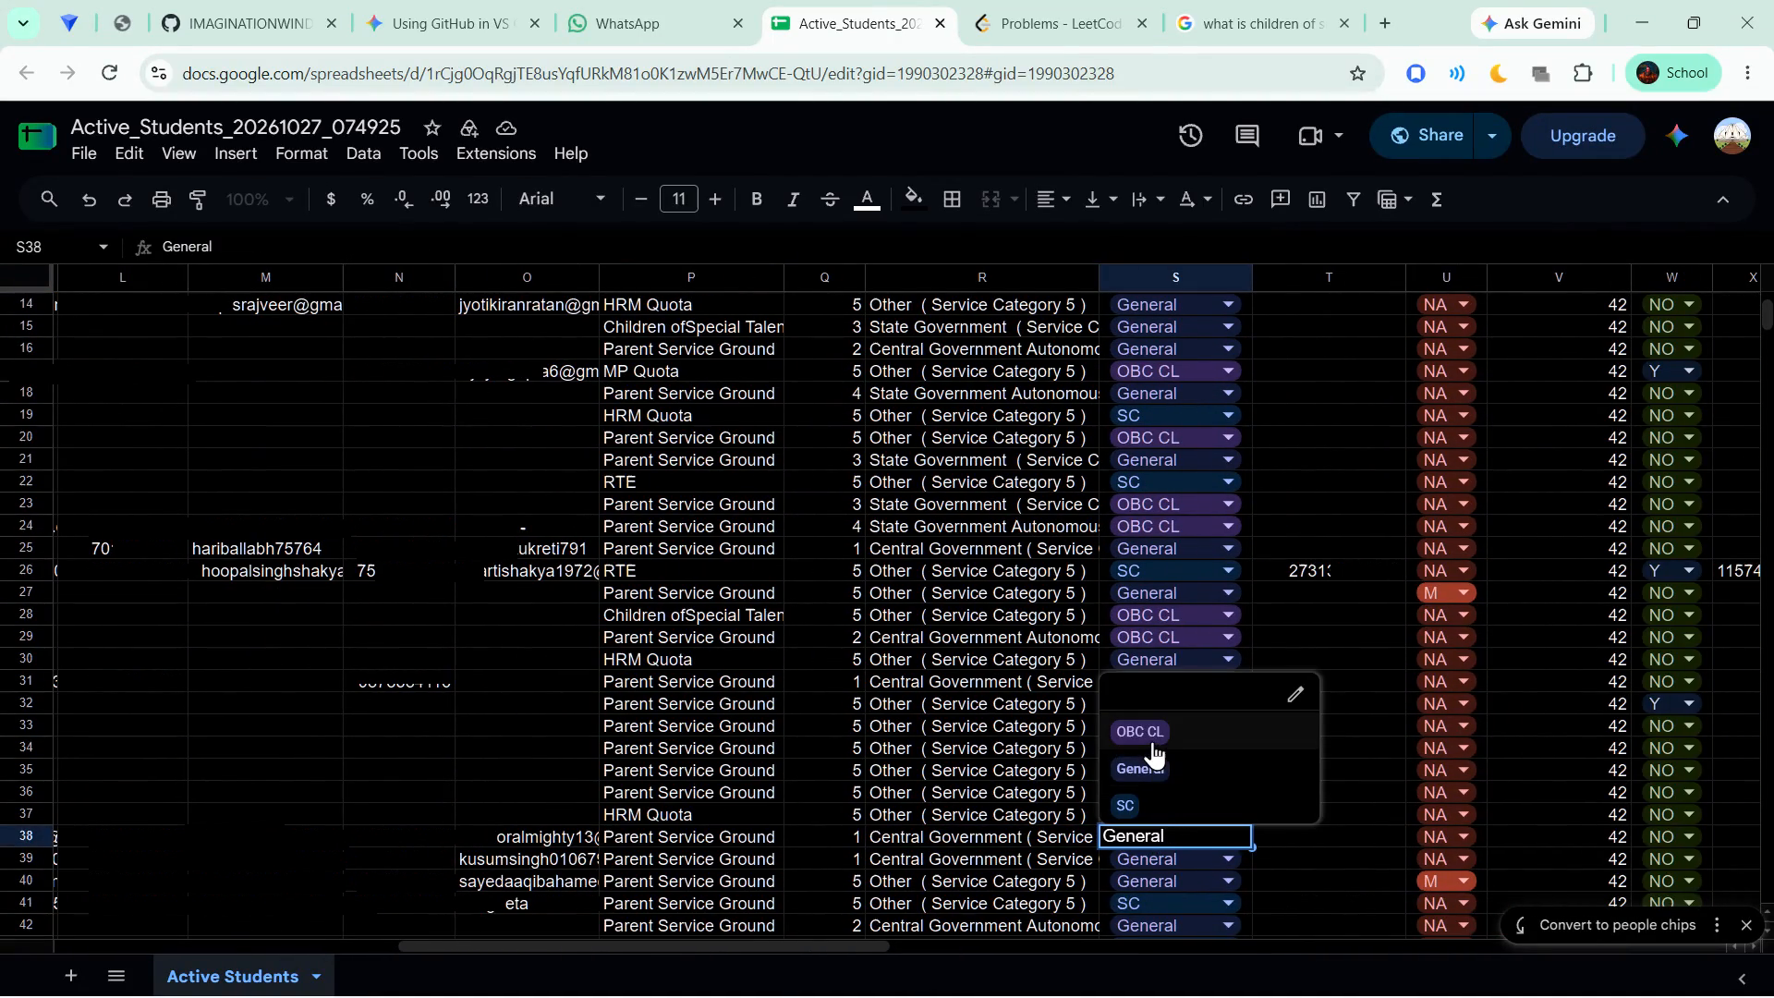
left_click(1299, 688)
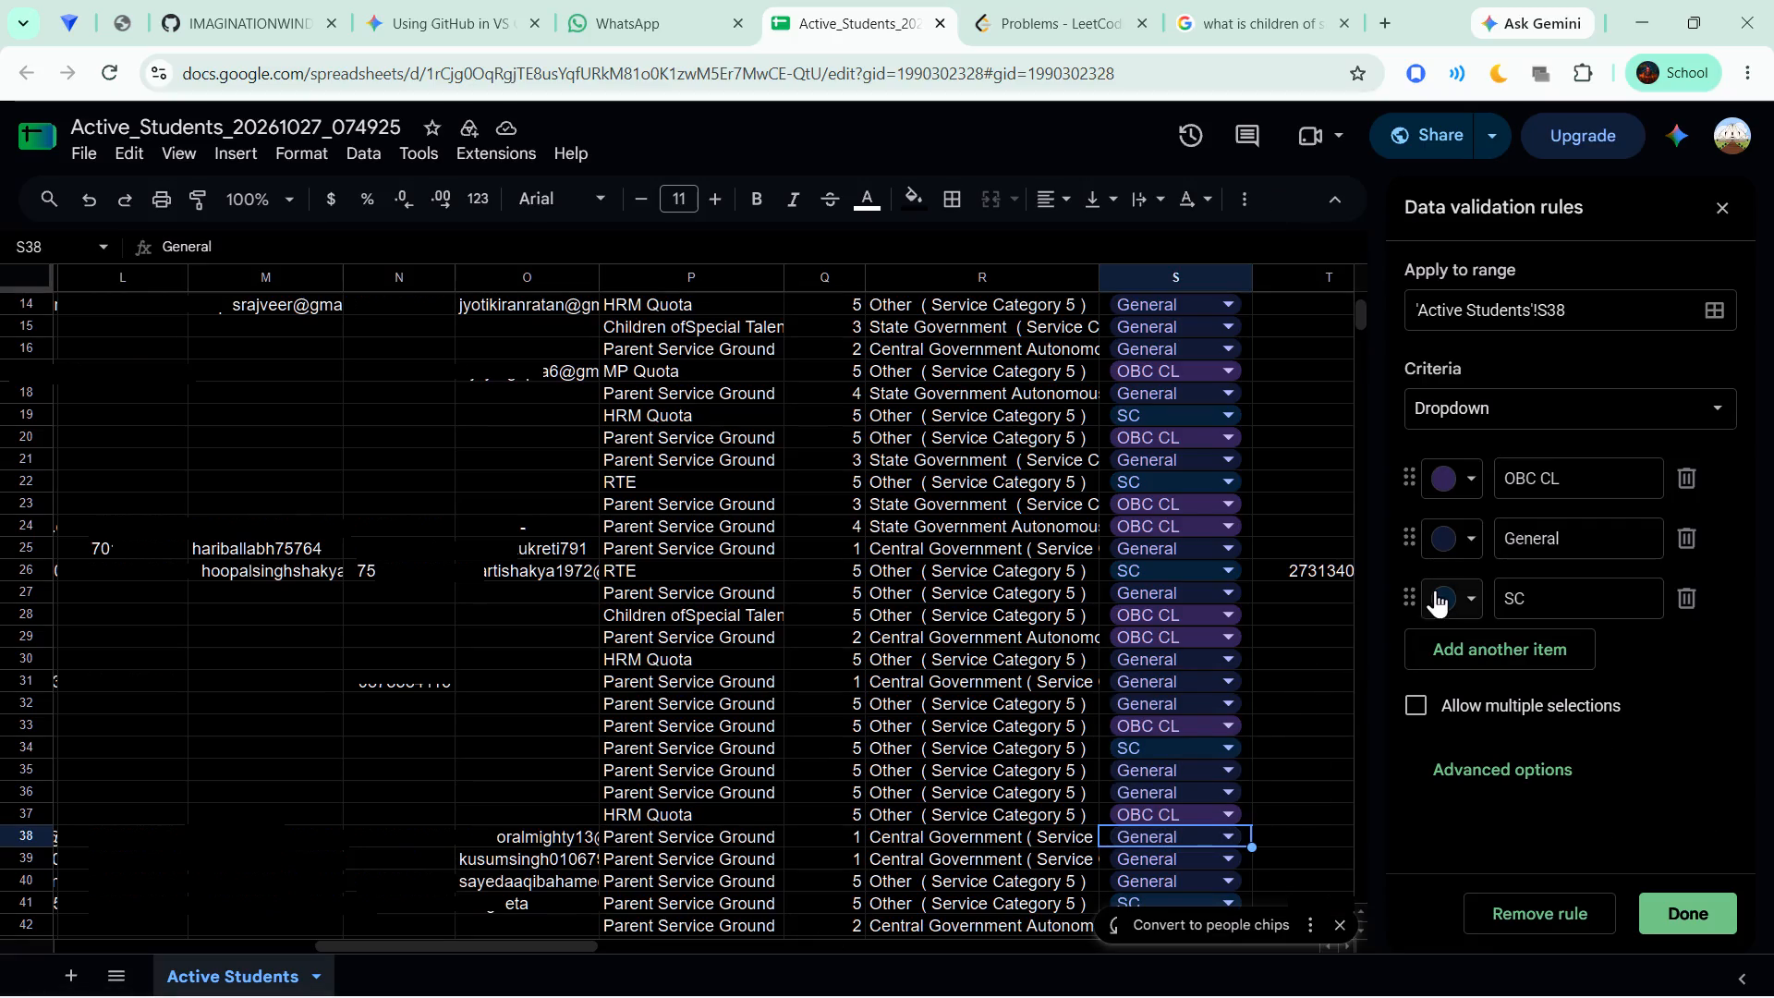
left_click(1501, 651)
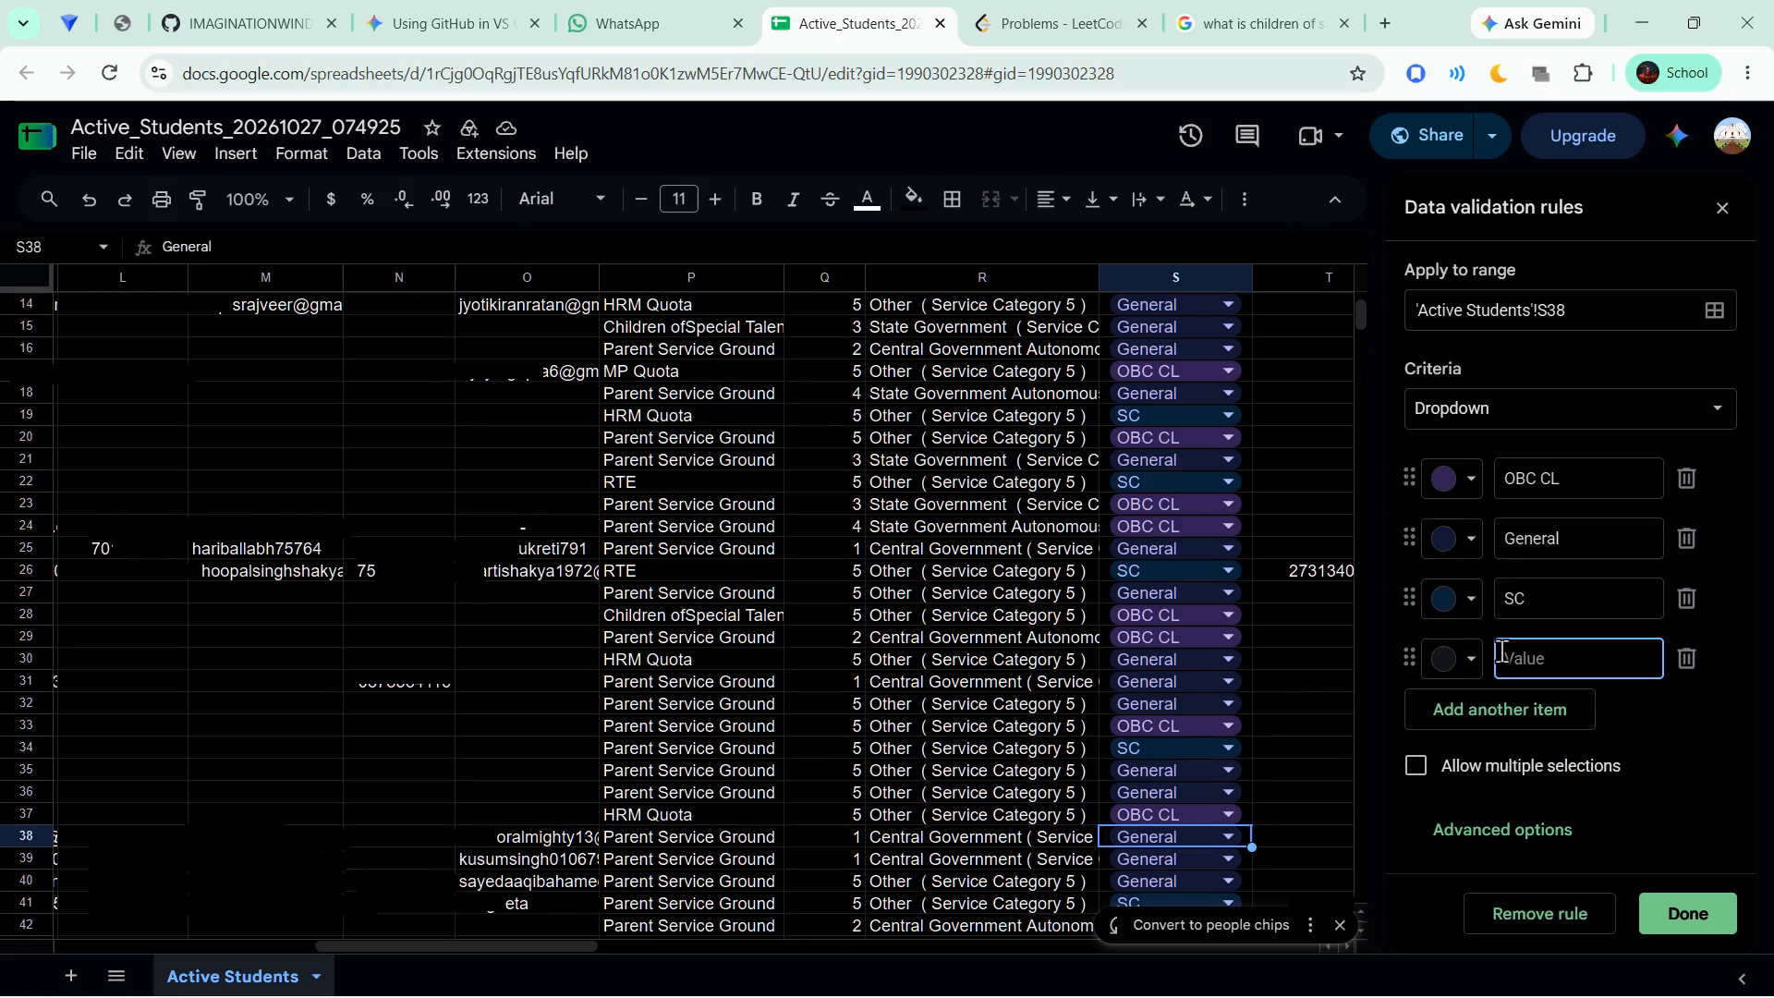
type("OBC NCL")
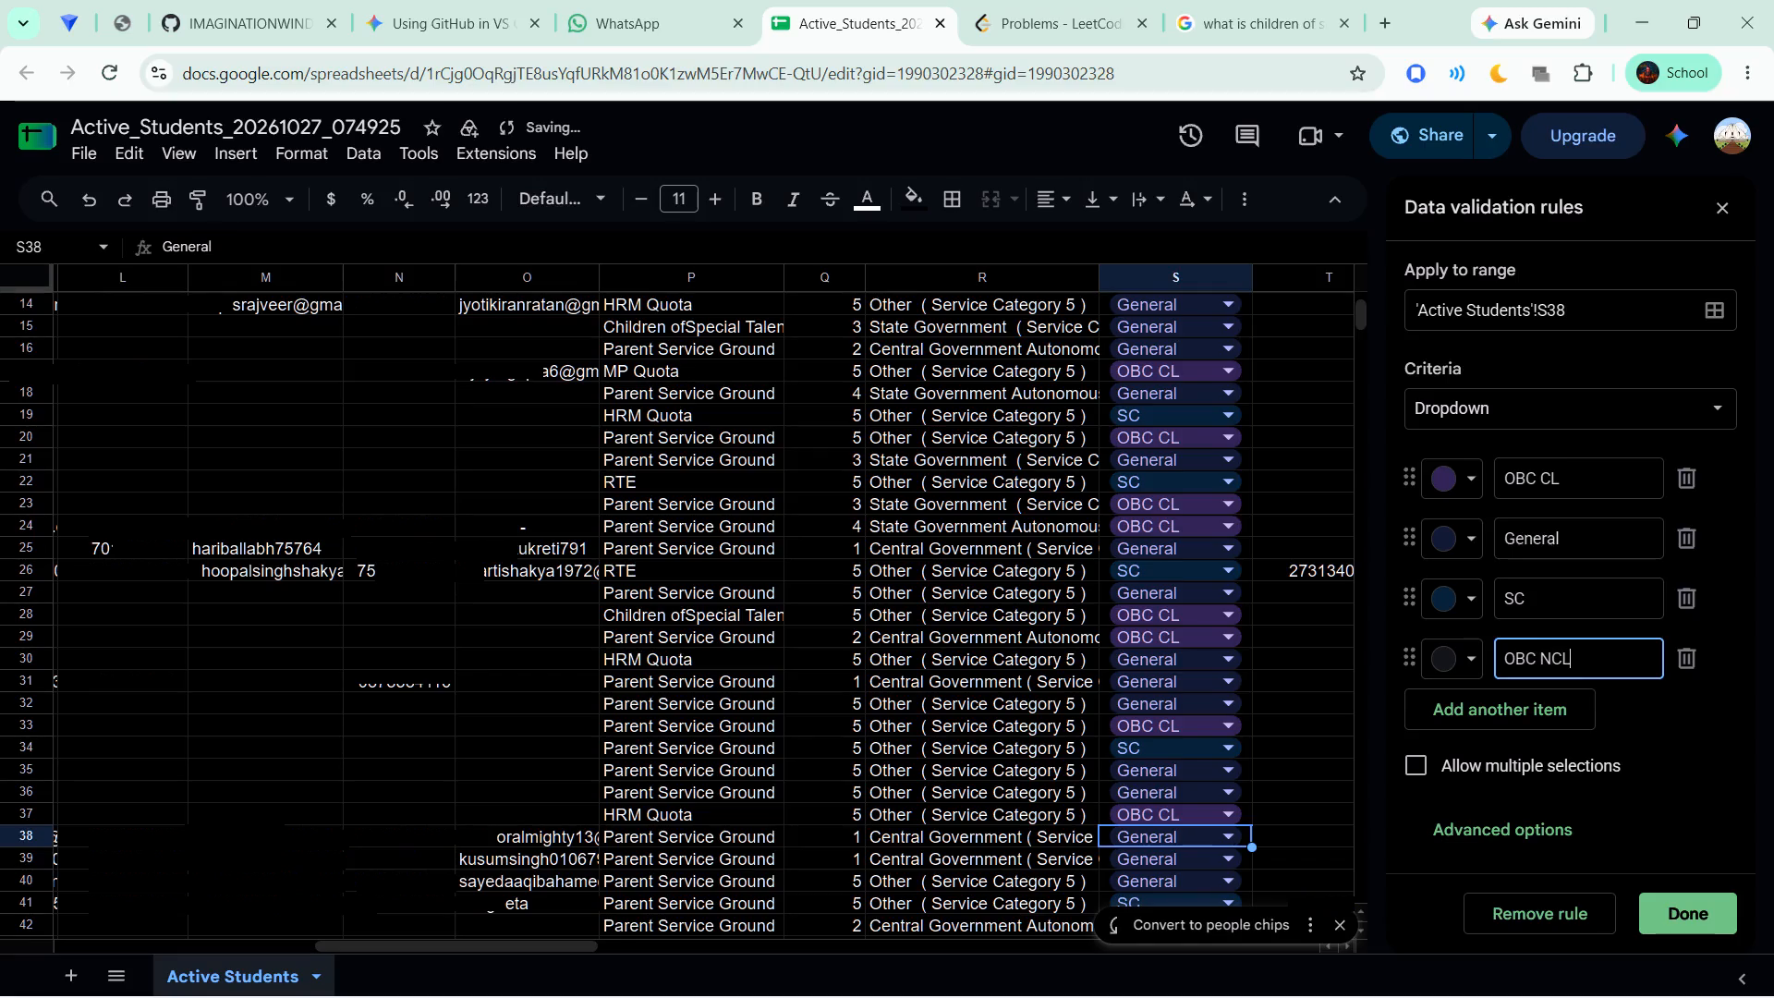
left_click(1663, 910)
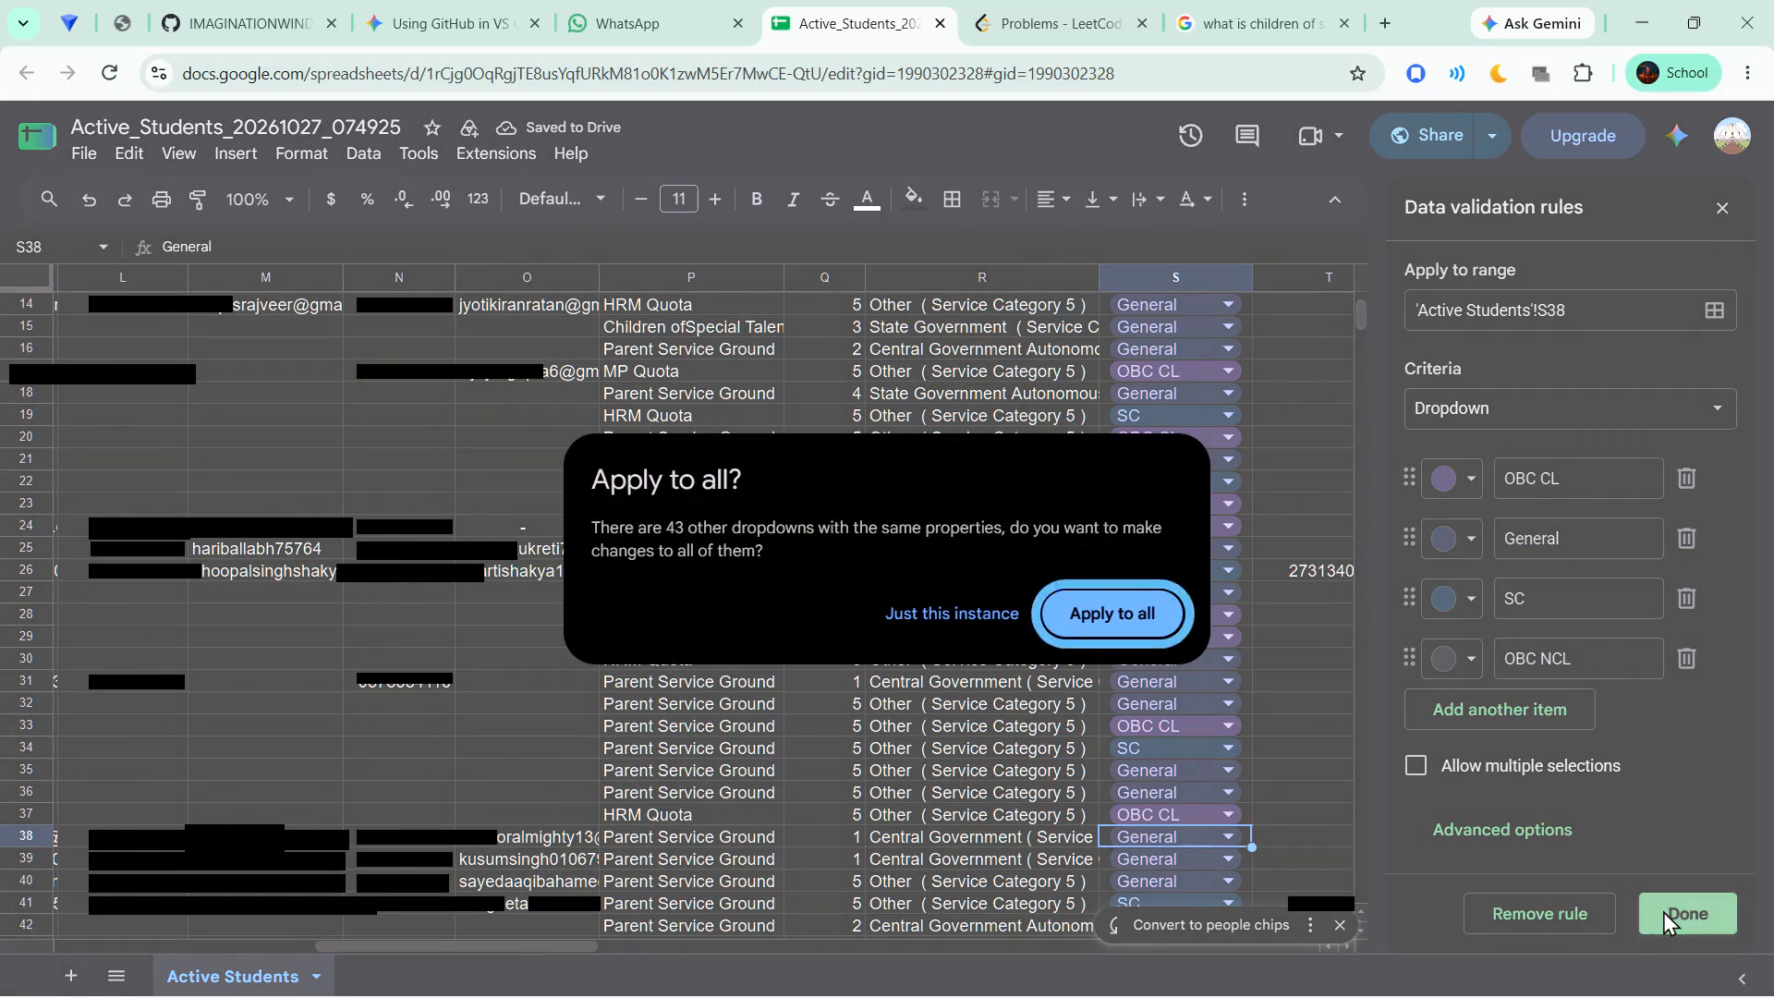
left_click(1123, 618)
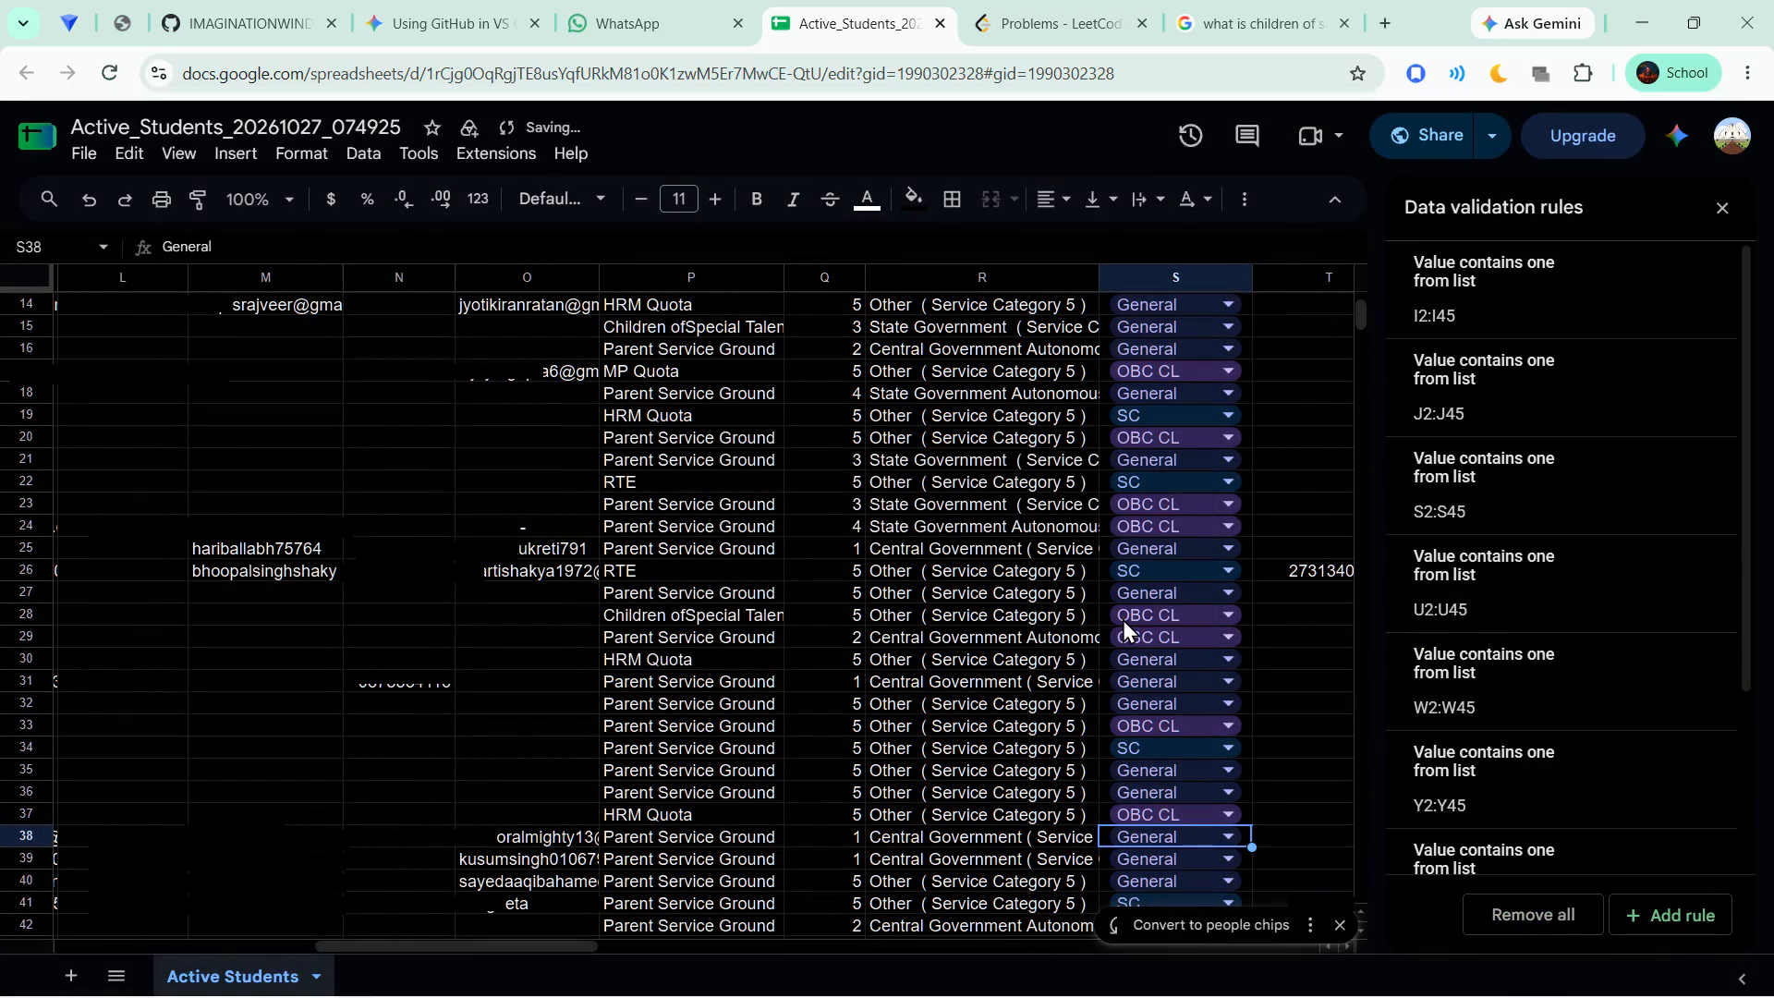
left_click(1721, 197)
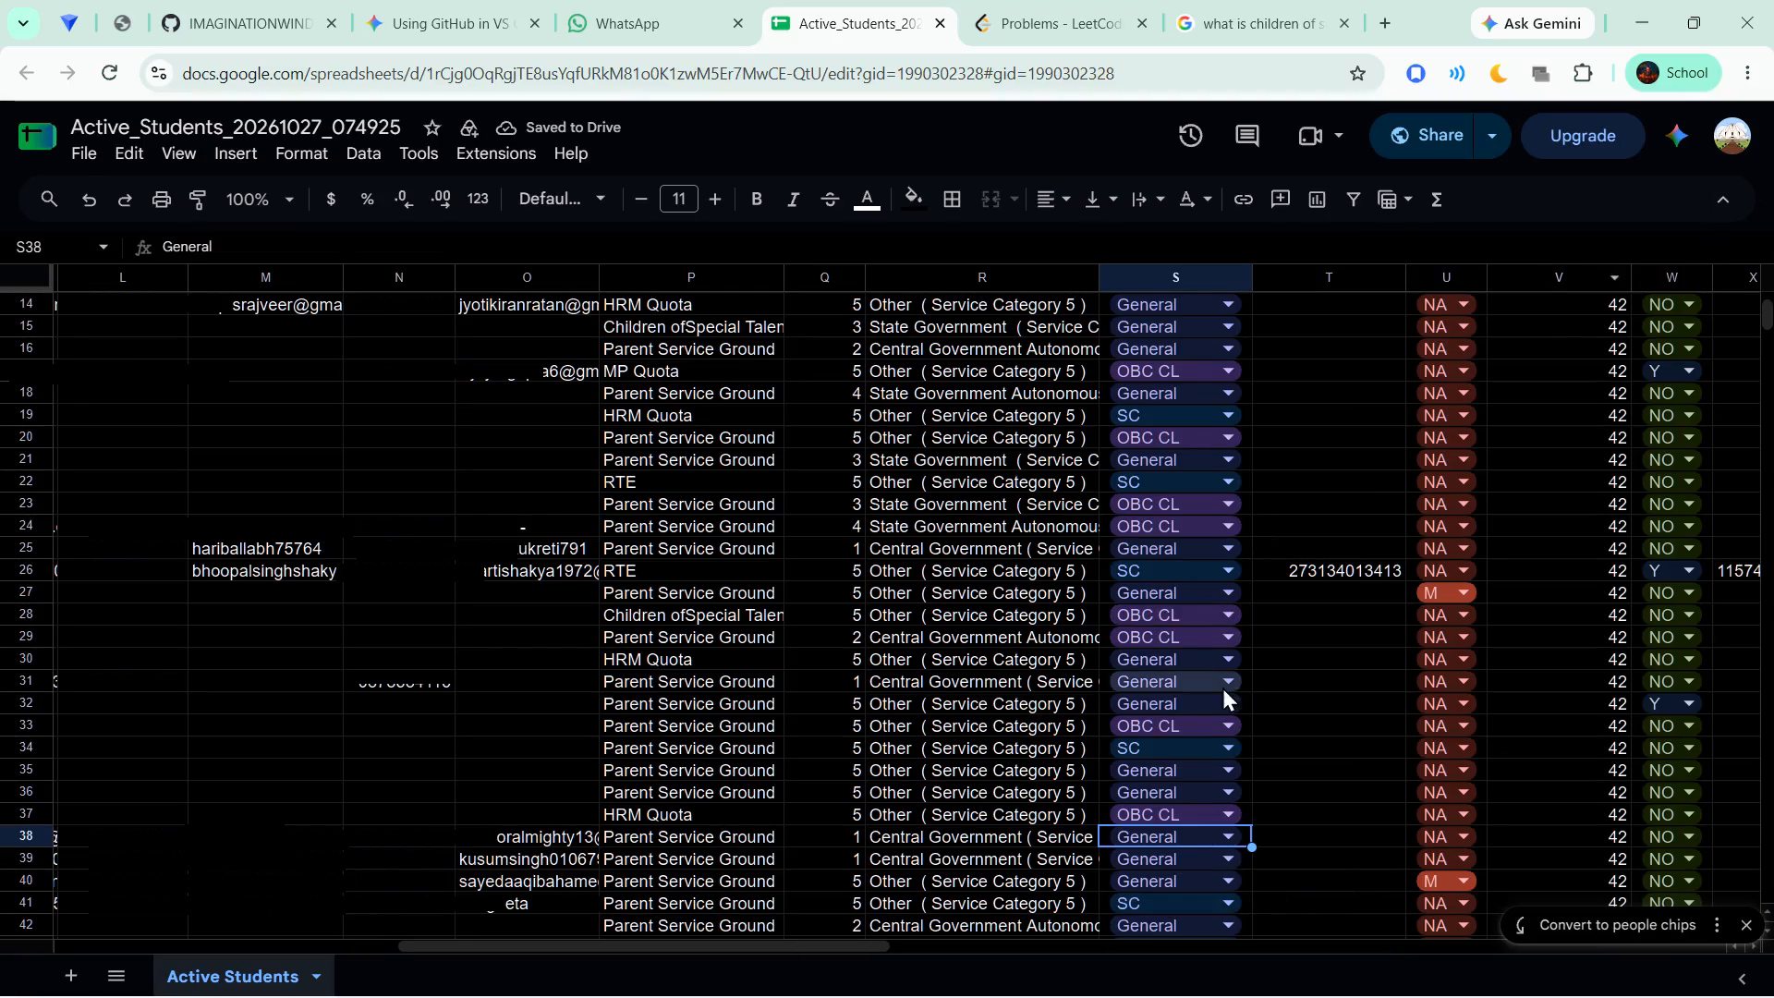
Set the Social Category in cell S38 to OBC NCL.
left_click(1185, 835)
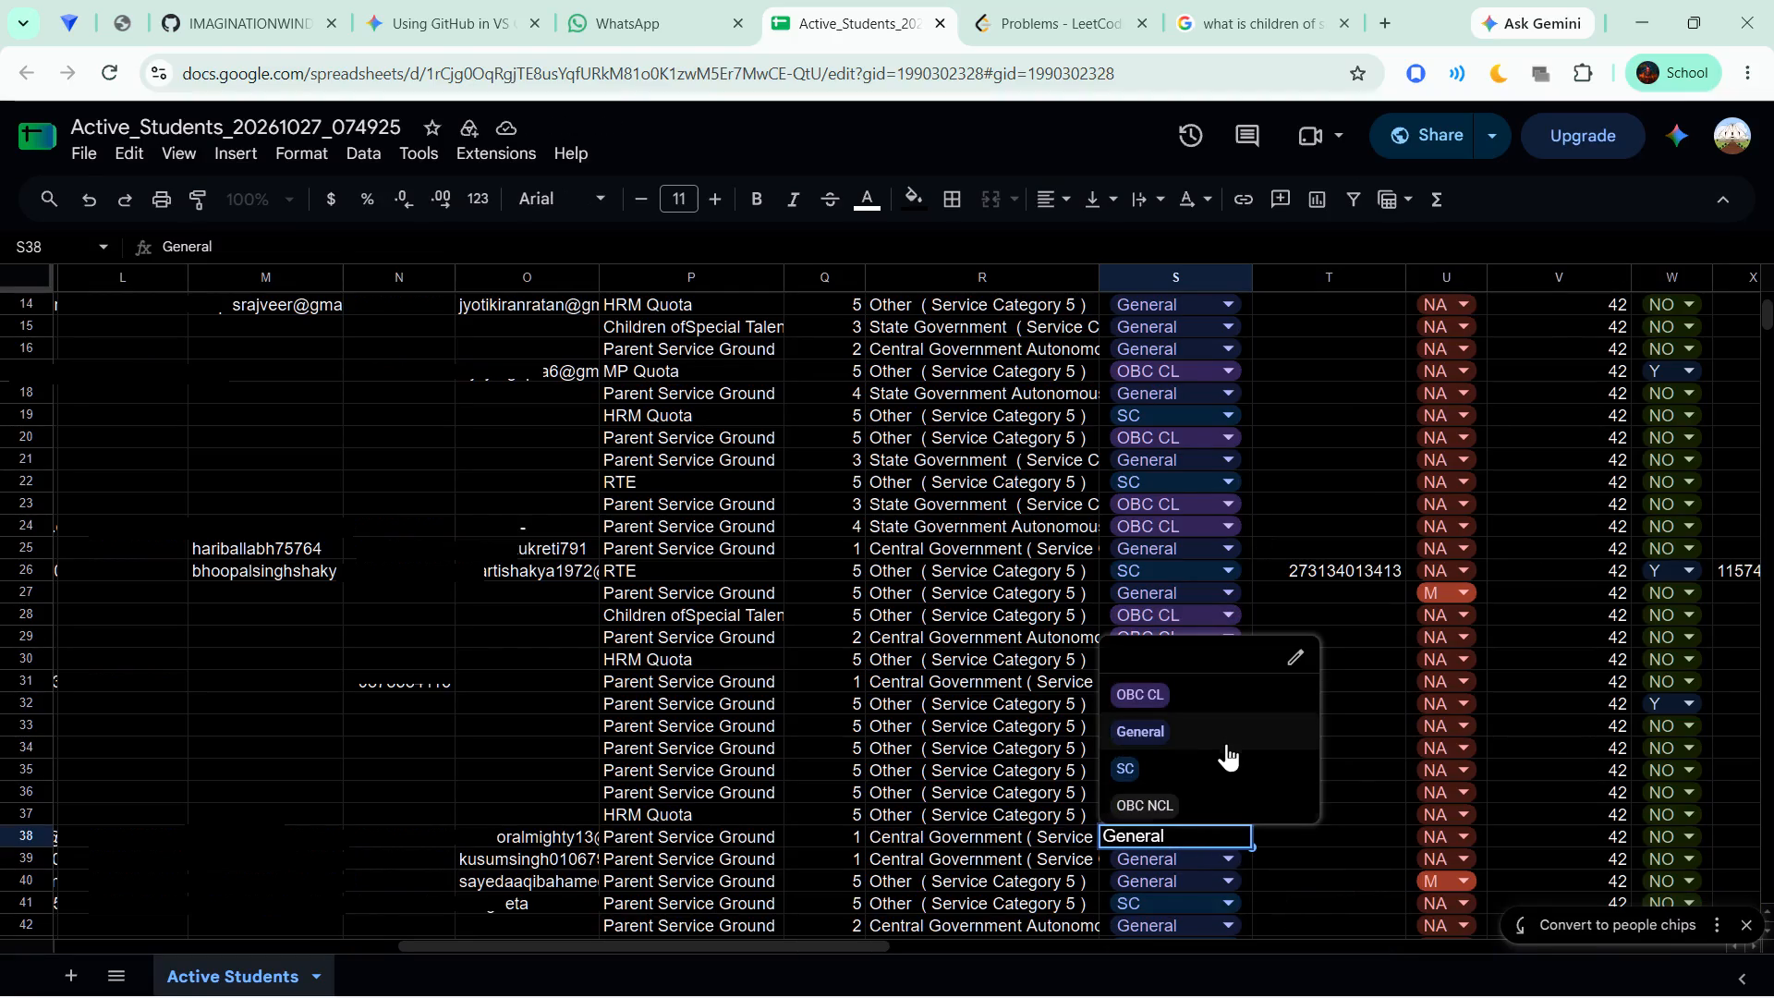
left_click(1147, 810)
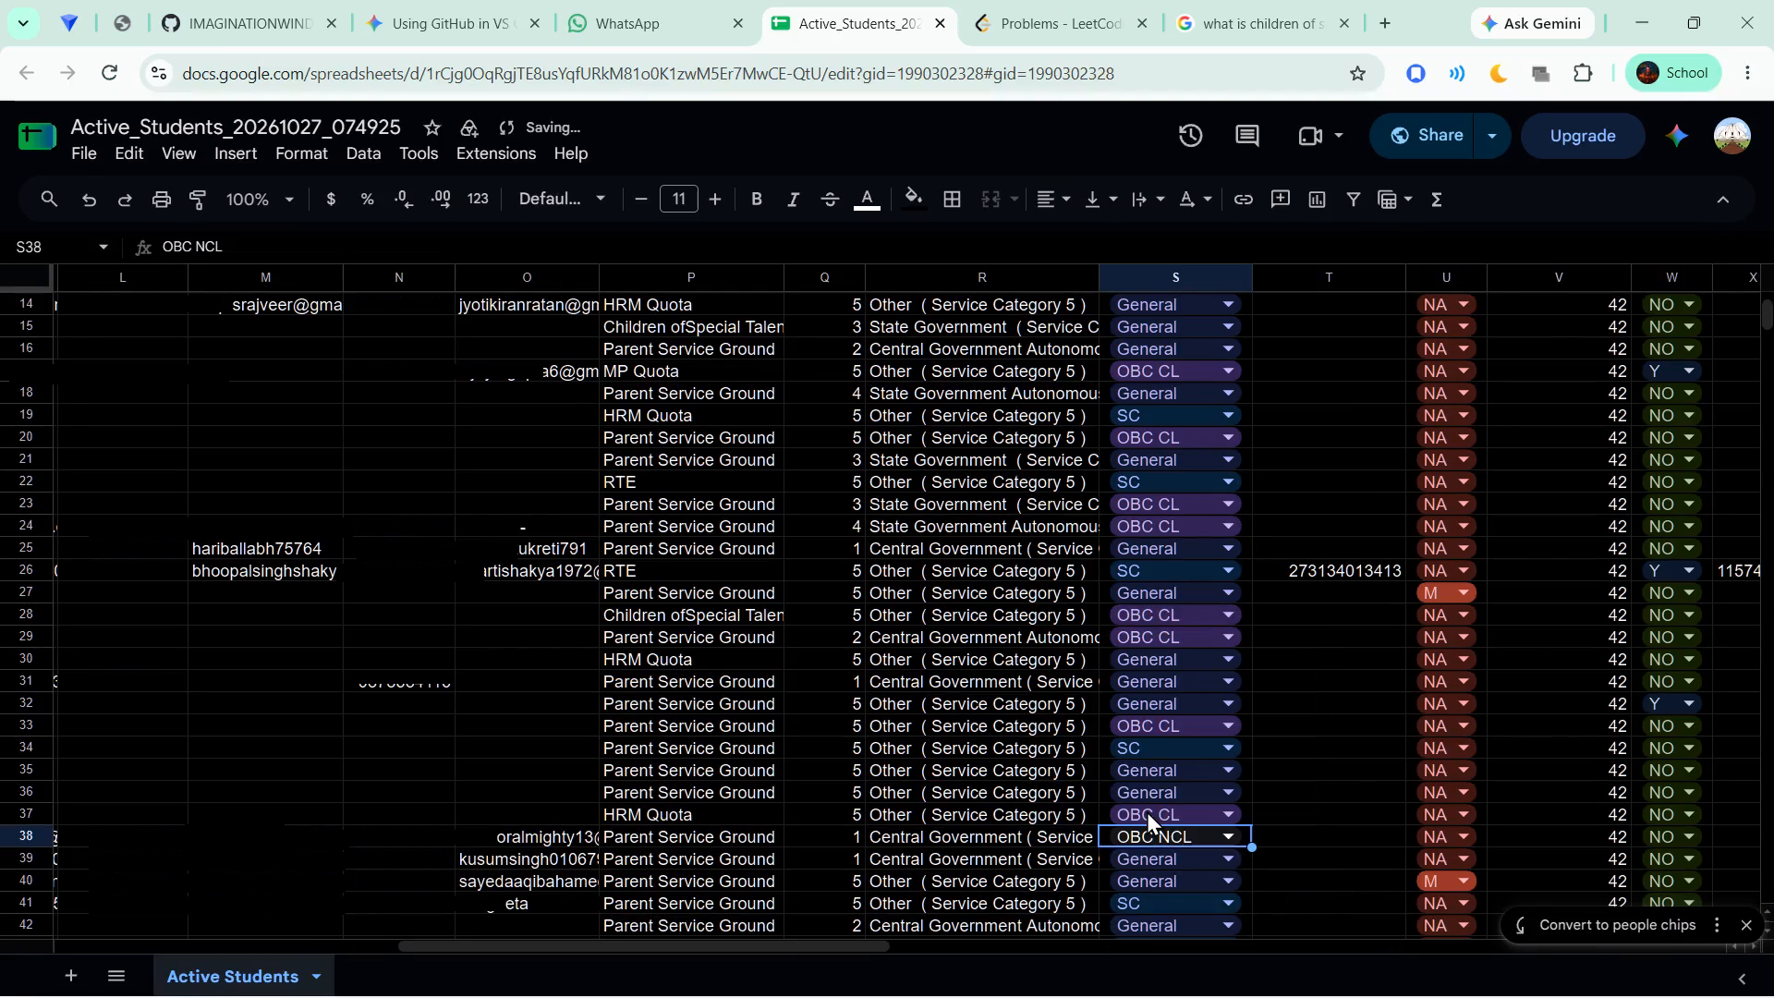
Add "AB+" as an option in the Blood Group dropdown from cell J38 and apply it to all matching dropdowns.
scroll(1037, 802, "right", 5)
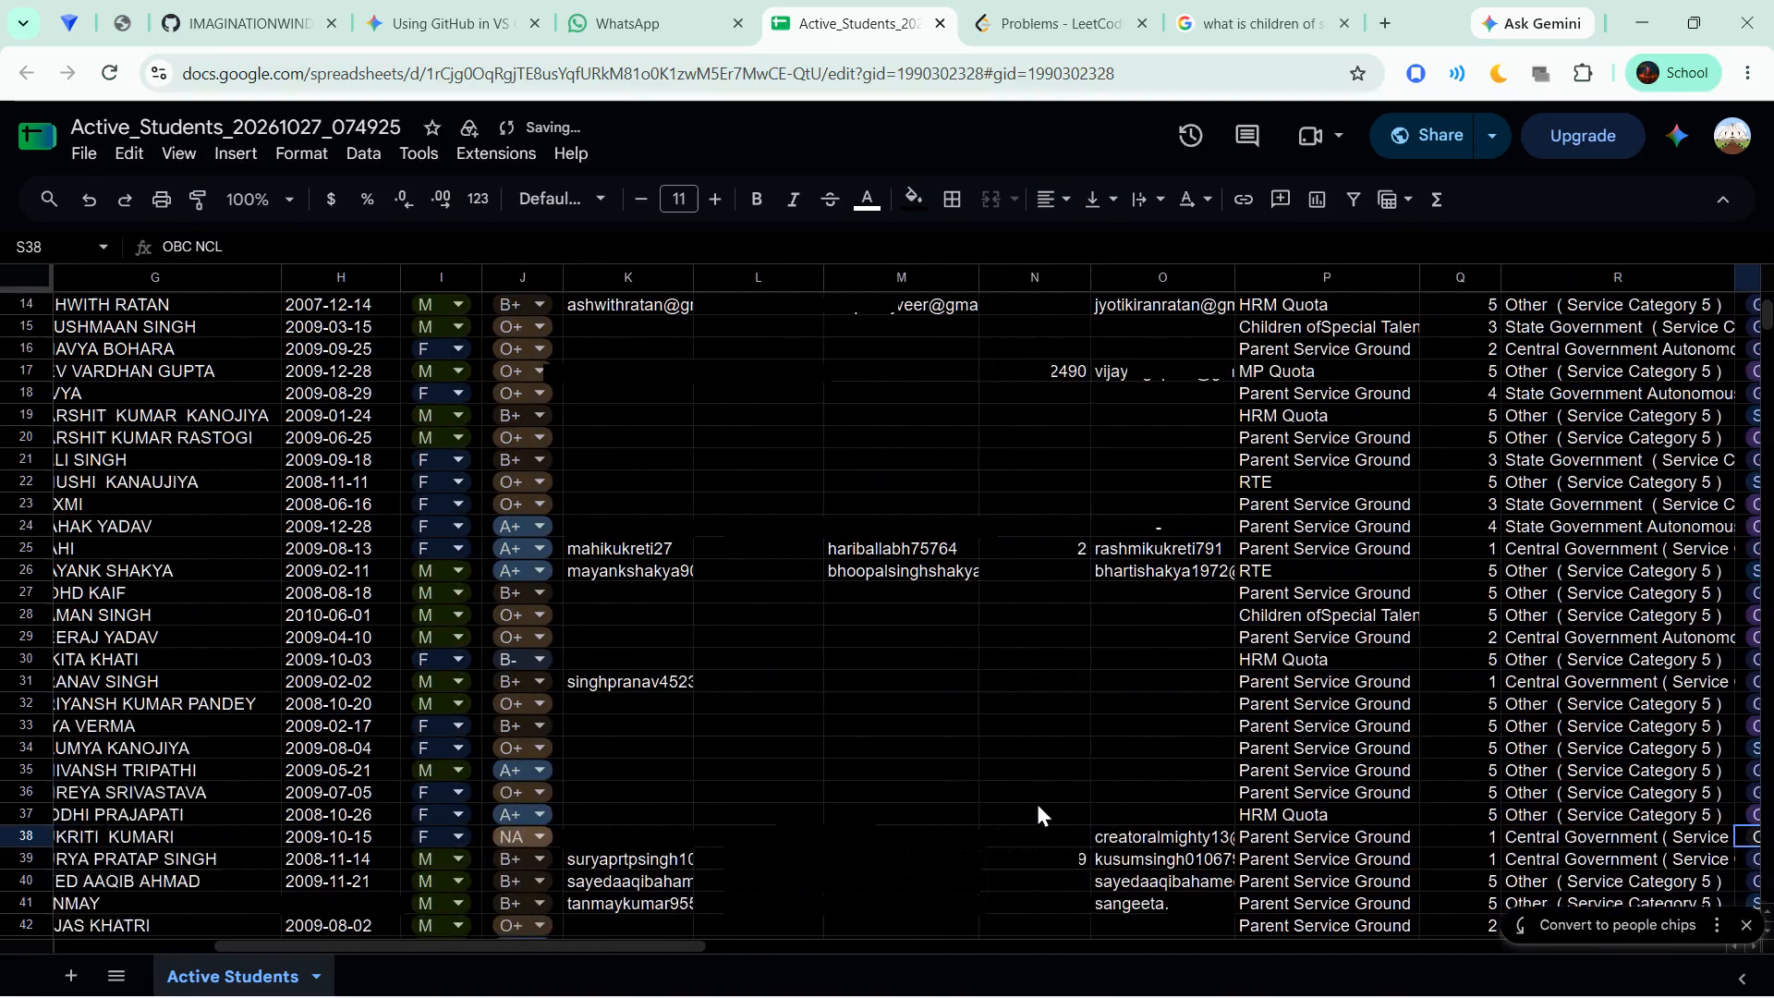
scroll(1037, 802, "right", 1)
left_click(668, 832)
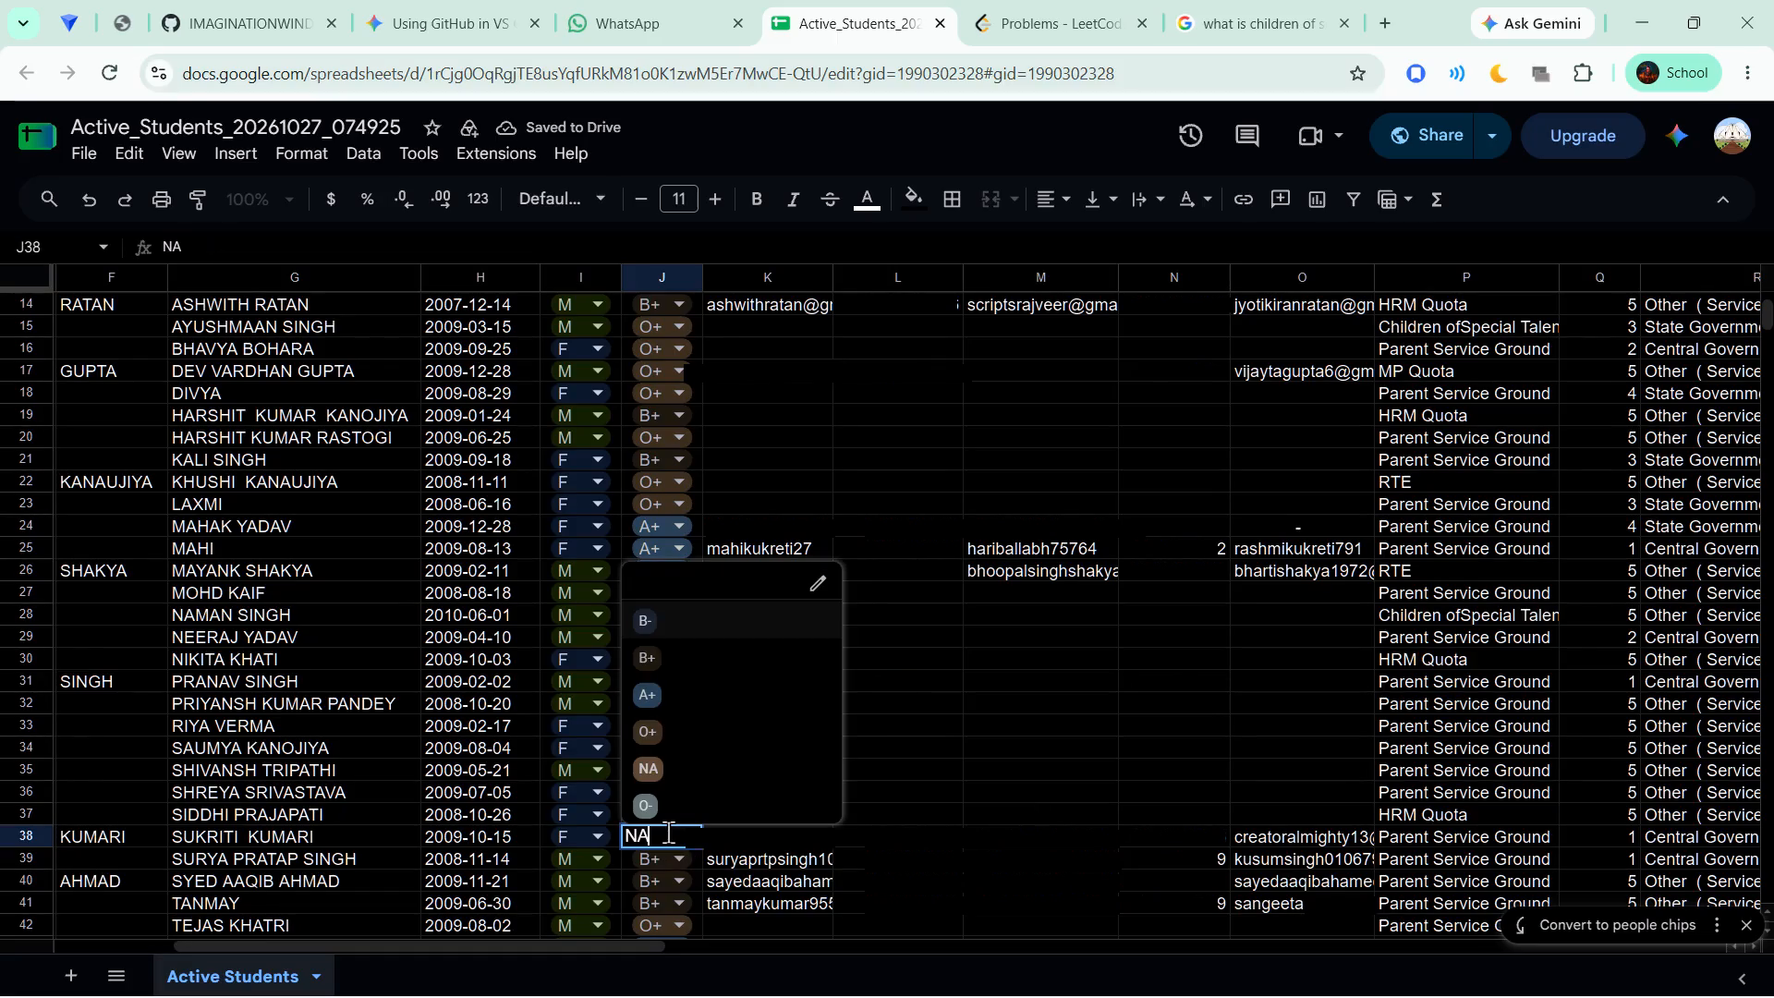
left_click(809, 578)
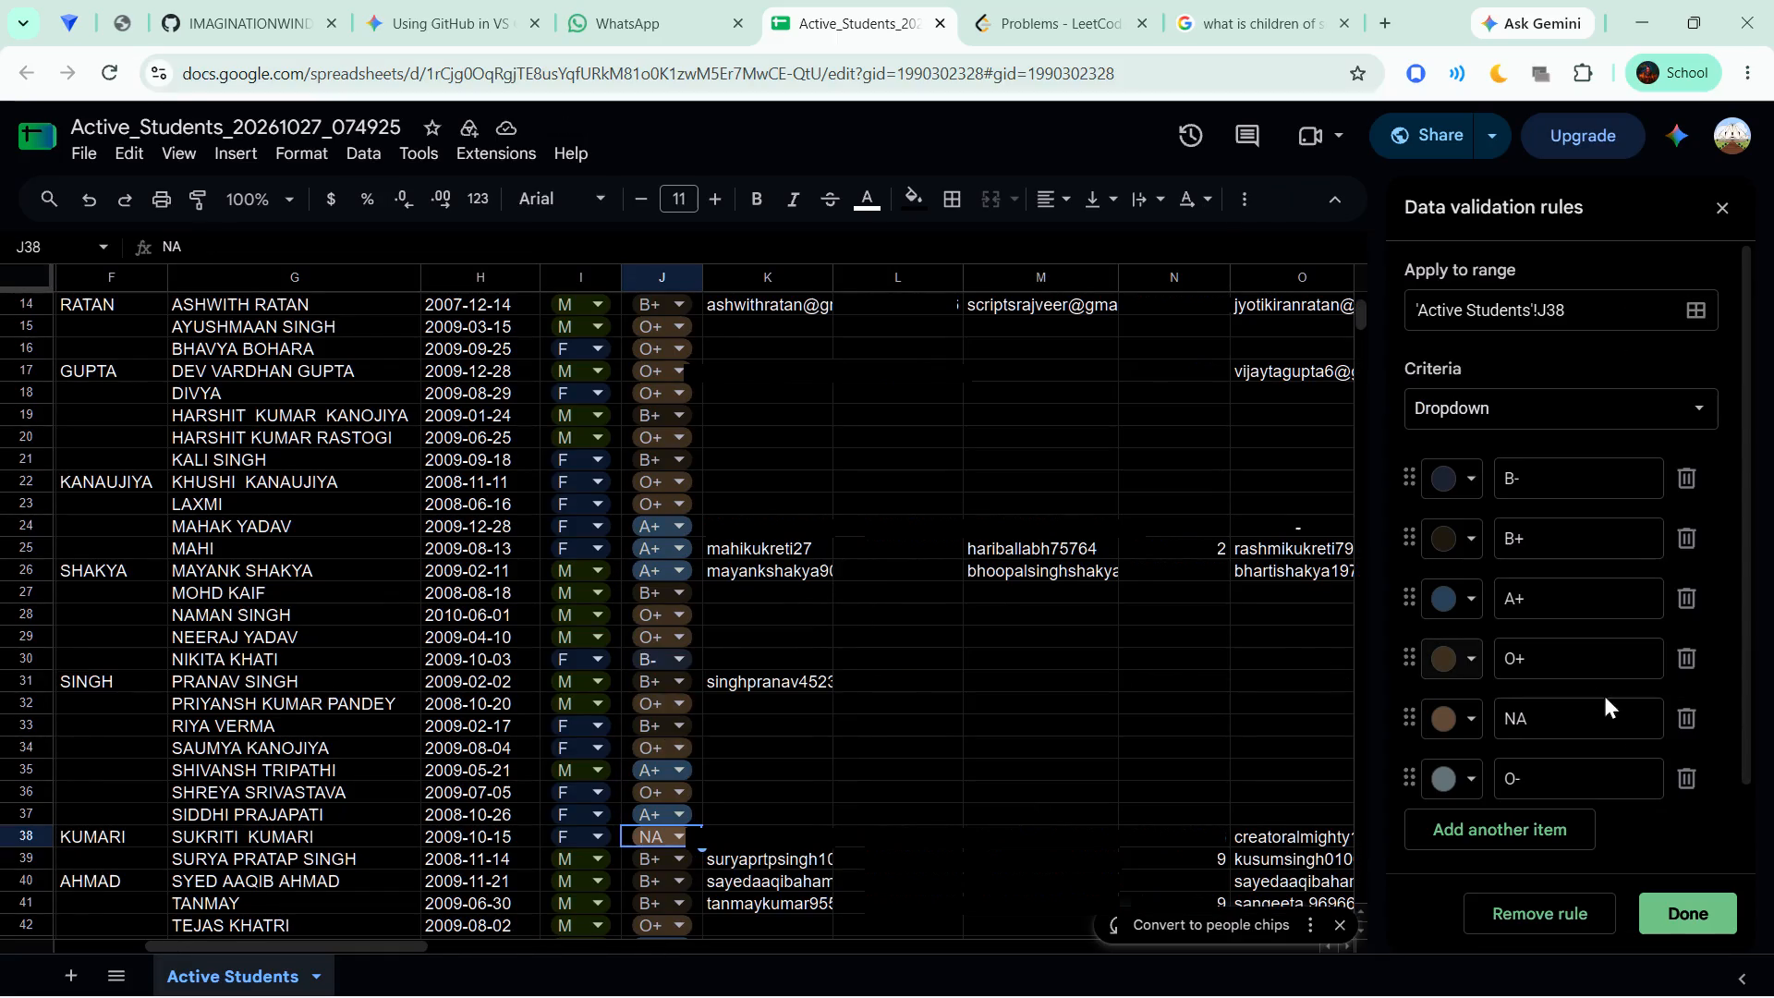
left_click(1535, 830)
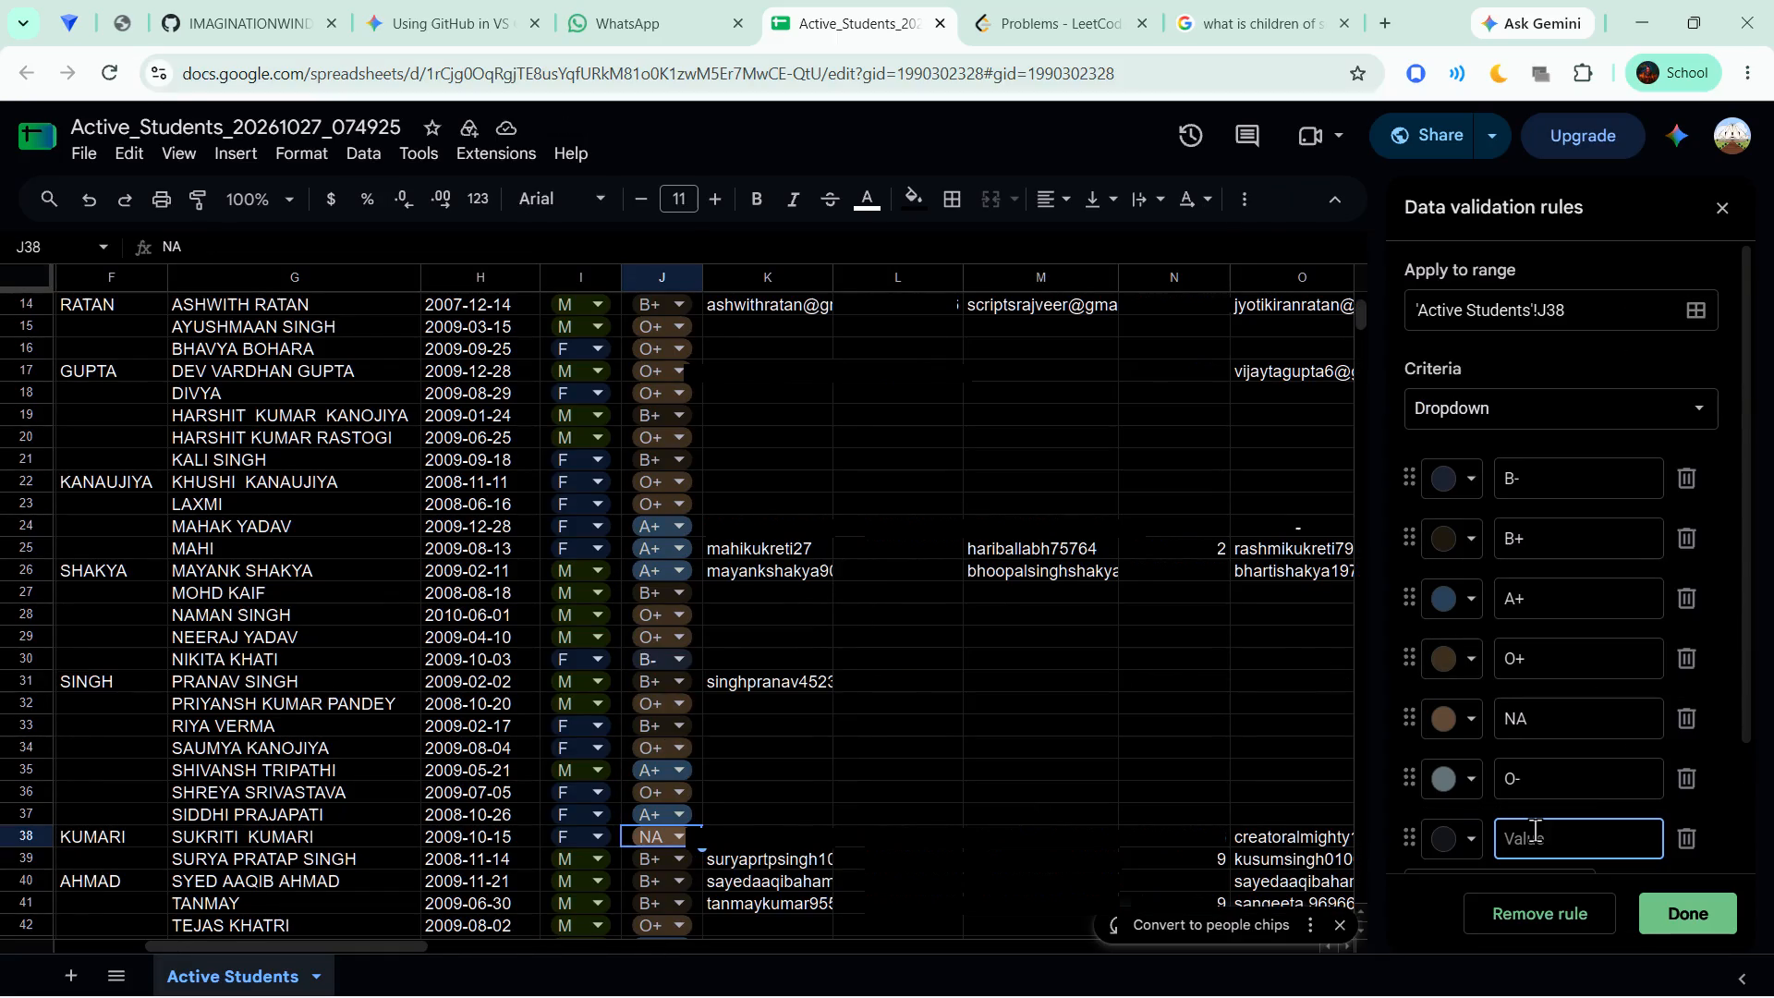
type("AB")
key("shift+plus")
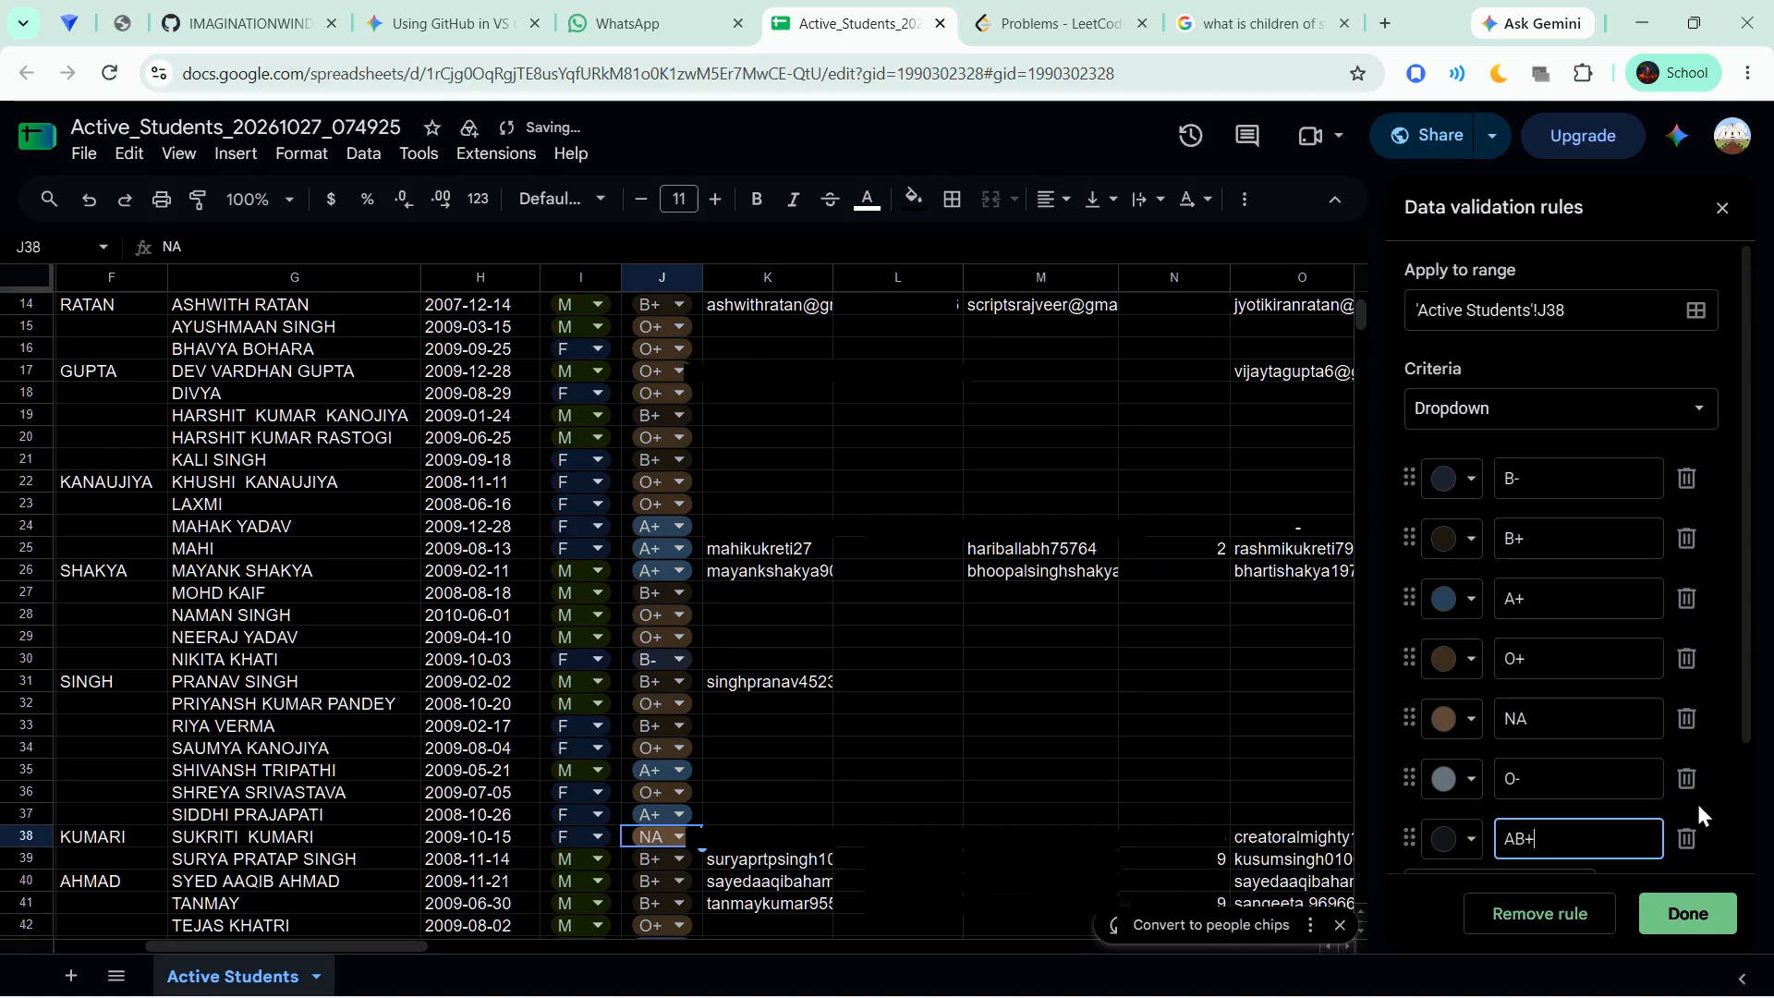
left_click(1725, 910)
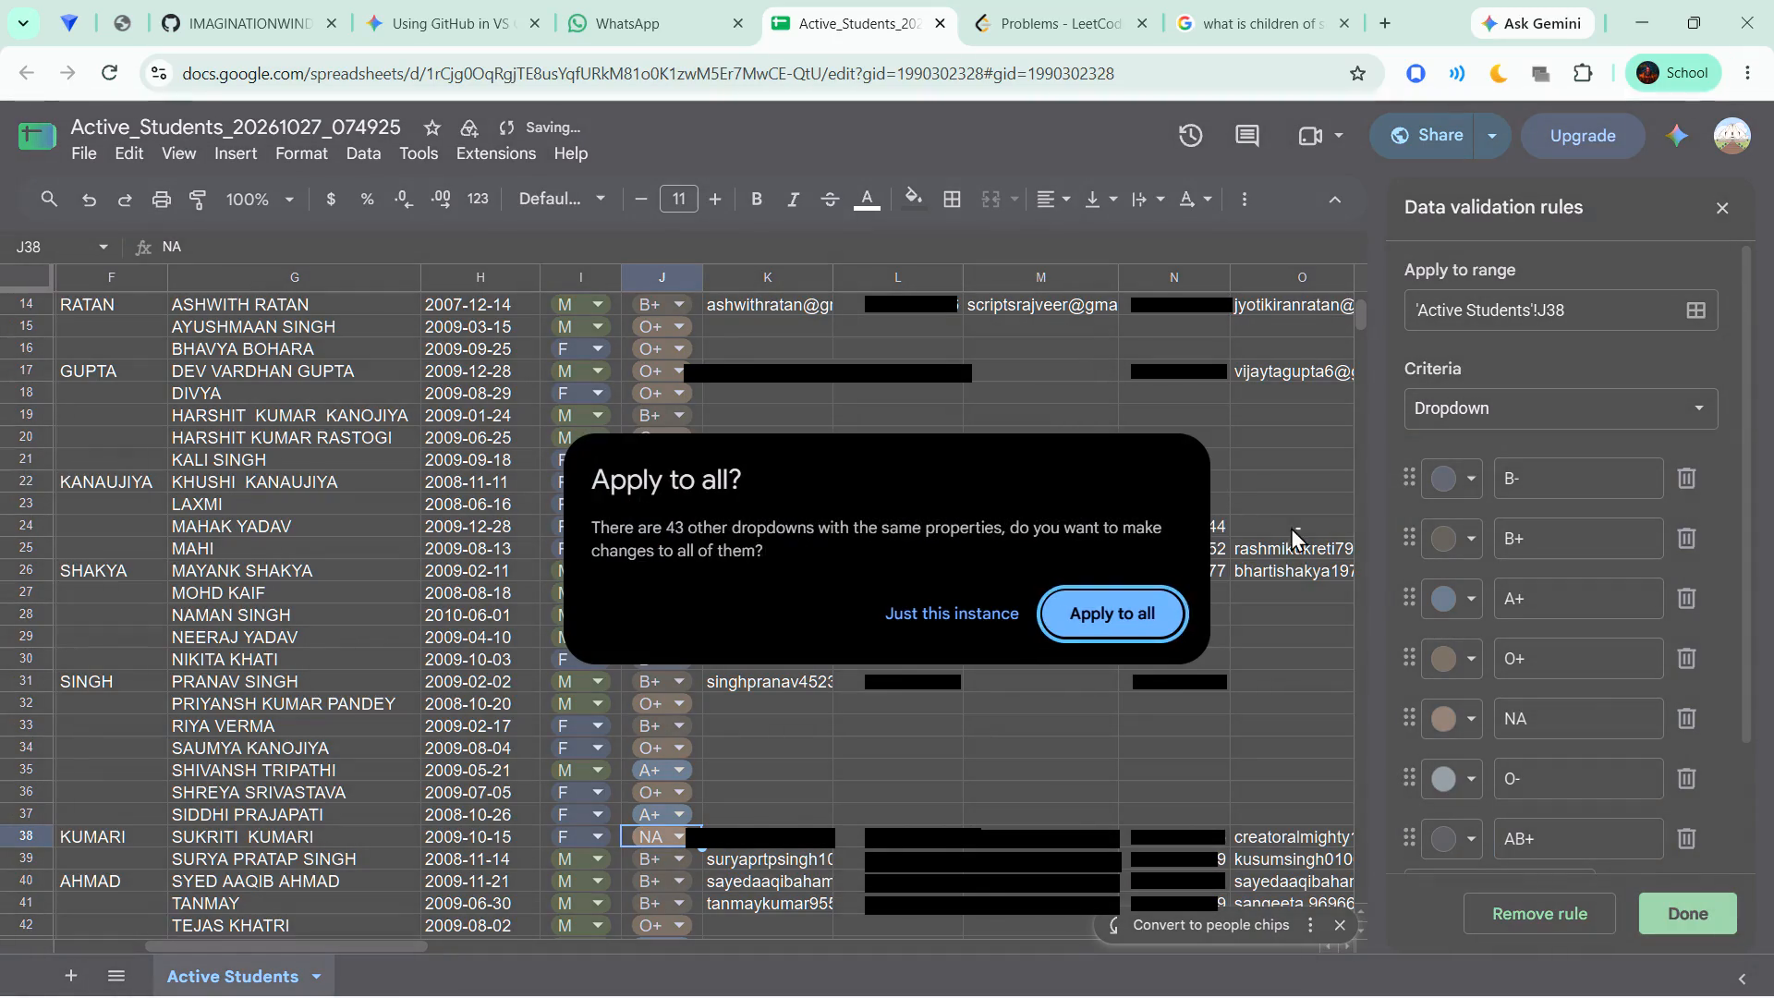
left_click(1144, 600)
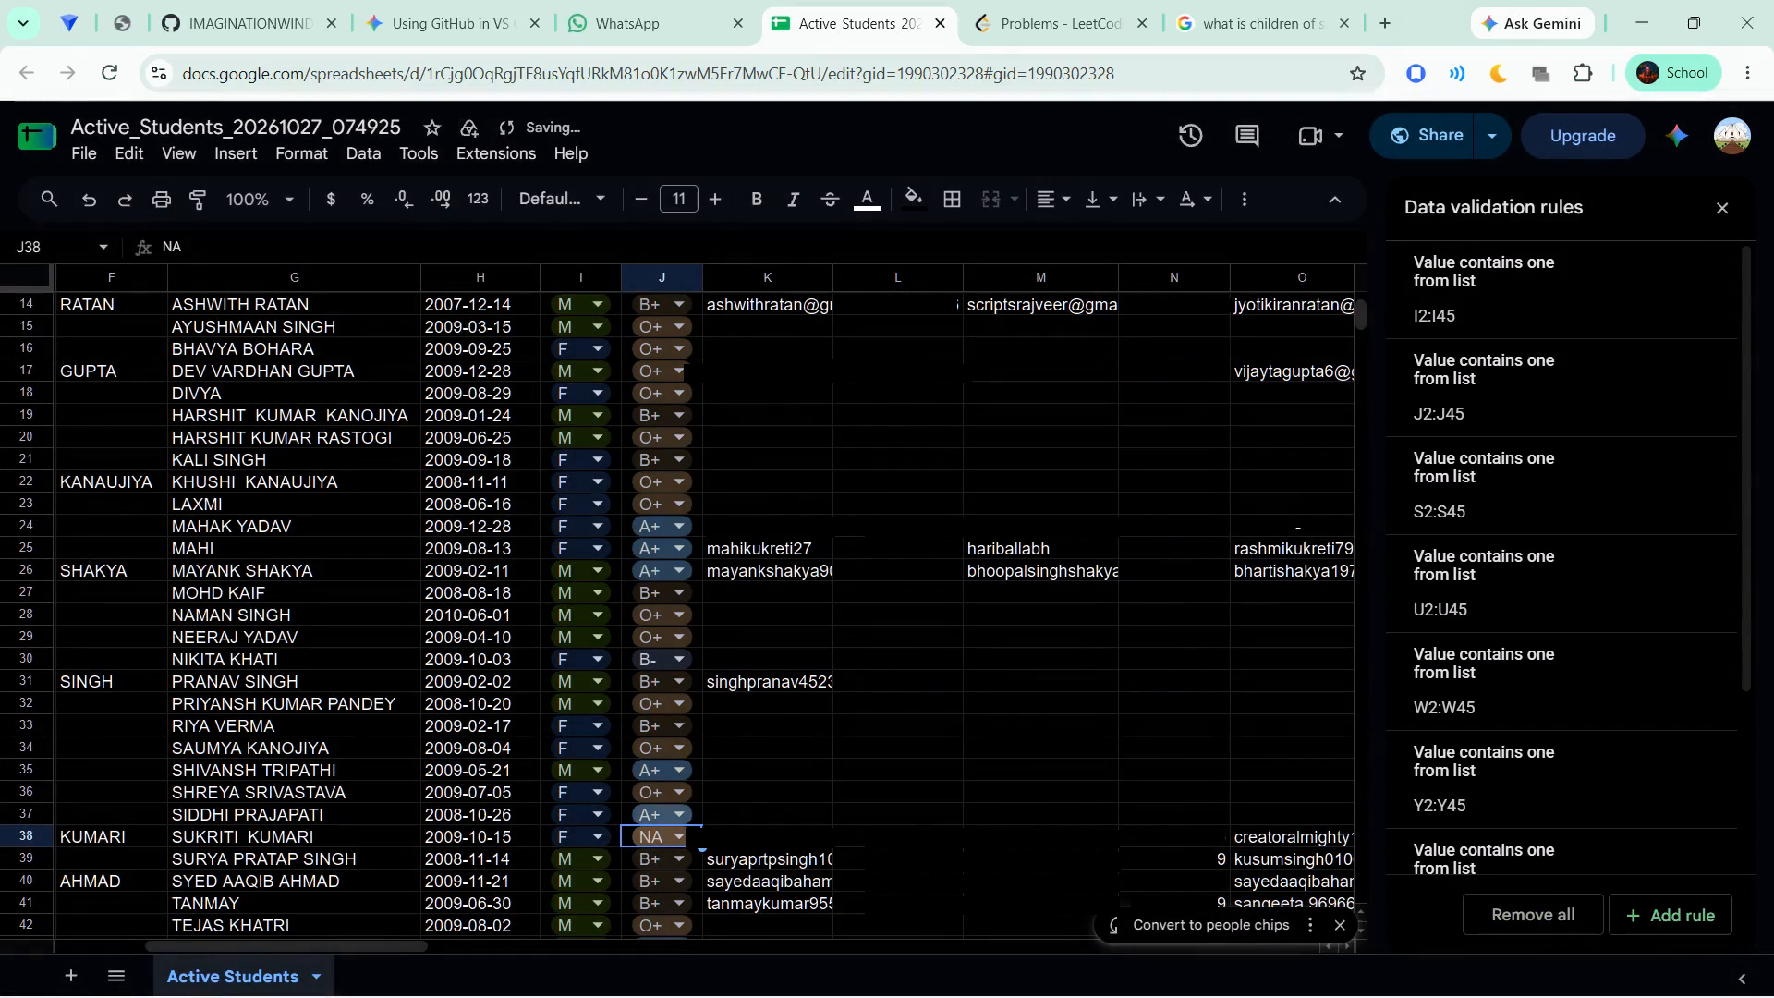
left_click(1707, 218)
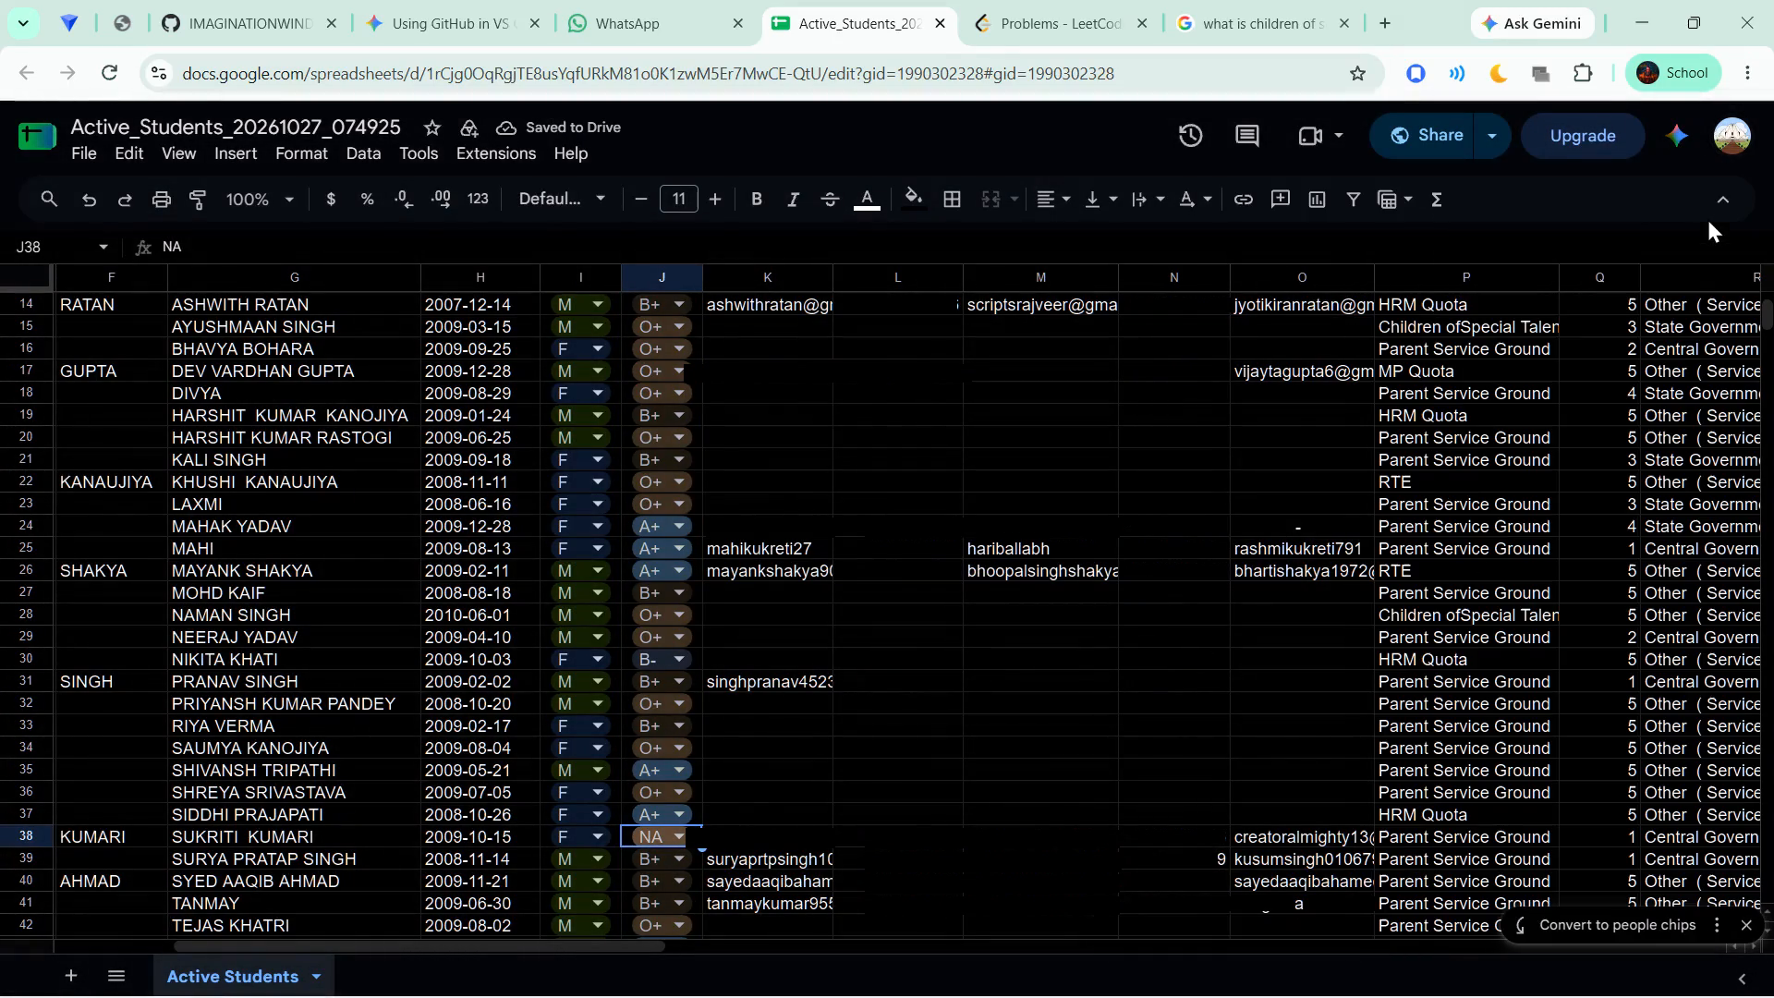
Set the Blood Group in cell J38 to AB+.
left_click(681, 842)
left_click(658, 801)
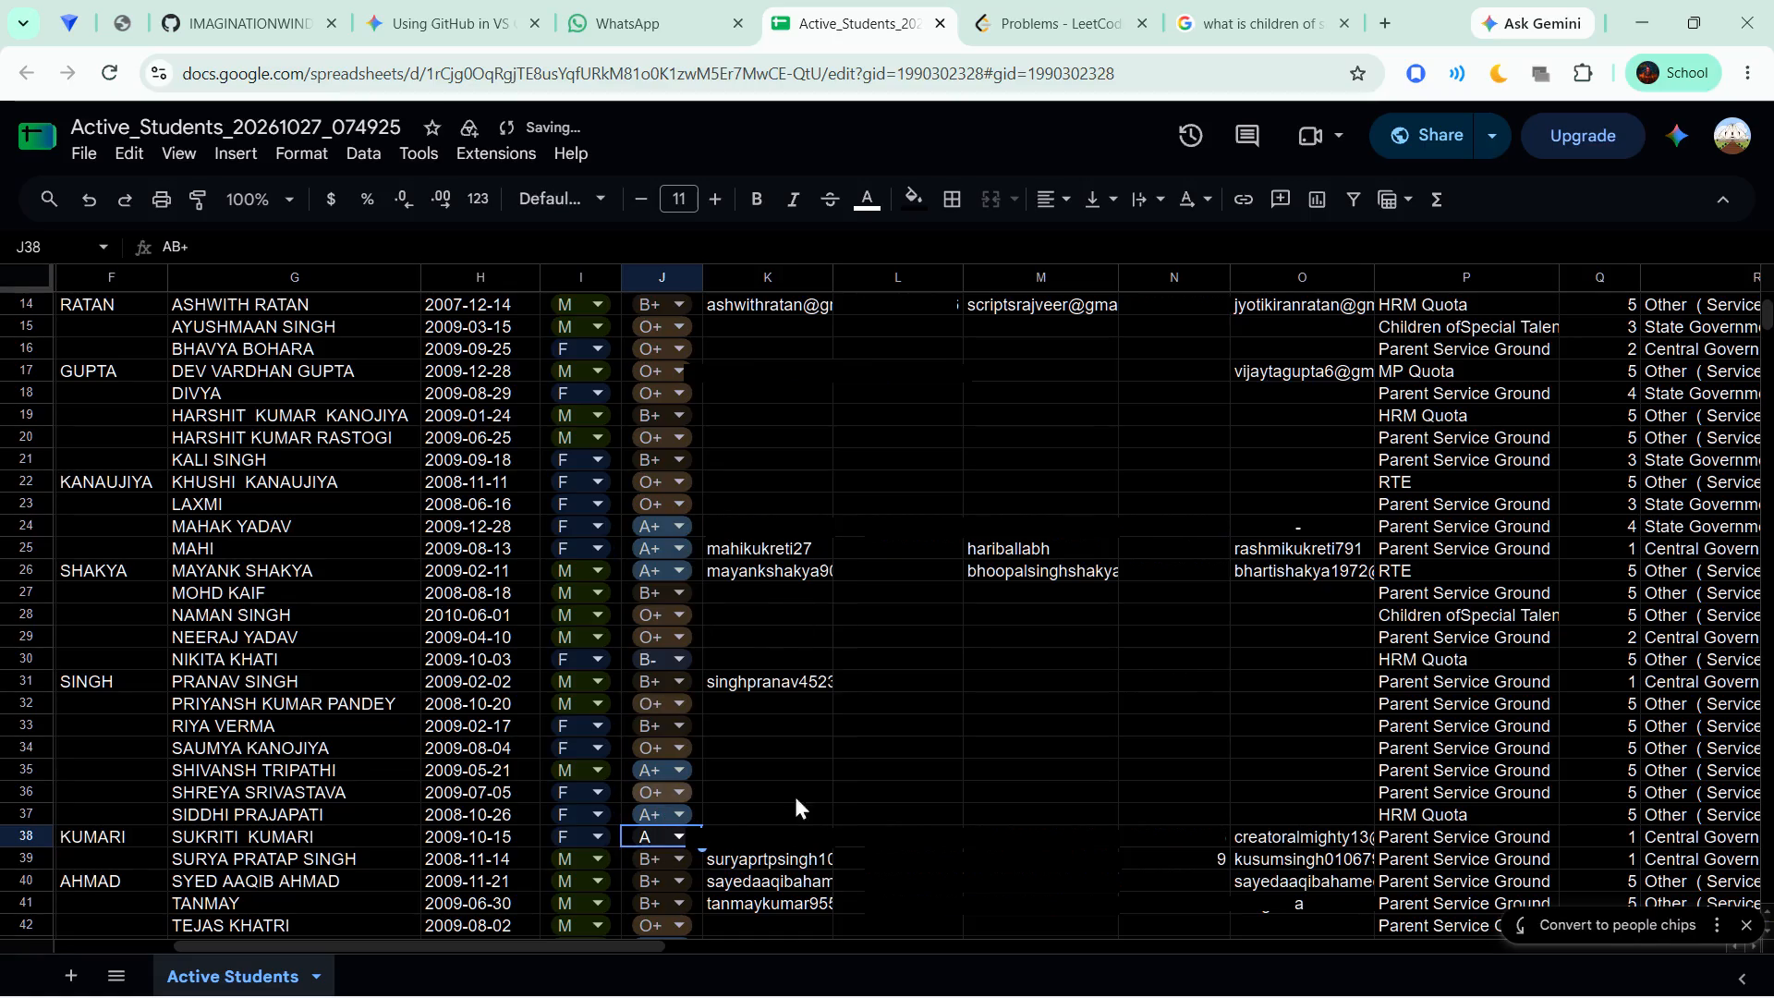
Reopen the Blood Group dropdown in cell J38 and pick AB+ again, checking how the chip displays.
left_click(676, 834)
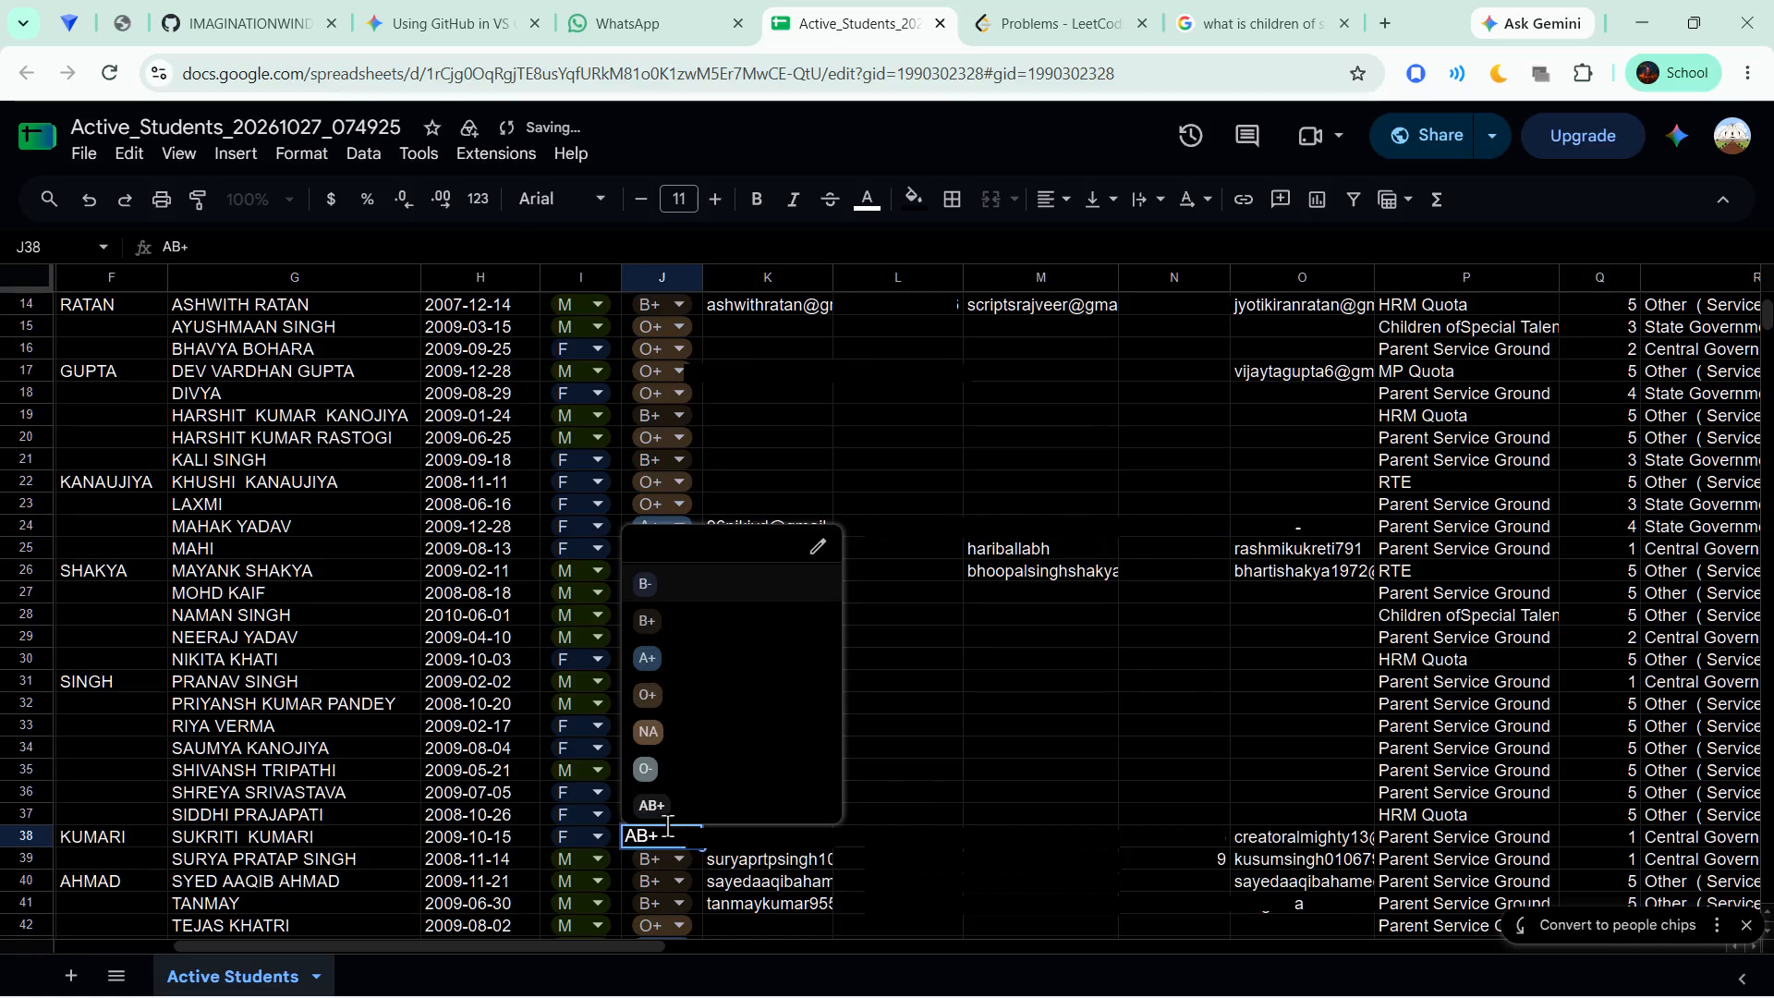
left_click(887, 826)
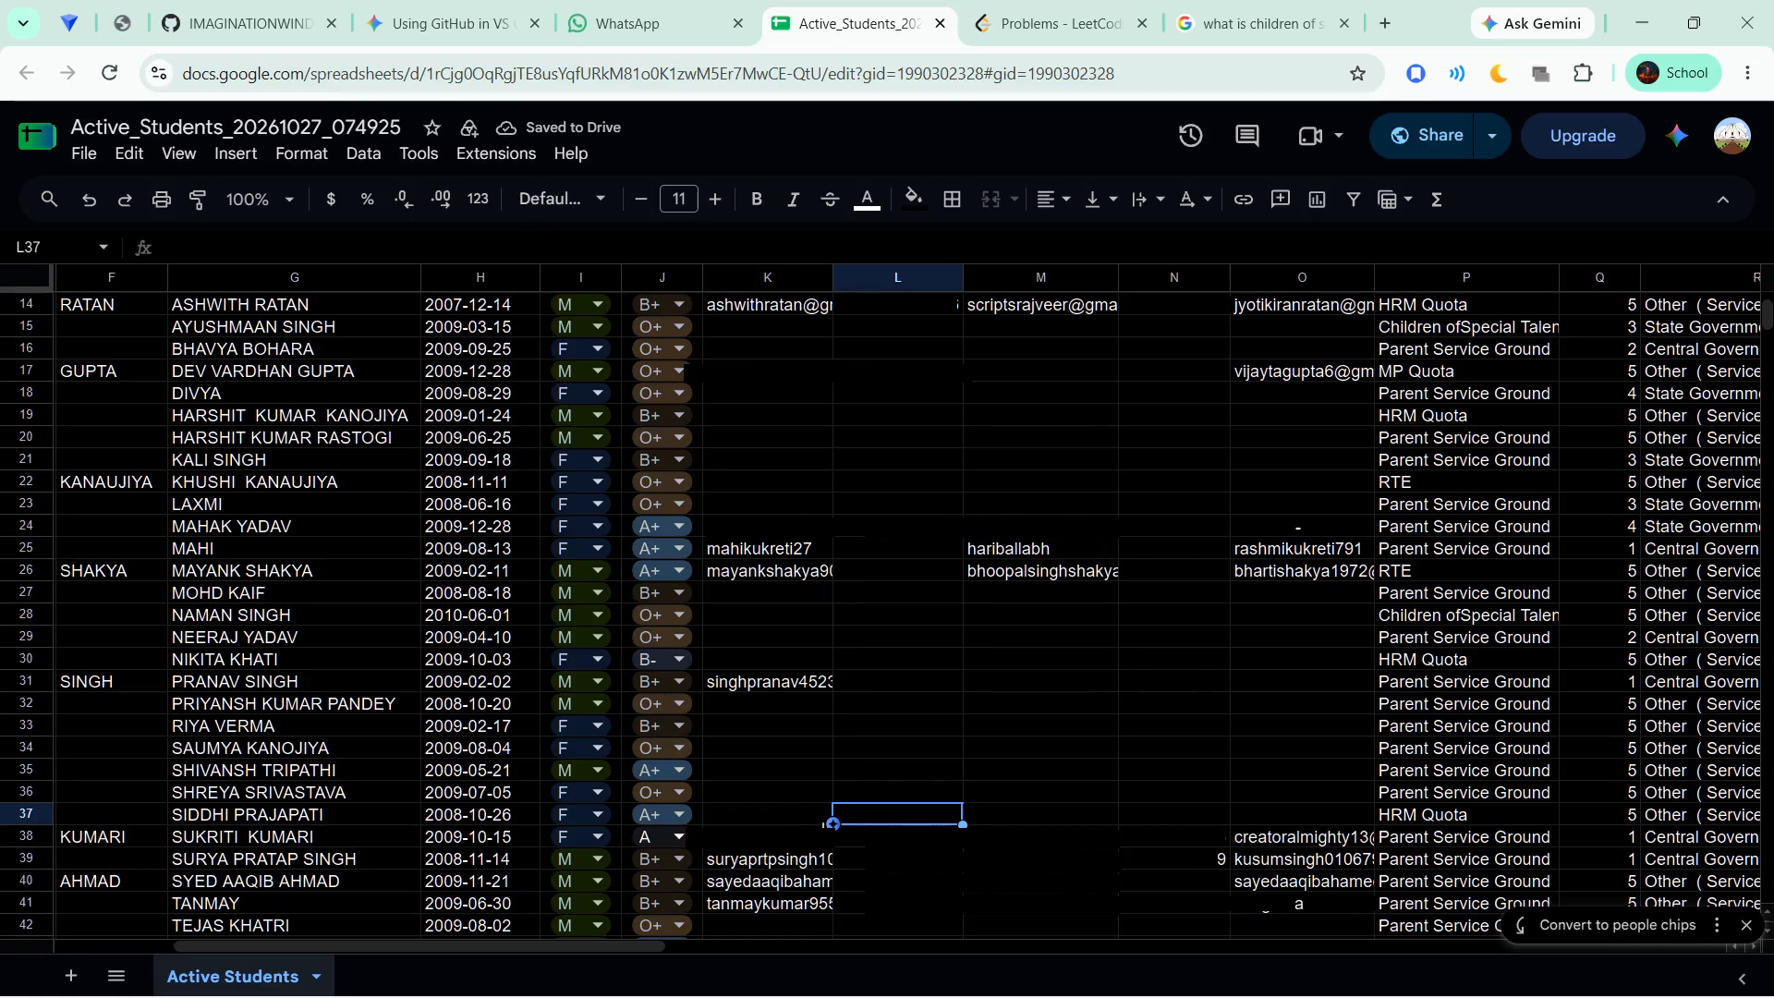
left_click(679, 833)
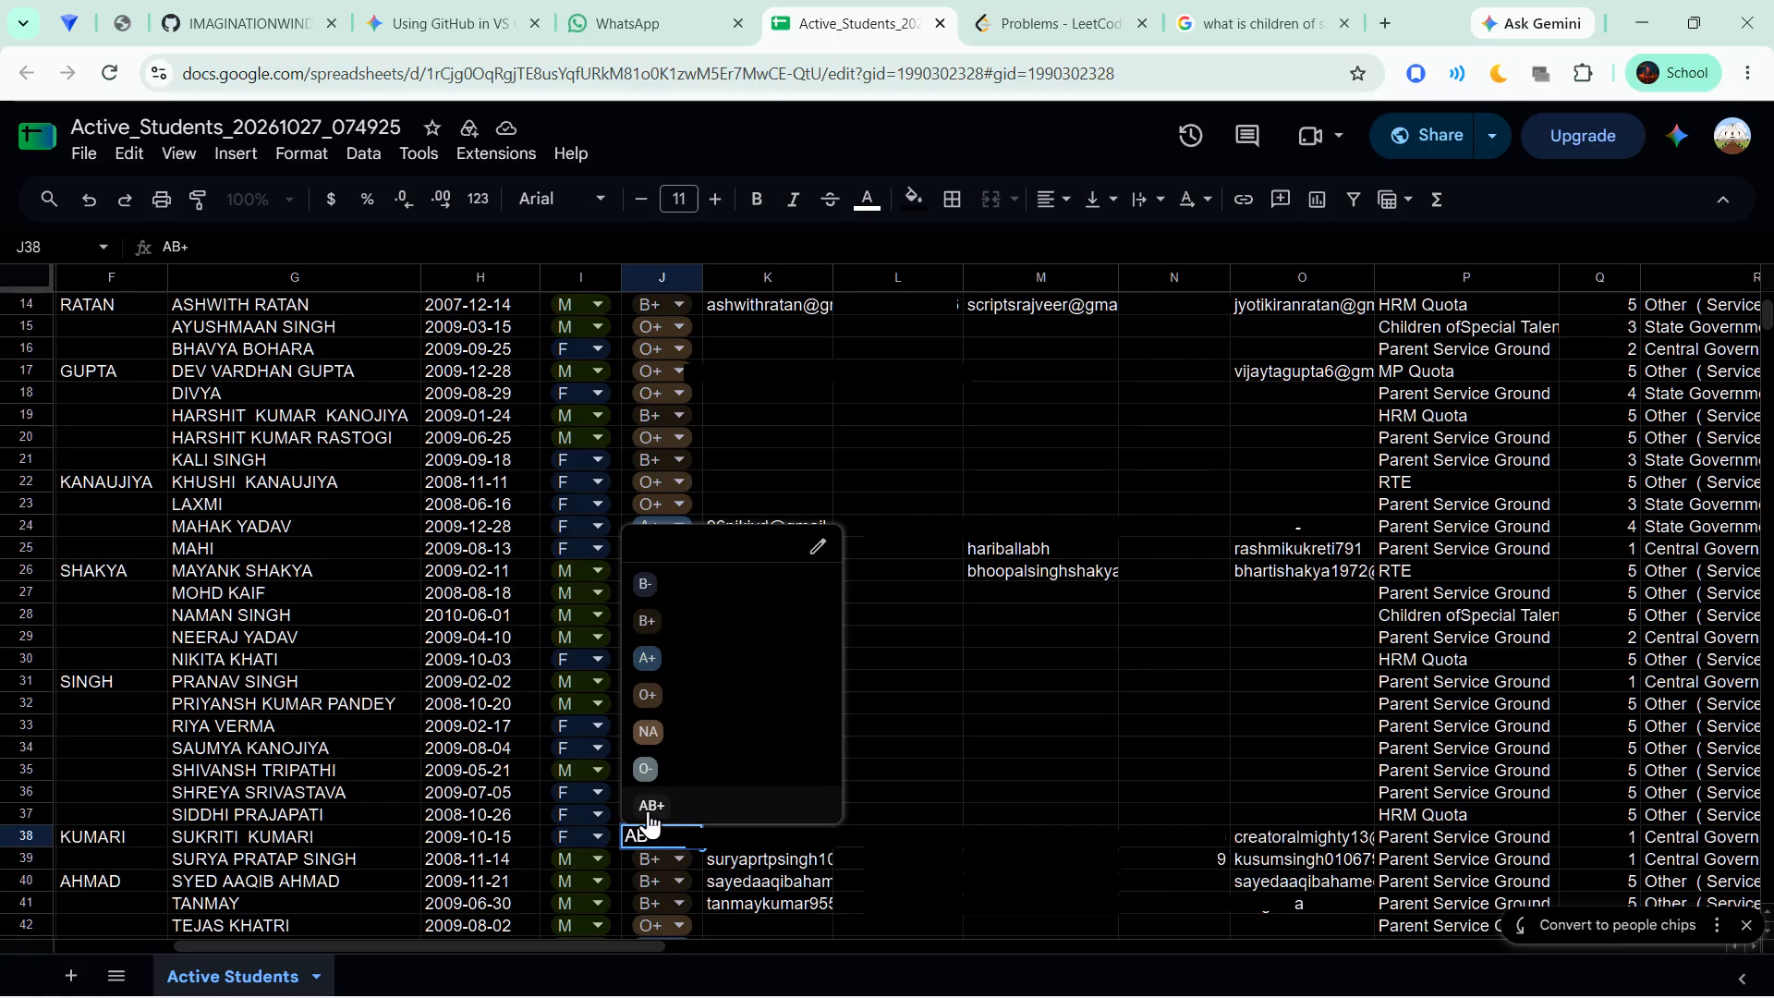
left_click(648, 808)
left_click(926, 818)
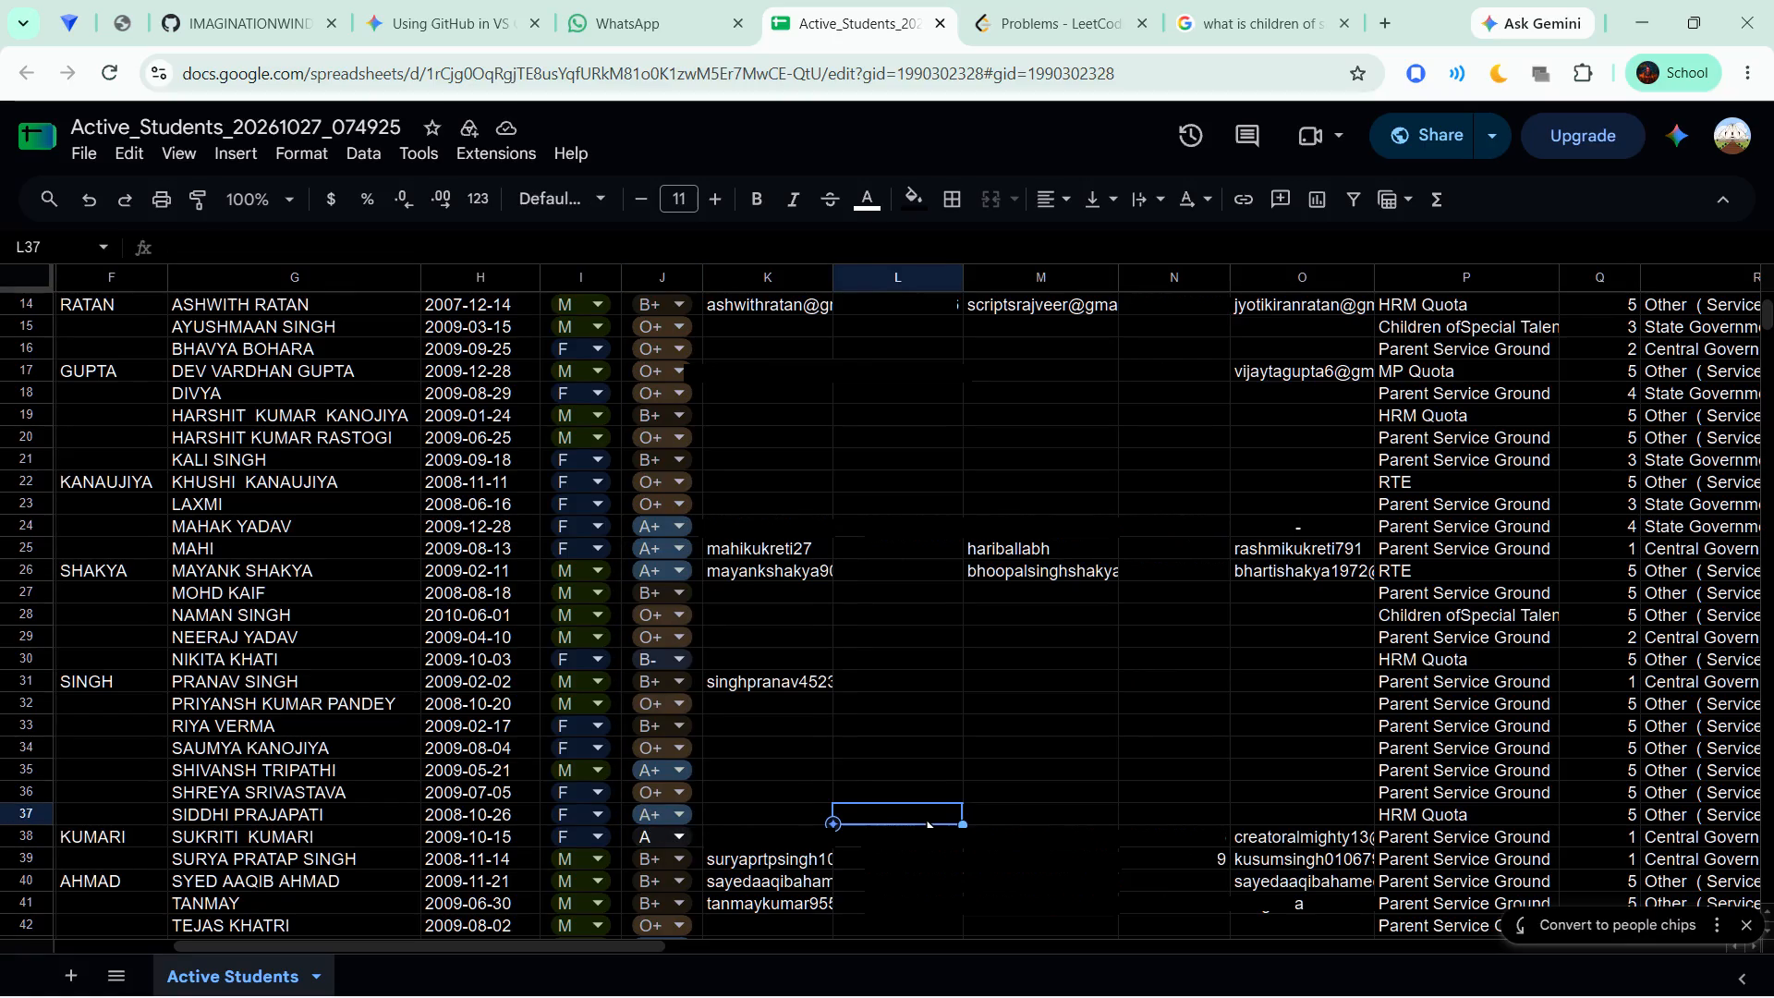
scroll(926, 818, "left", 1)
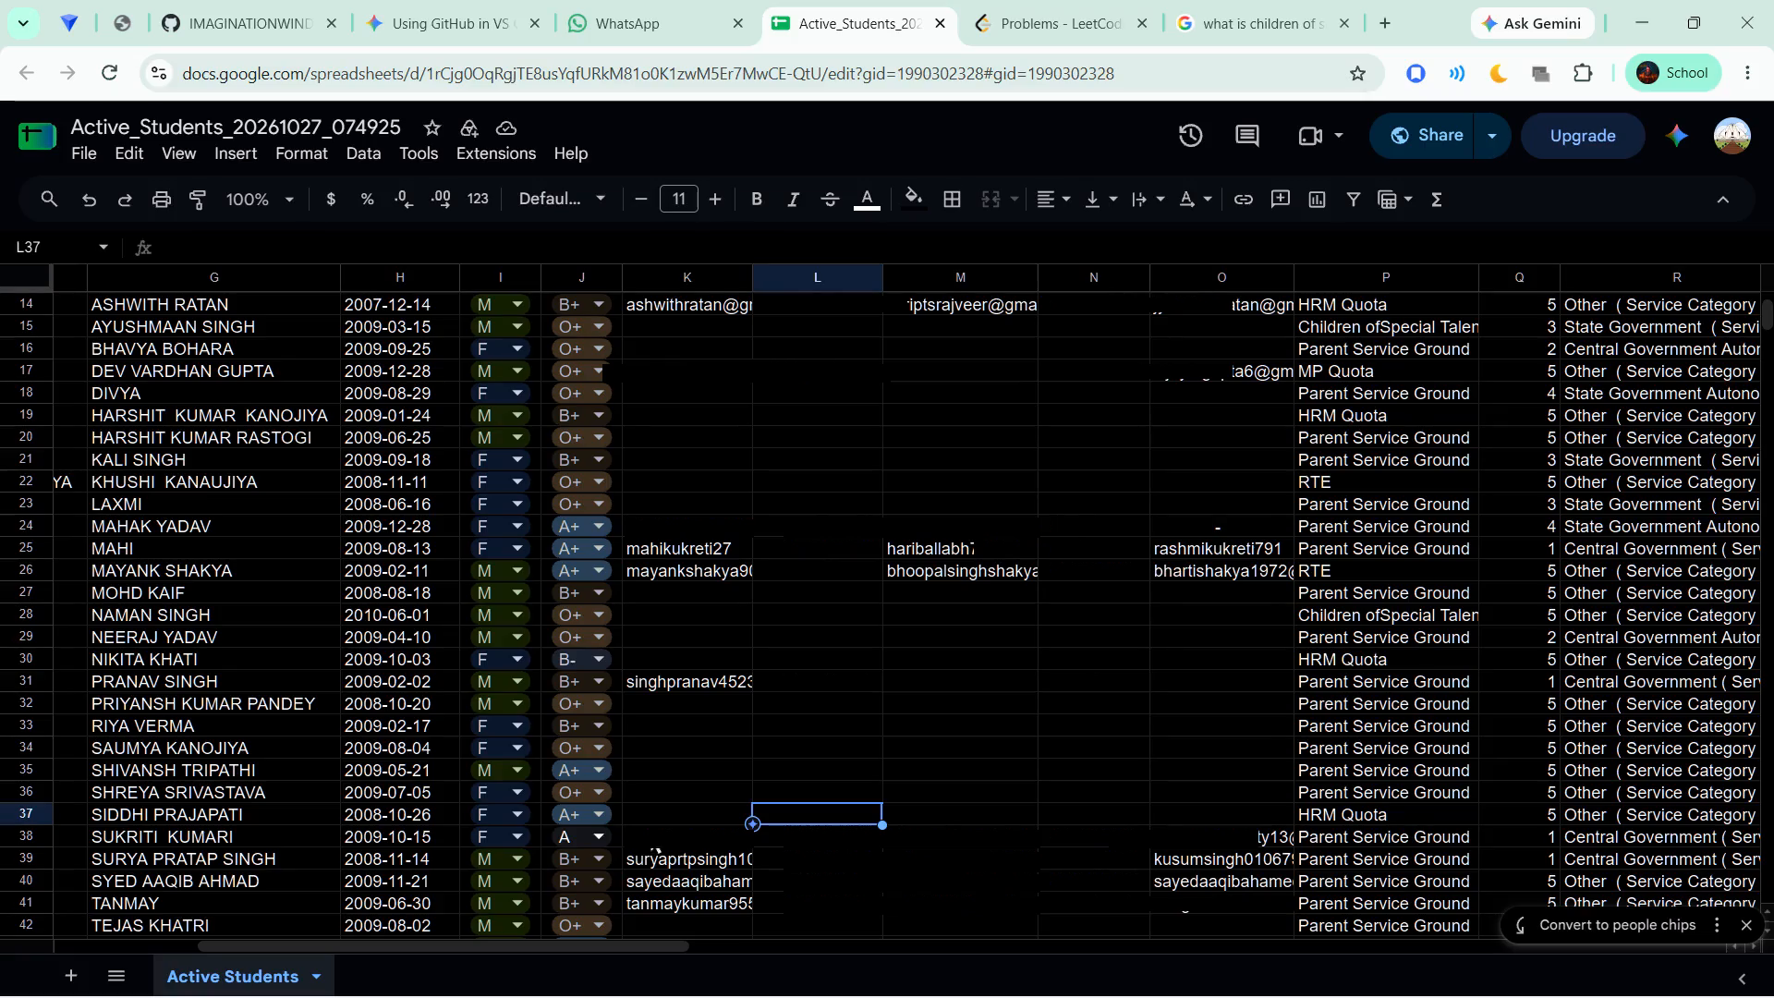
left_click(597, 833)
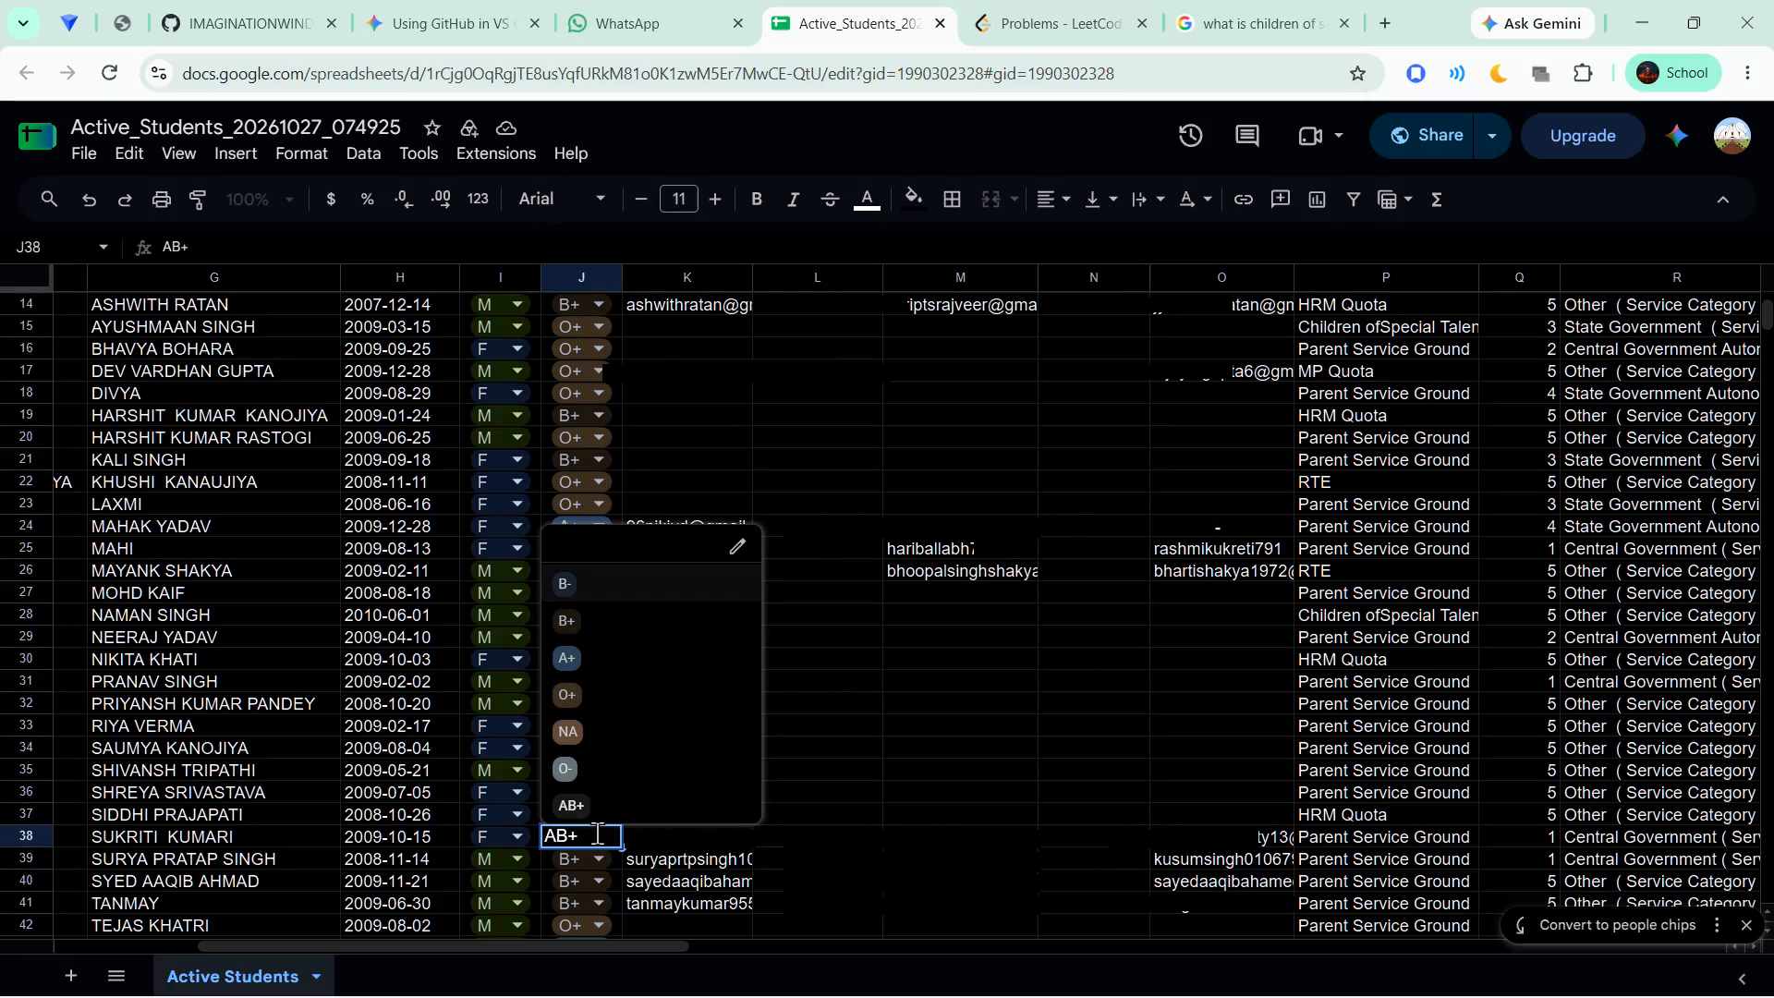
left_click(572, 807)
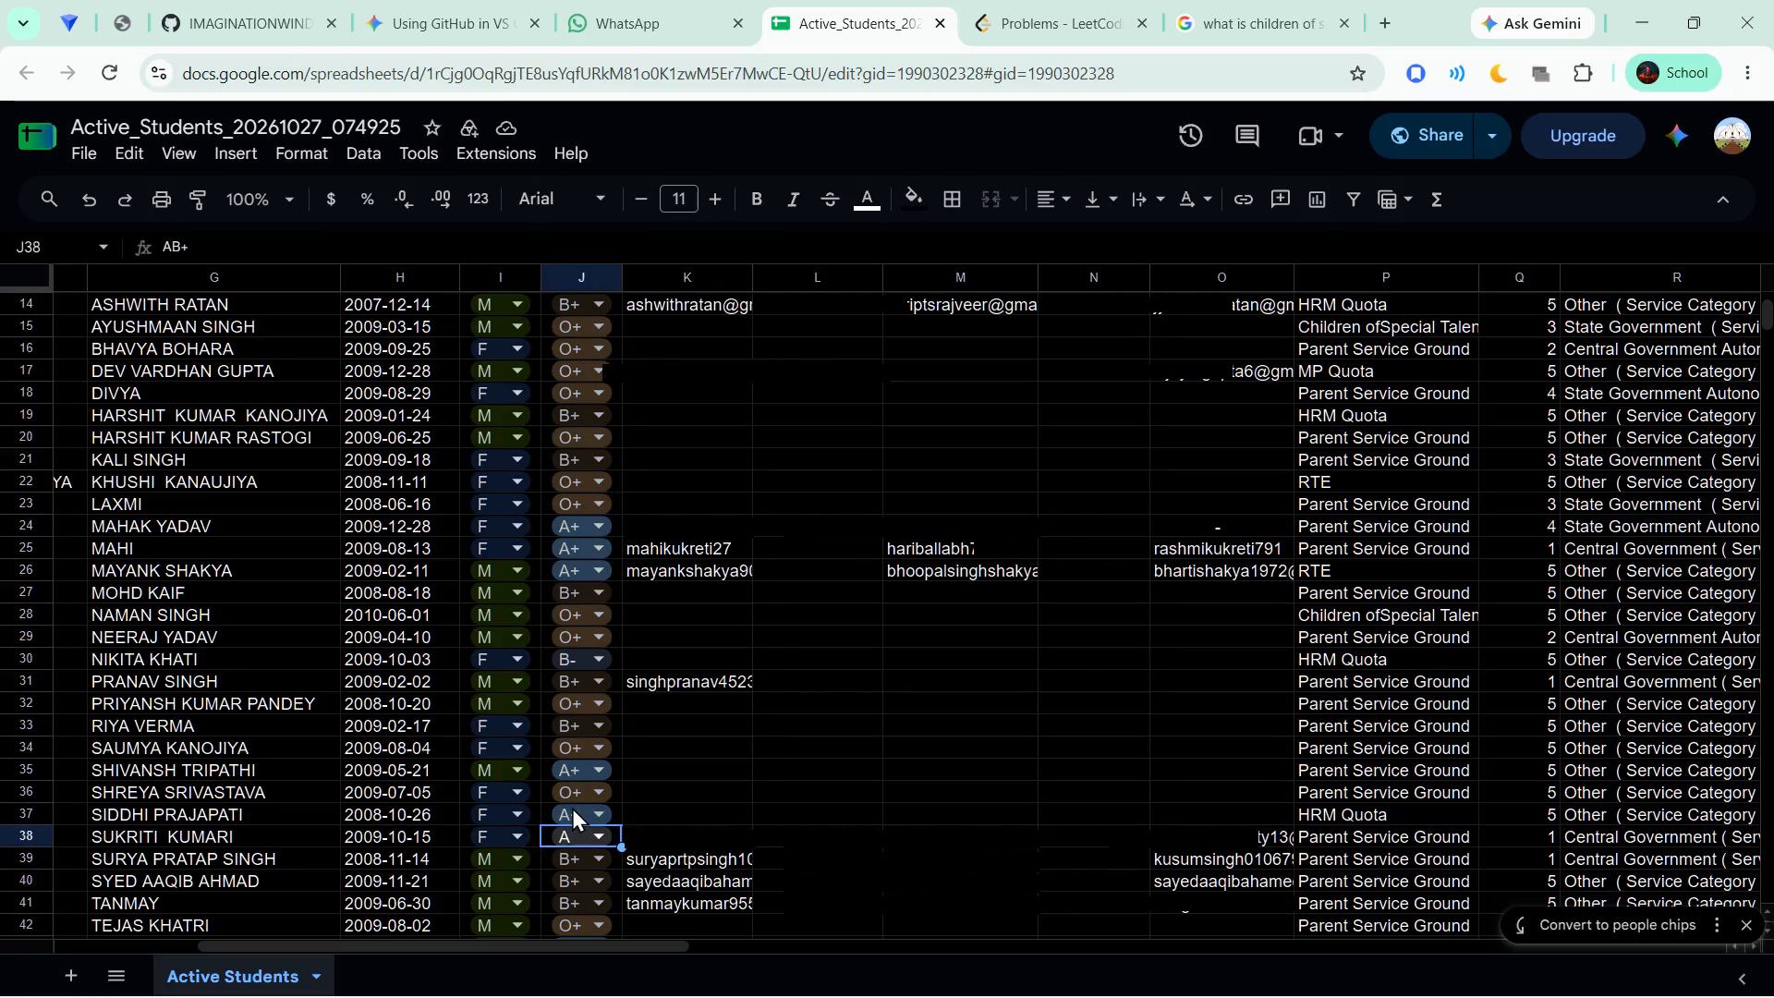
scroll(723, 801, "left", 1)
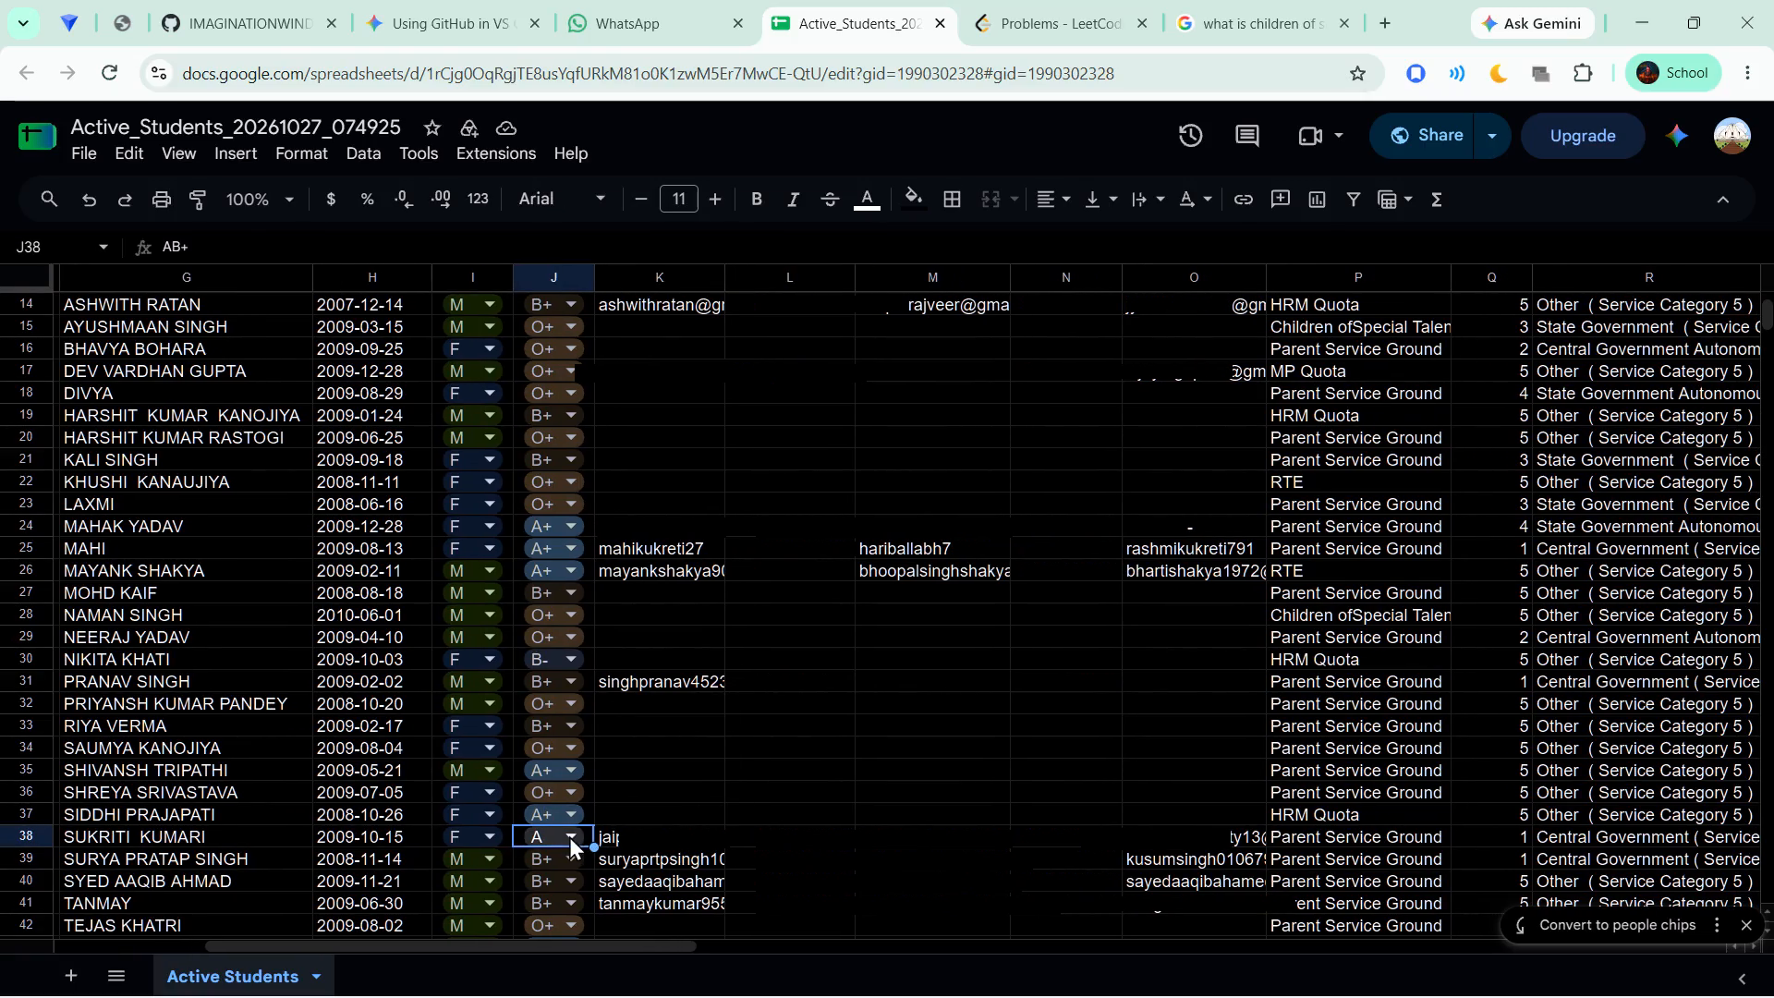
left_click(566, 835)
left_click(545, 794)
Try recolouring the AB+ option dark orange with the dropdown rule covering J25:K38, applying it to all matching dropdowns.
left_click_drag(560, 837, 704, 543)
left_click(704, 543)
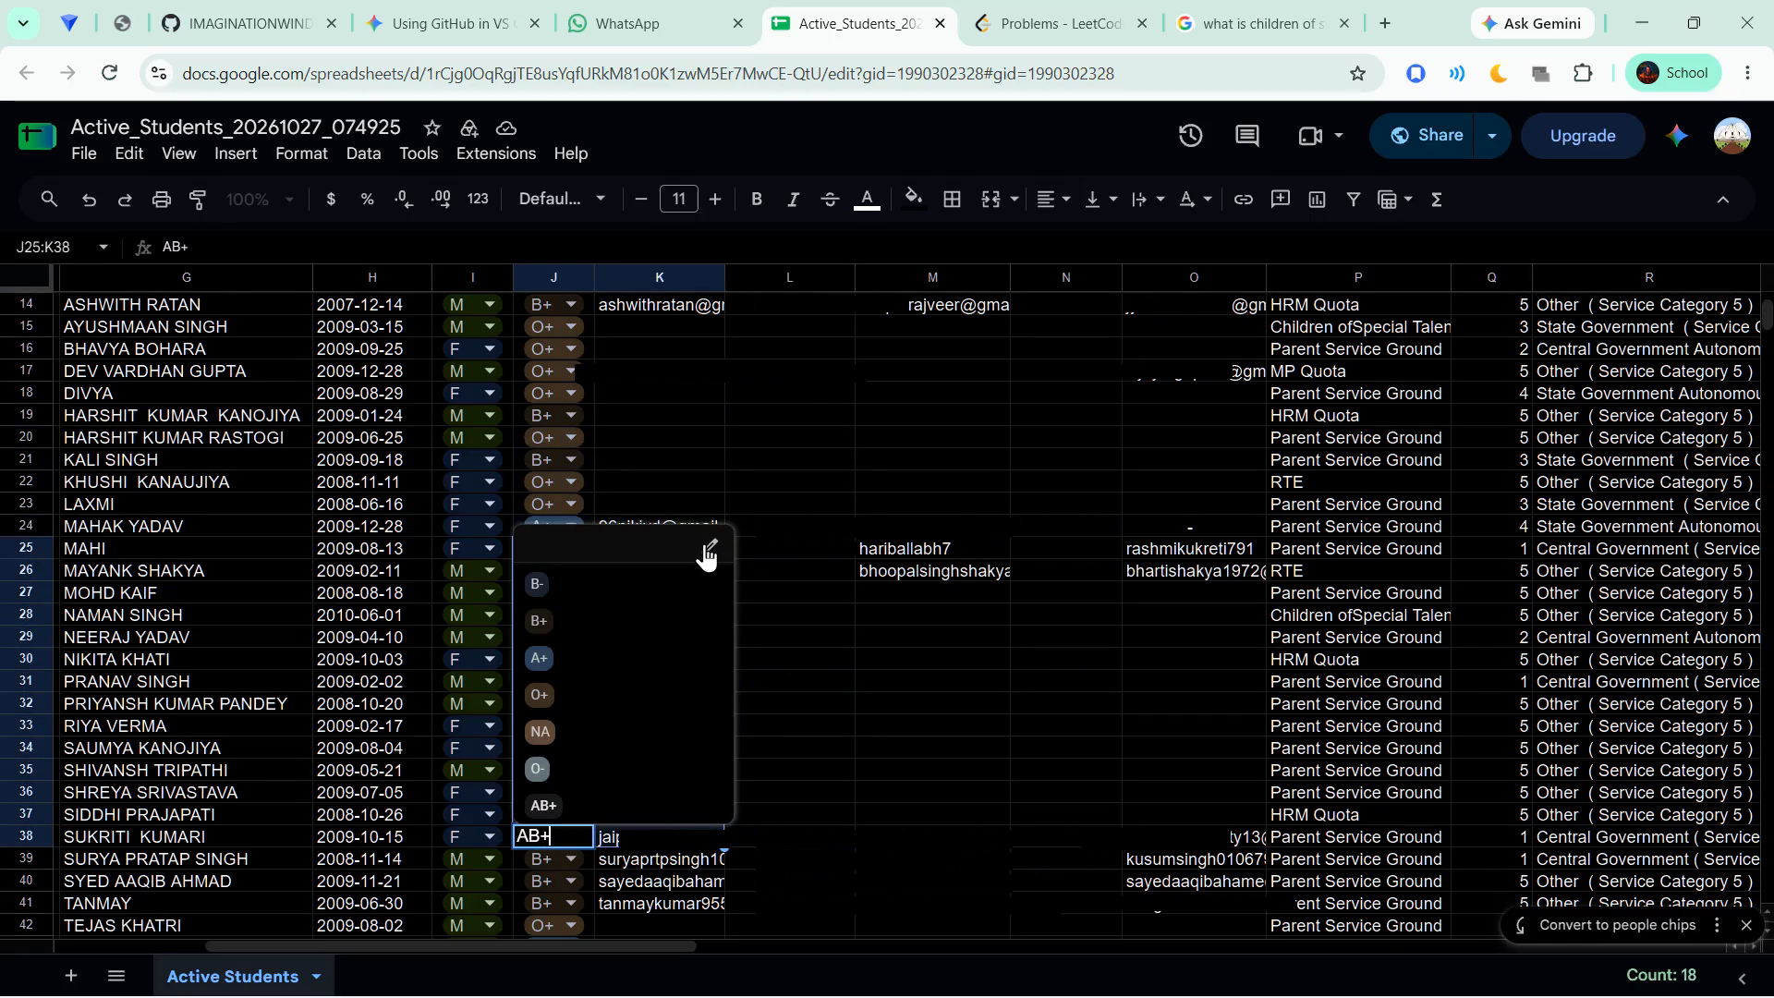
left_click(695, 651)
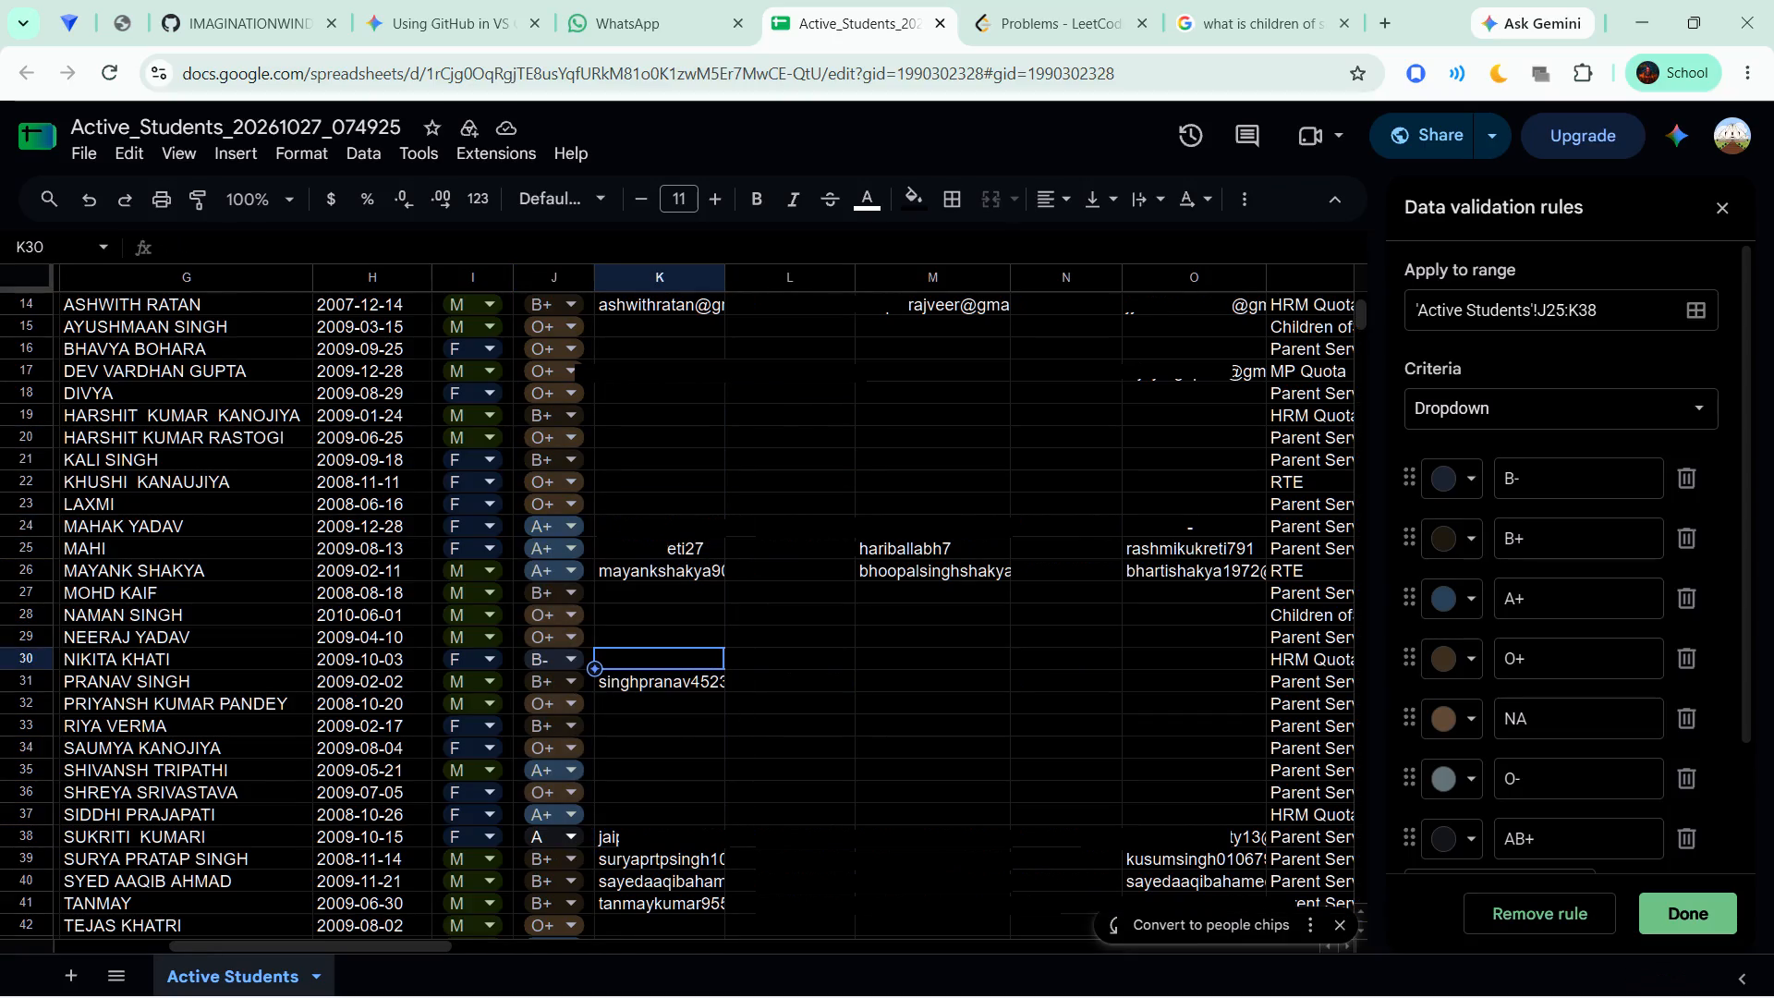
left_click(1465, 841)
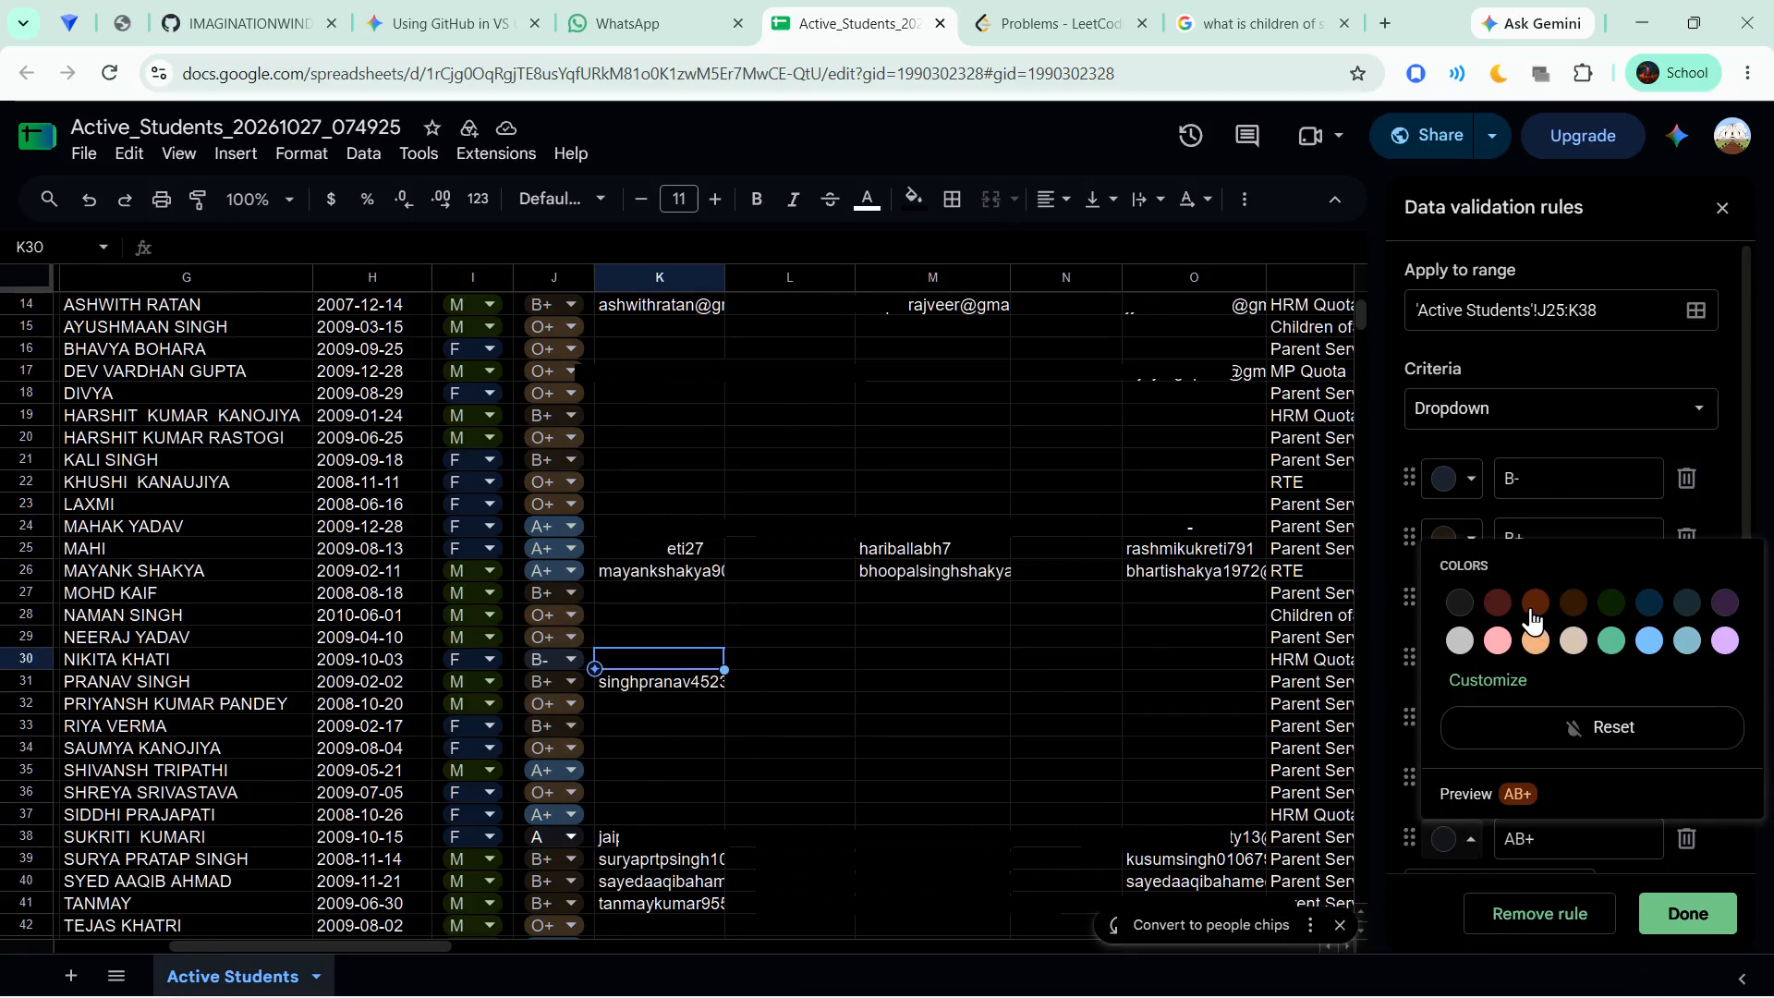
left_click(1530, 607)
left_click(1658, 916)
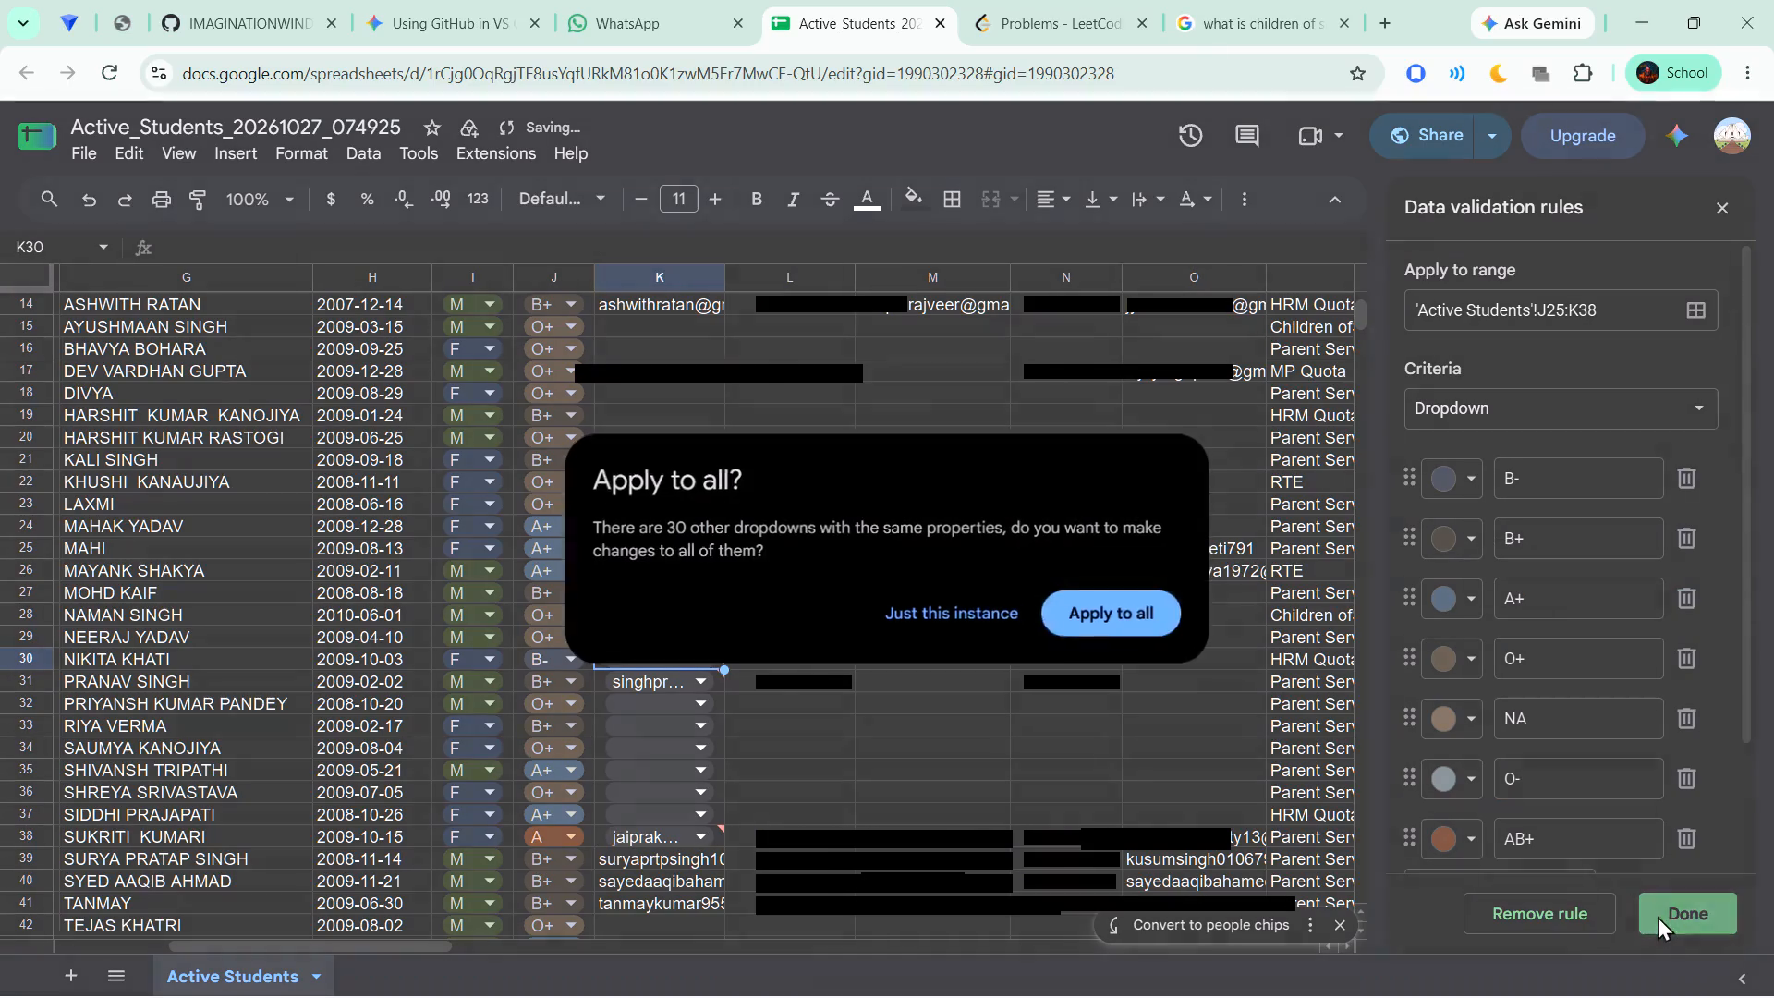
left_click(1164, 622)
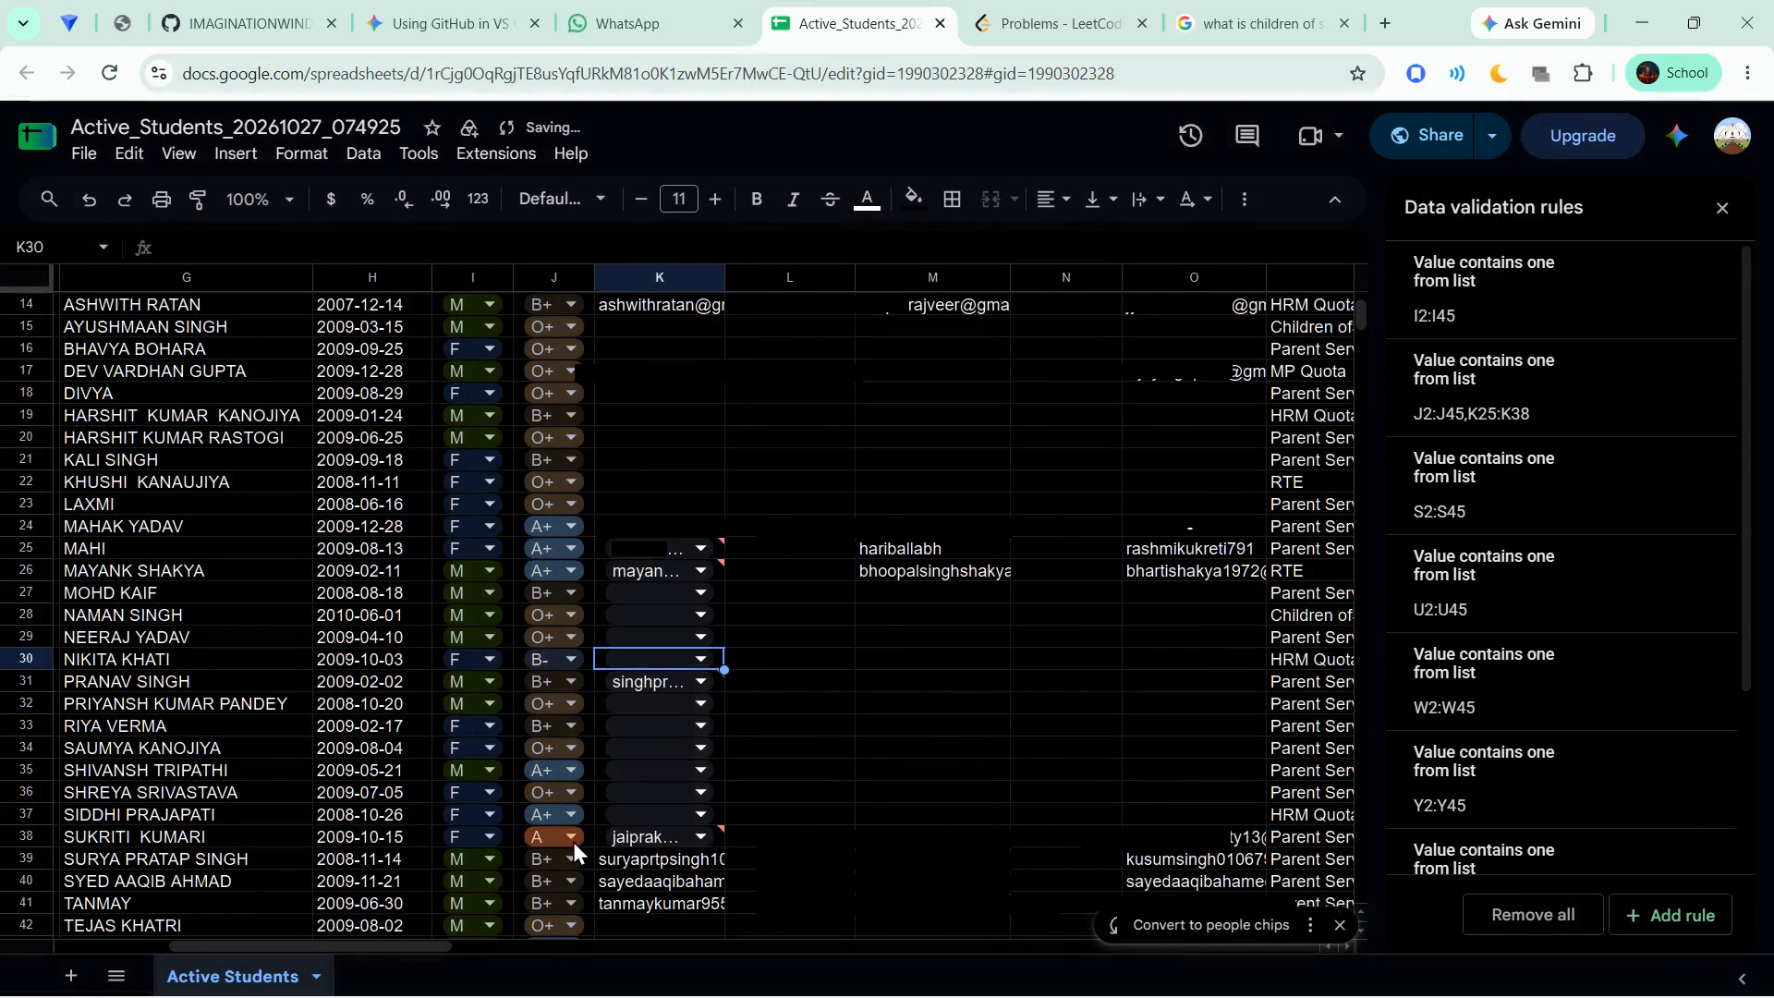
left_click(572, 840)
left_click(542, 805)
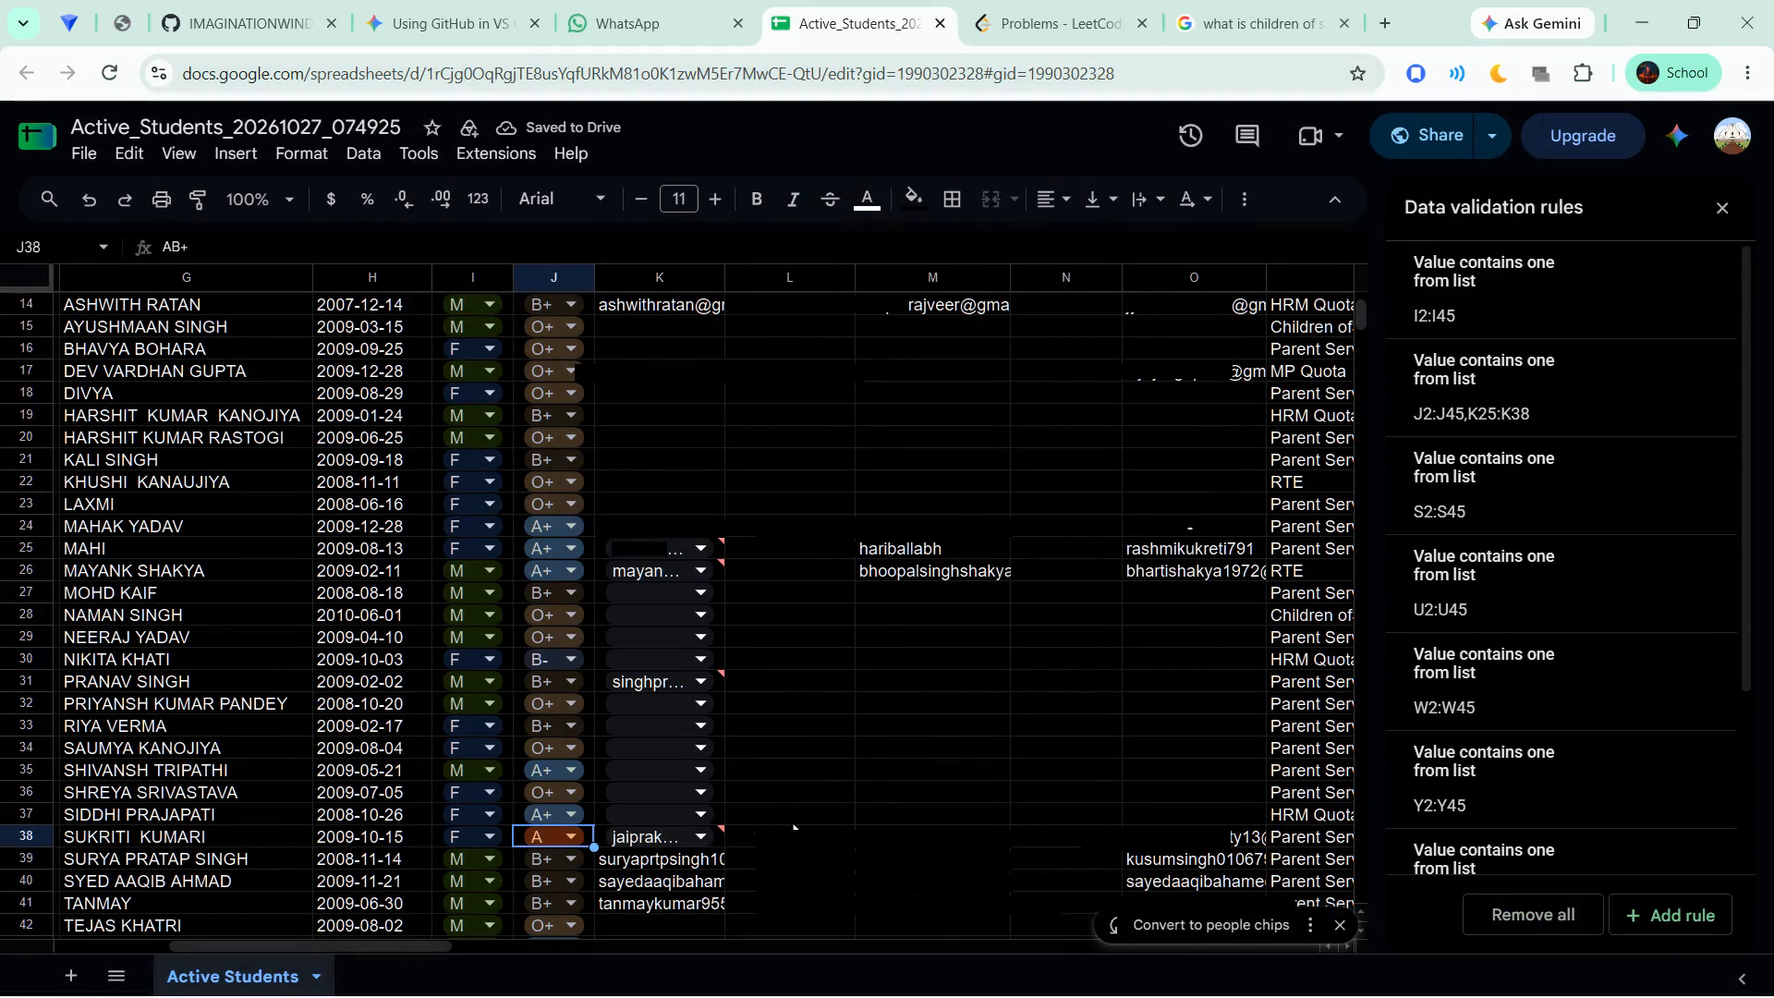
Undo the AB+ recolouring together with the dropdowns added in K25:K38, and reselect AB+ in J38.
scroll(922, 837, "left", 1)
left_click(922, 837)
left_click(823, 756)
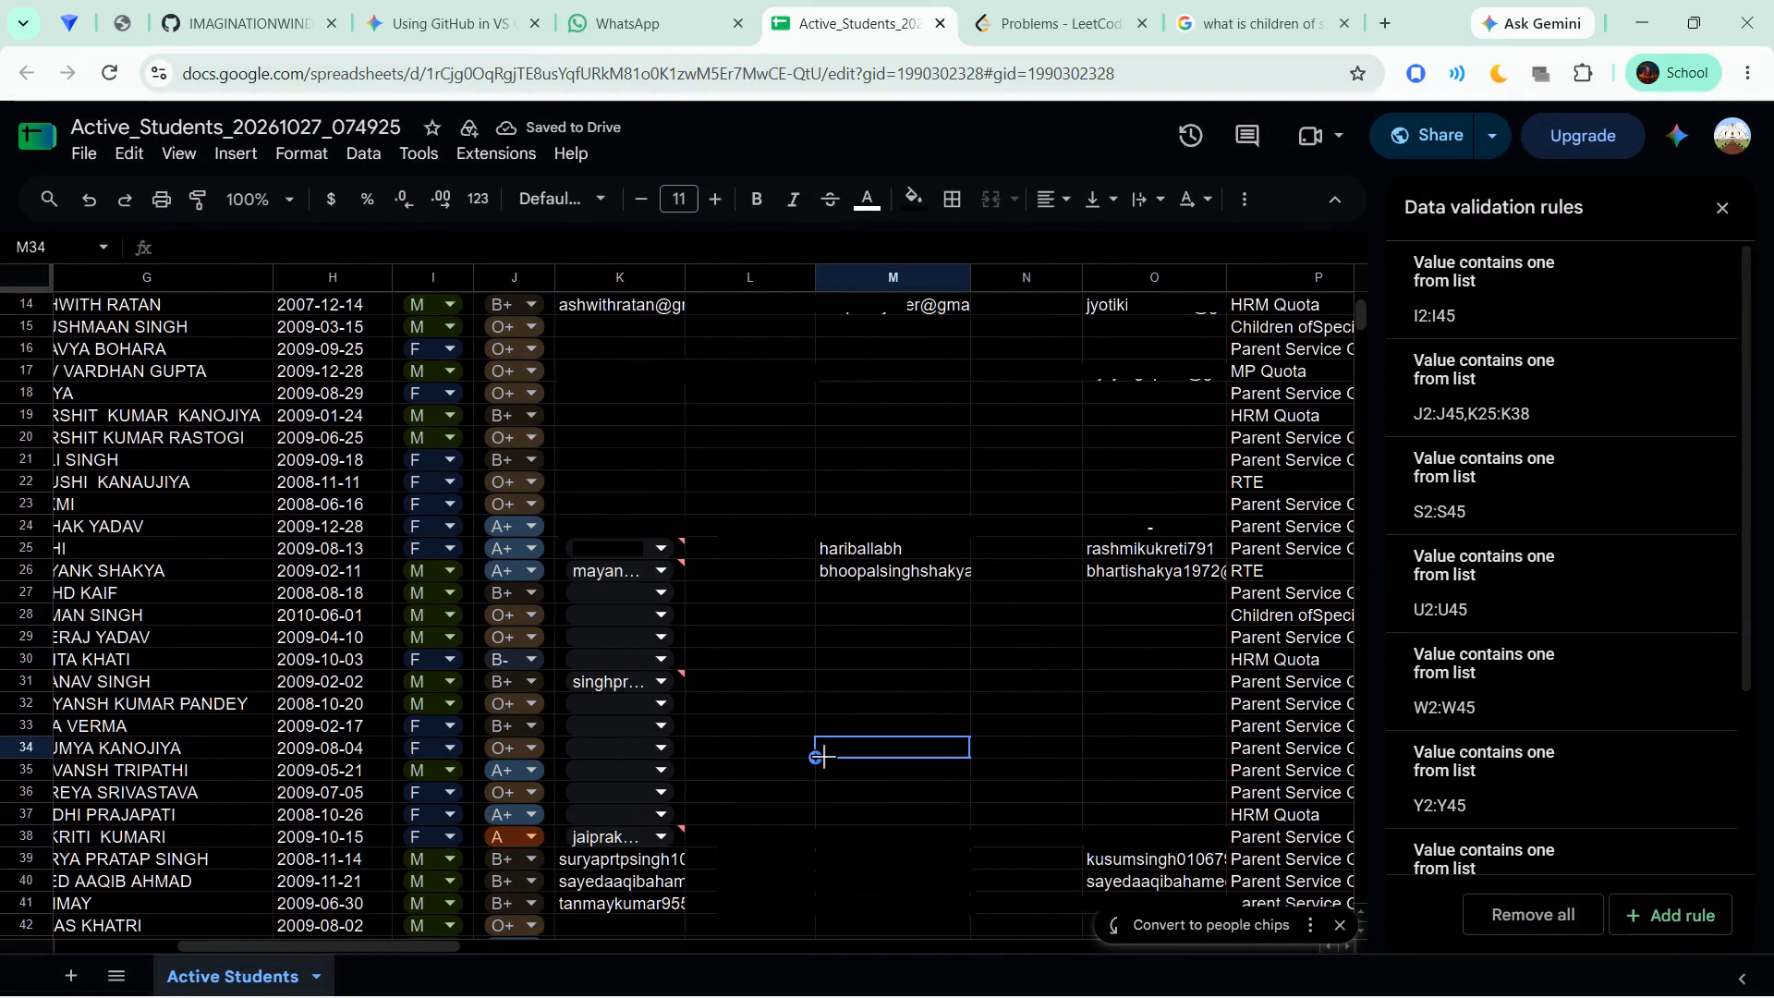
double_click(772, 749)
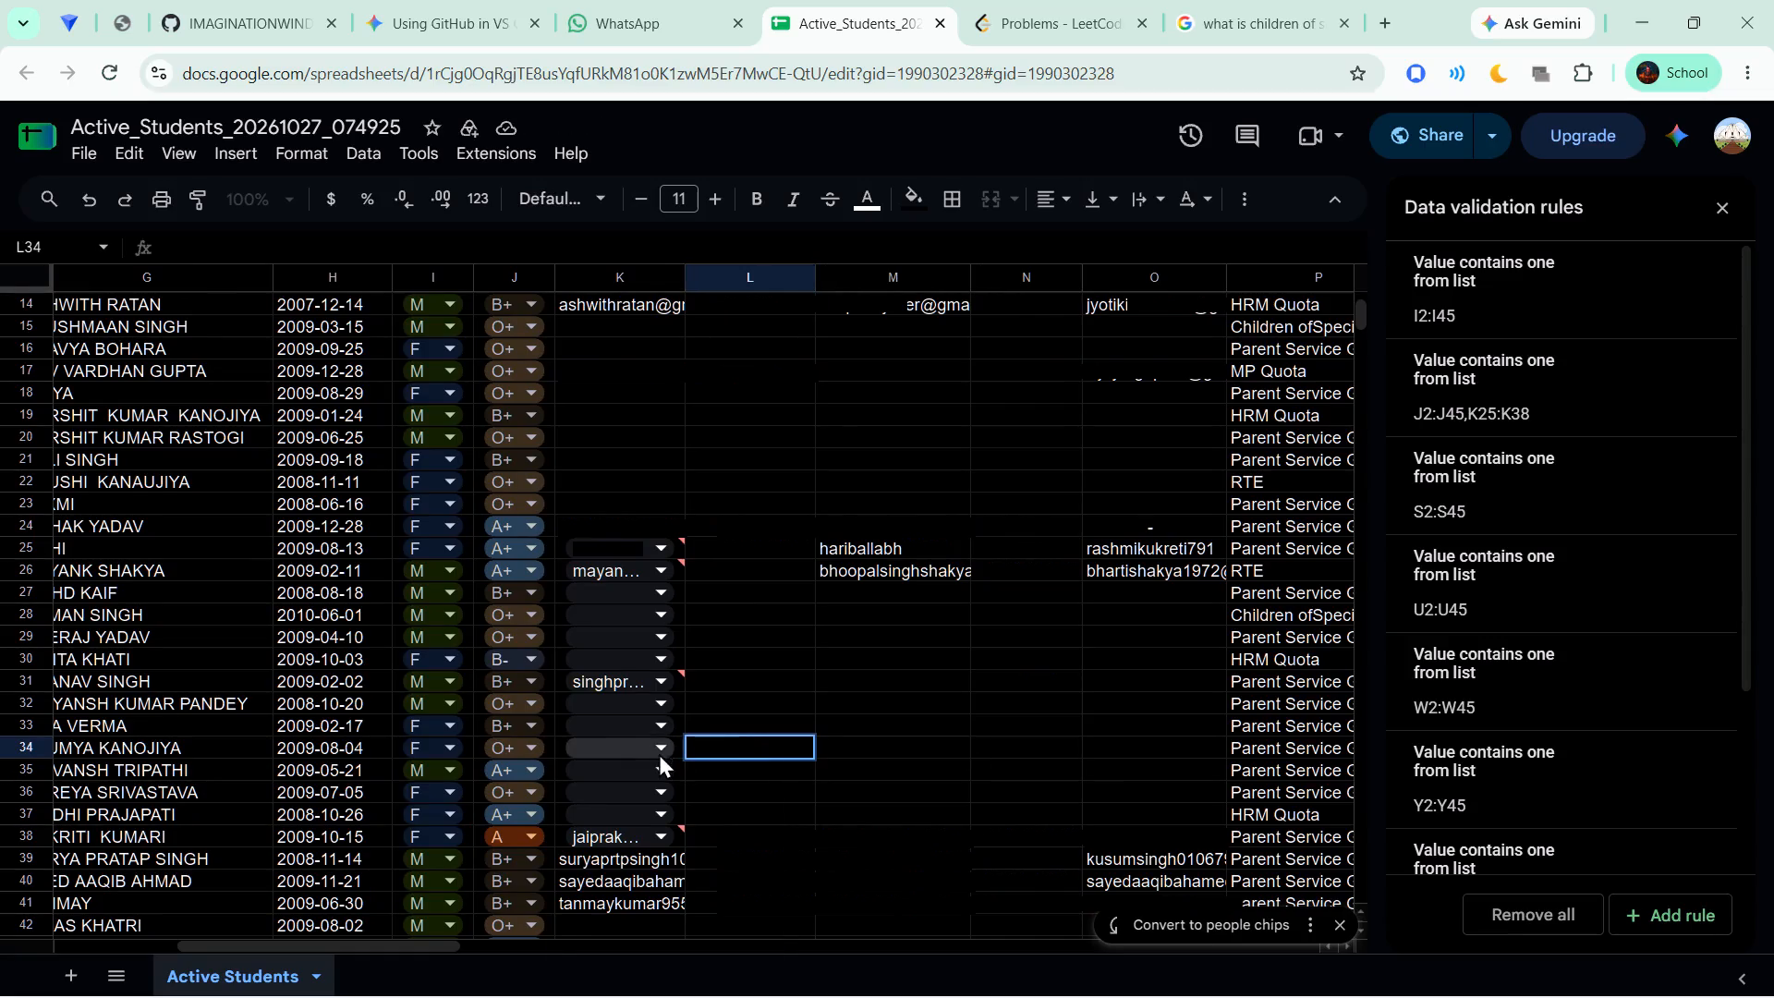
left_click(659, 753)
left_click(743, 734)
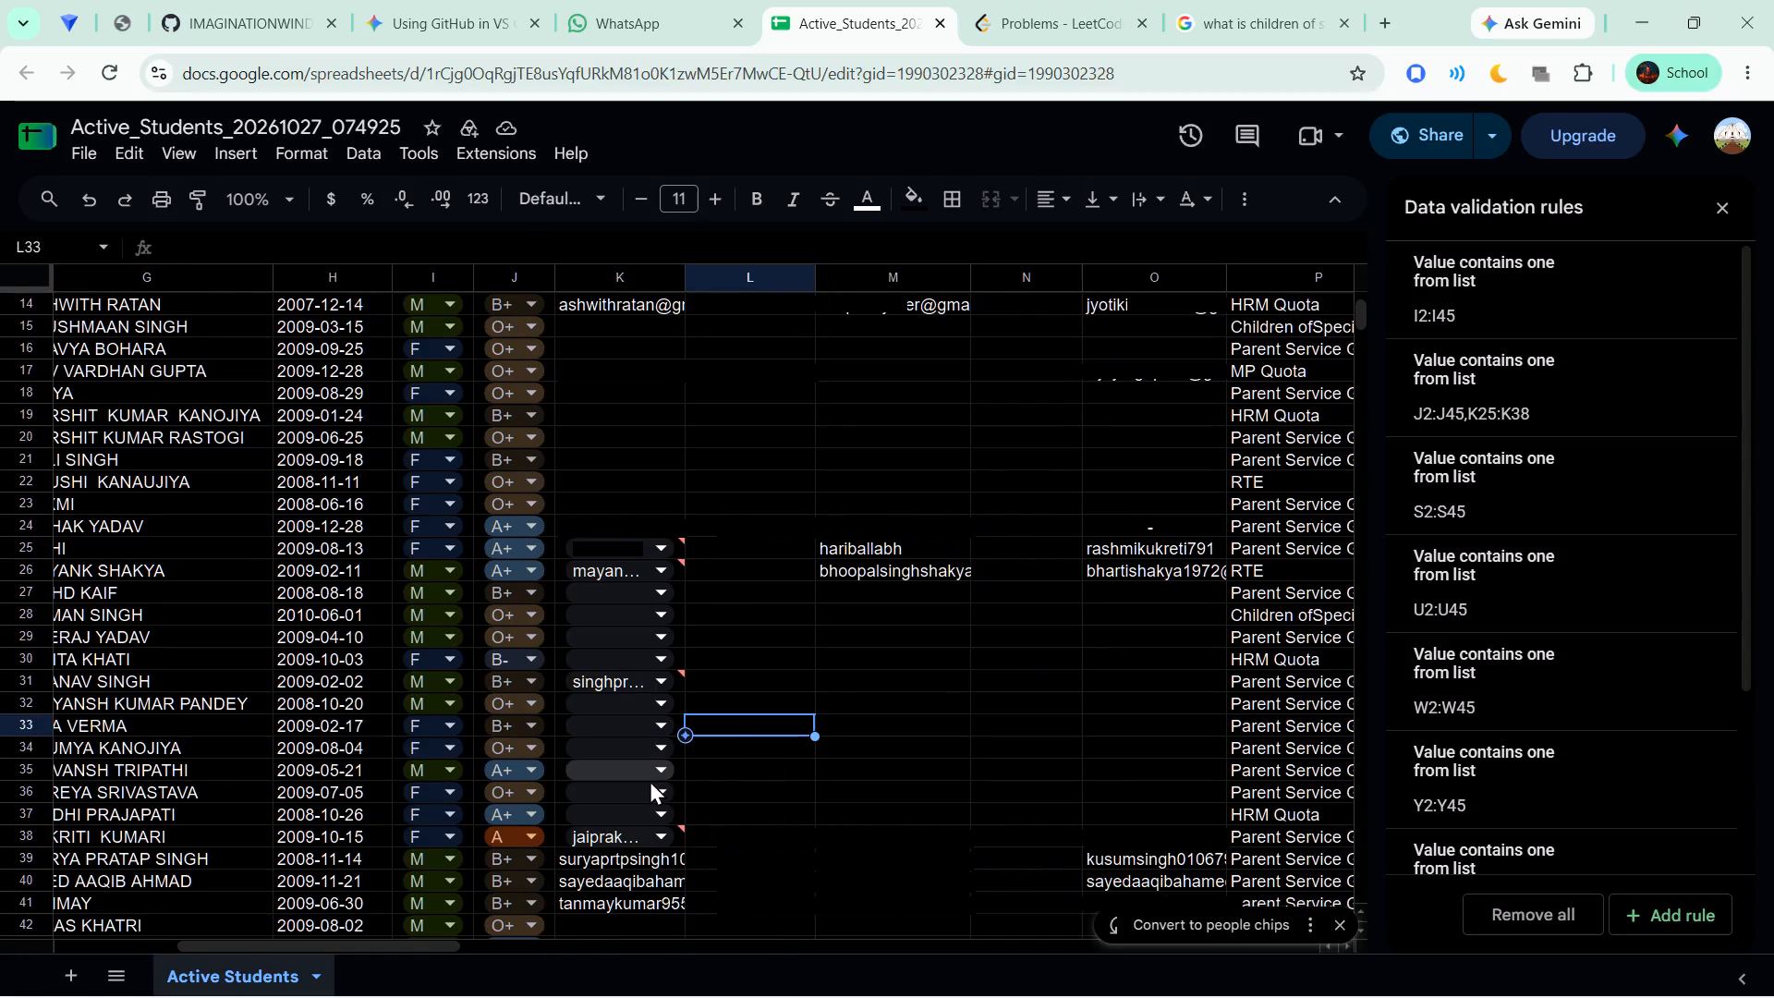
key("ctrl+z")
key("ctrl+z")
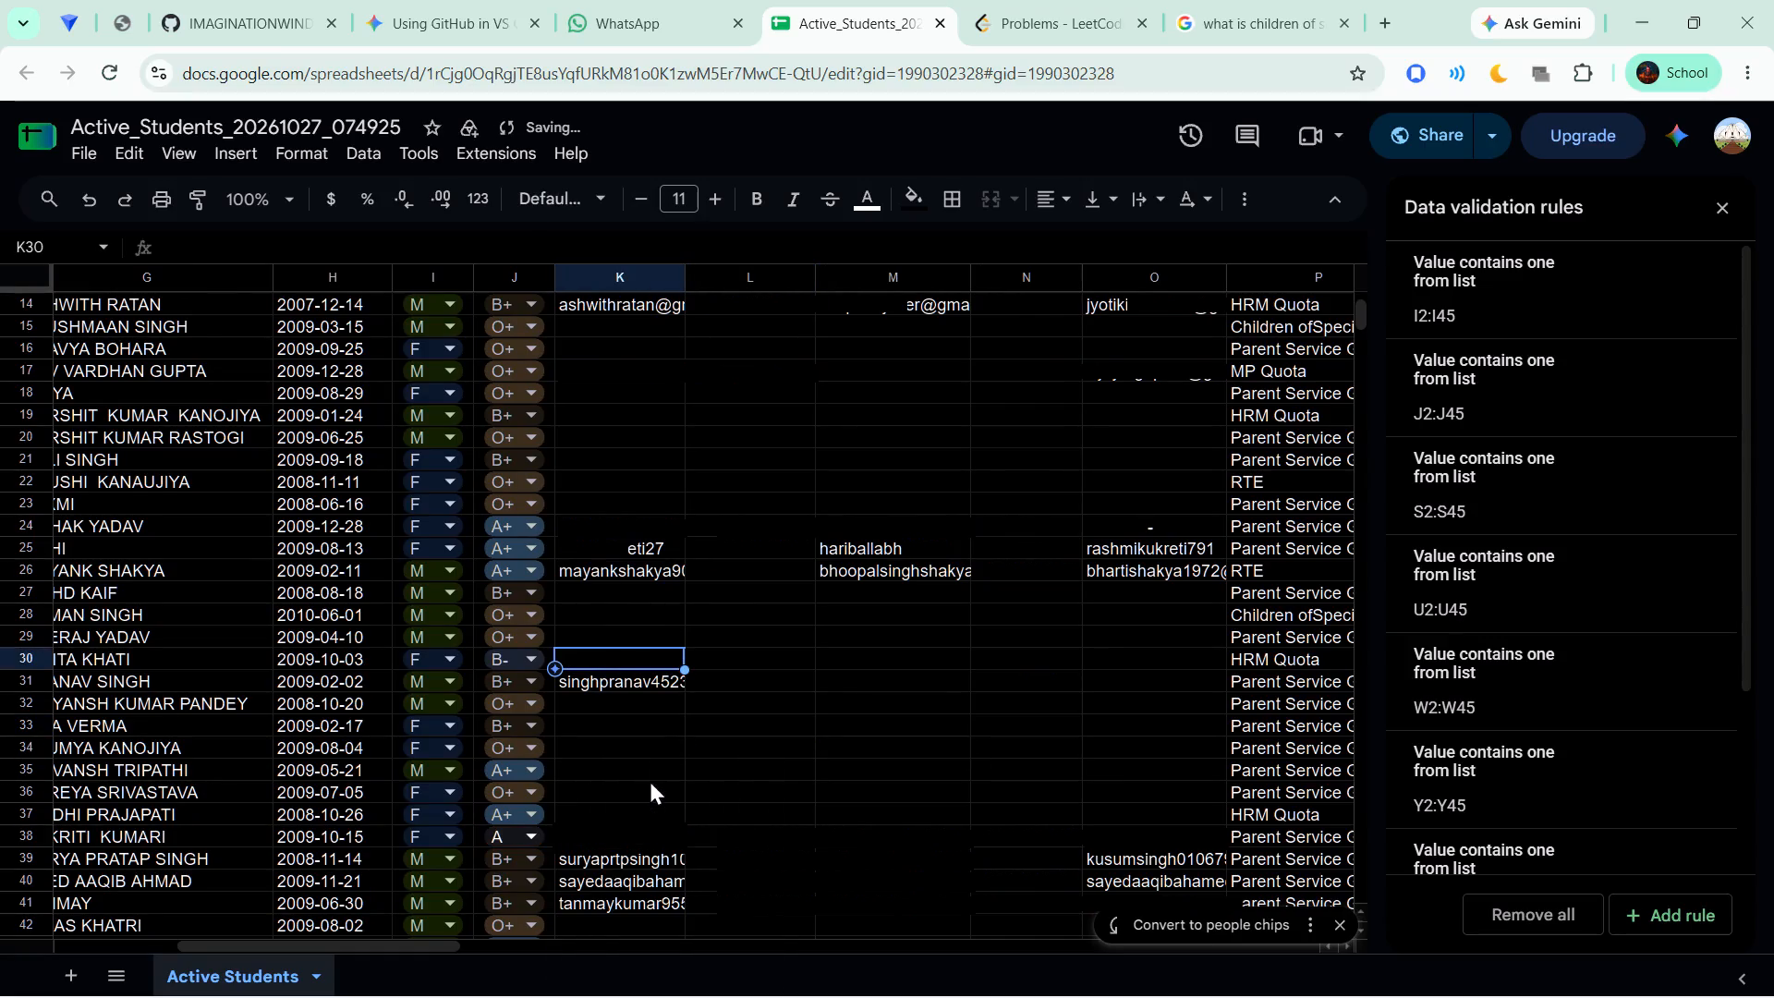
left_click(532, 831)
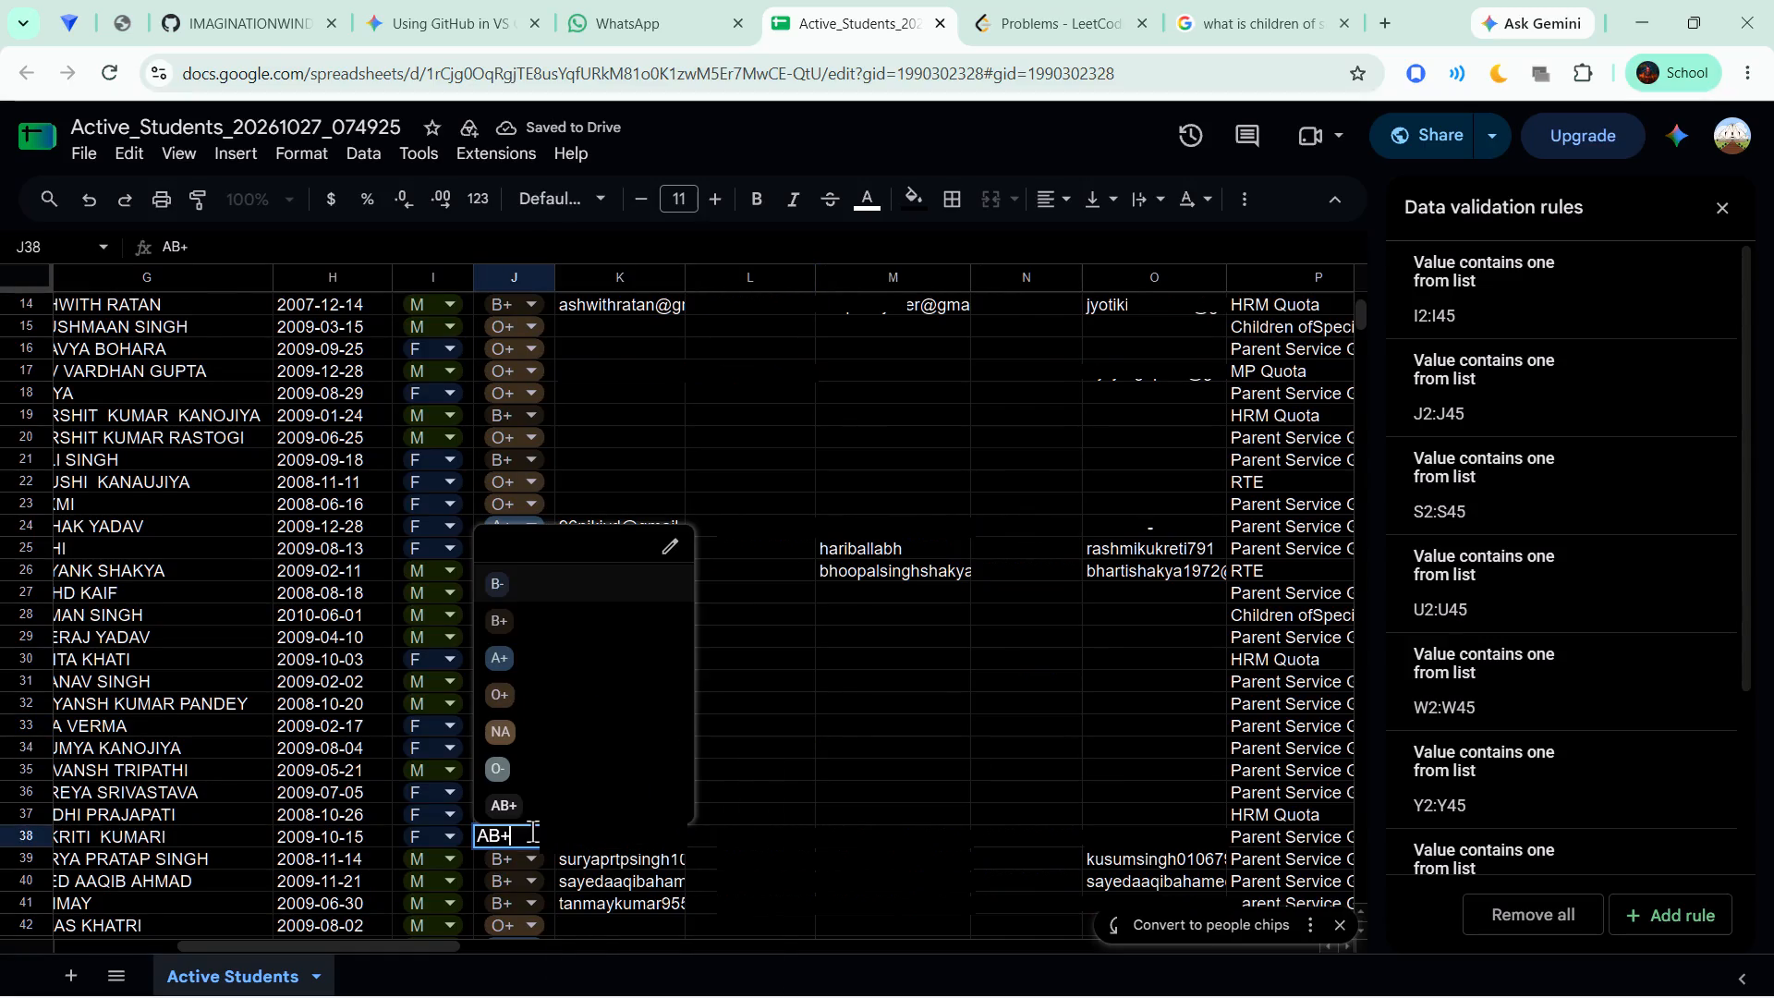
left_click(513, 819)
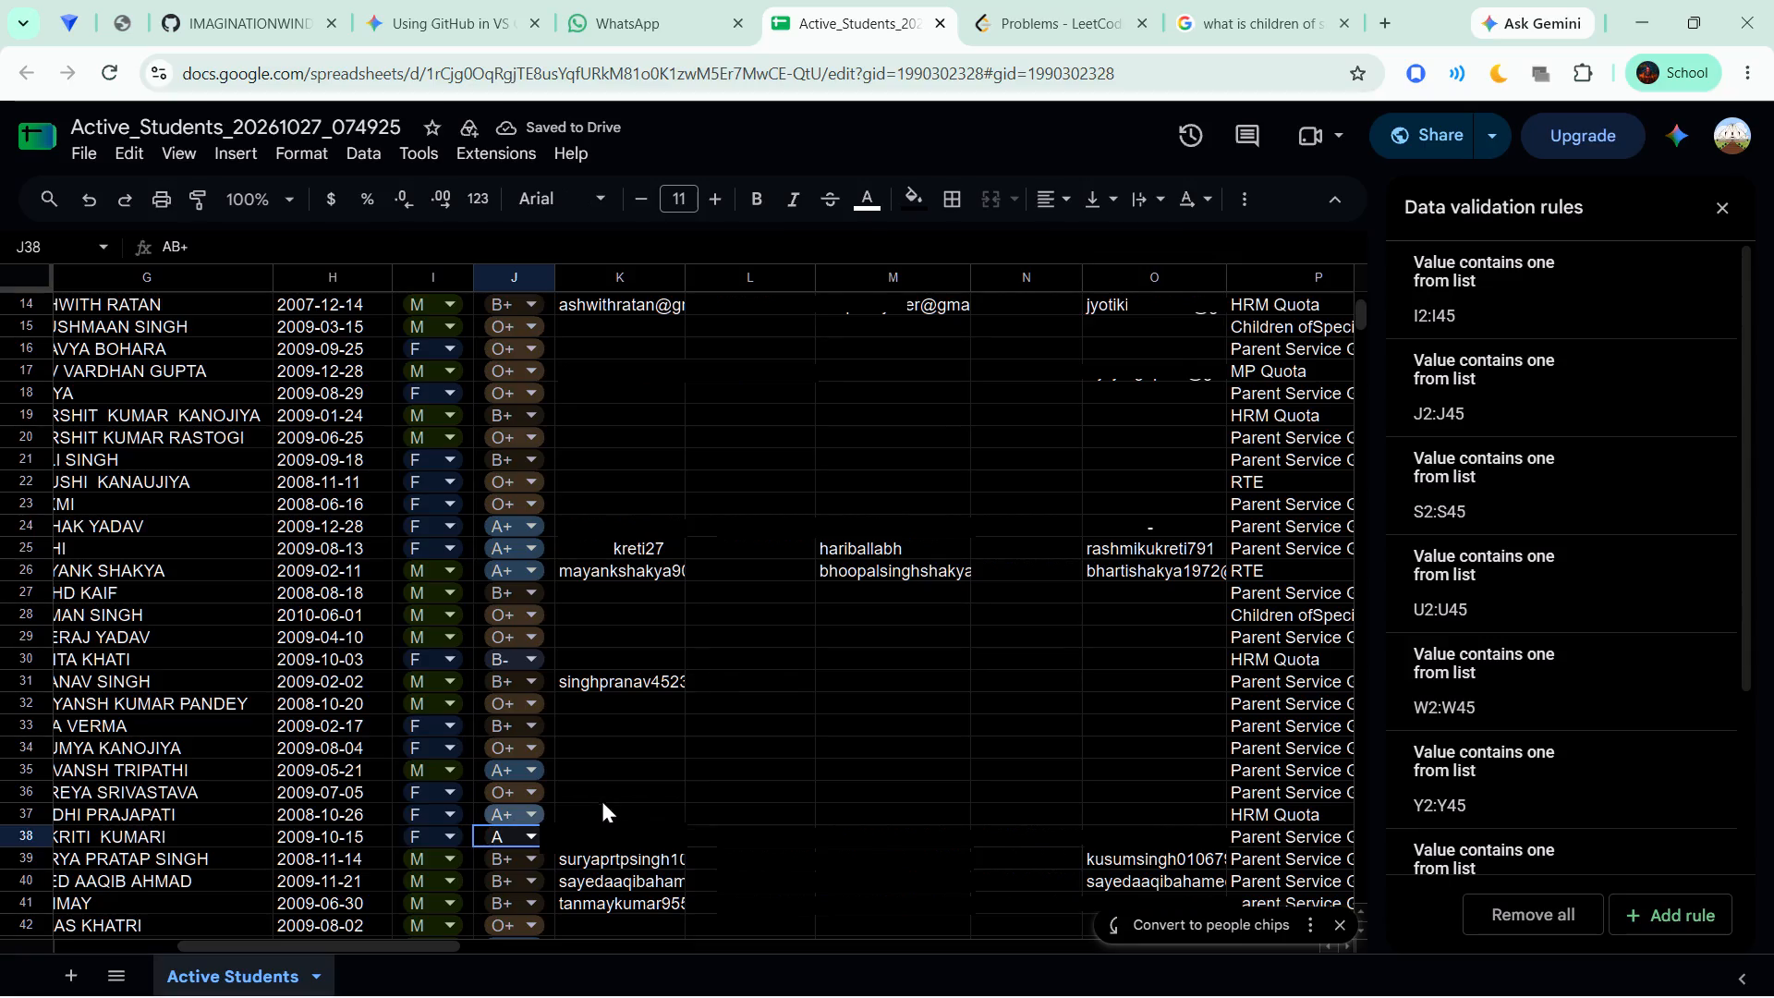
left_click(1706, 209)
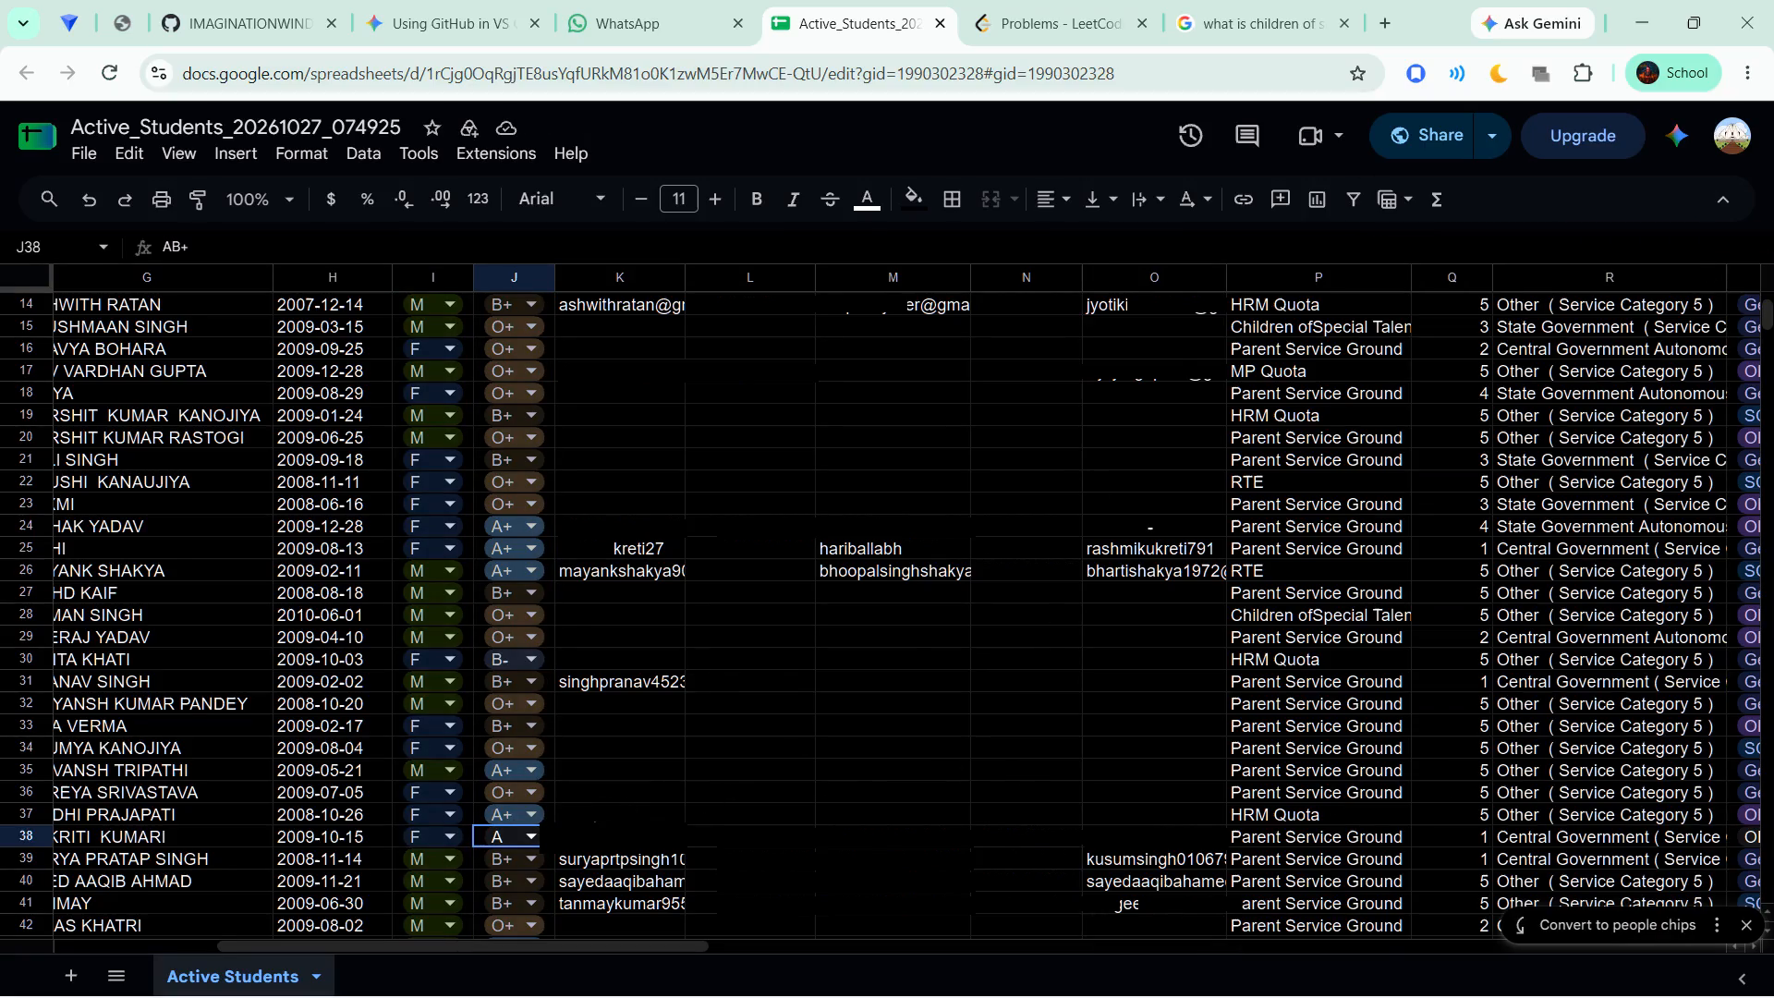
Colour the AB+ option dark orange in the Blood Group dropdown from cell J38 and apply it to all matching dropdowns.
left_click(541, 846)
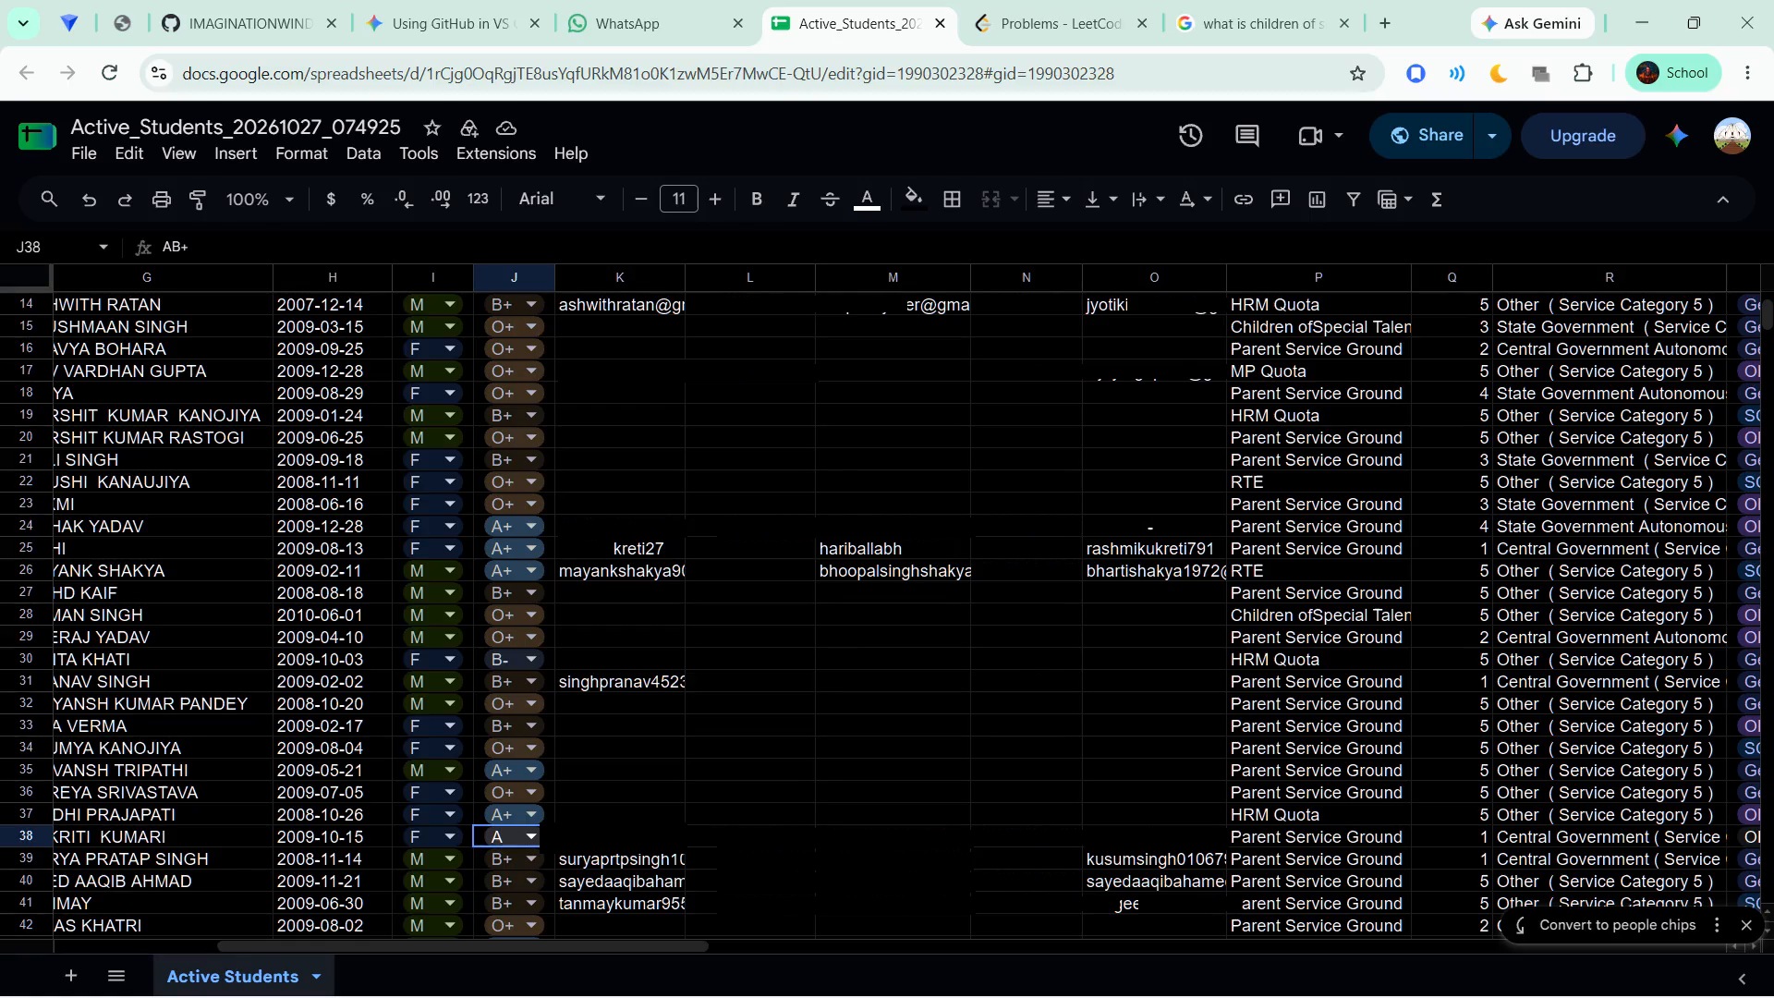
left_click(534, 846)
left_click(534, 842)
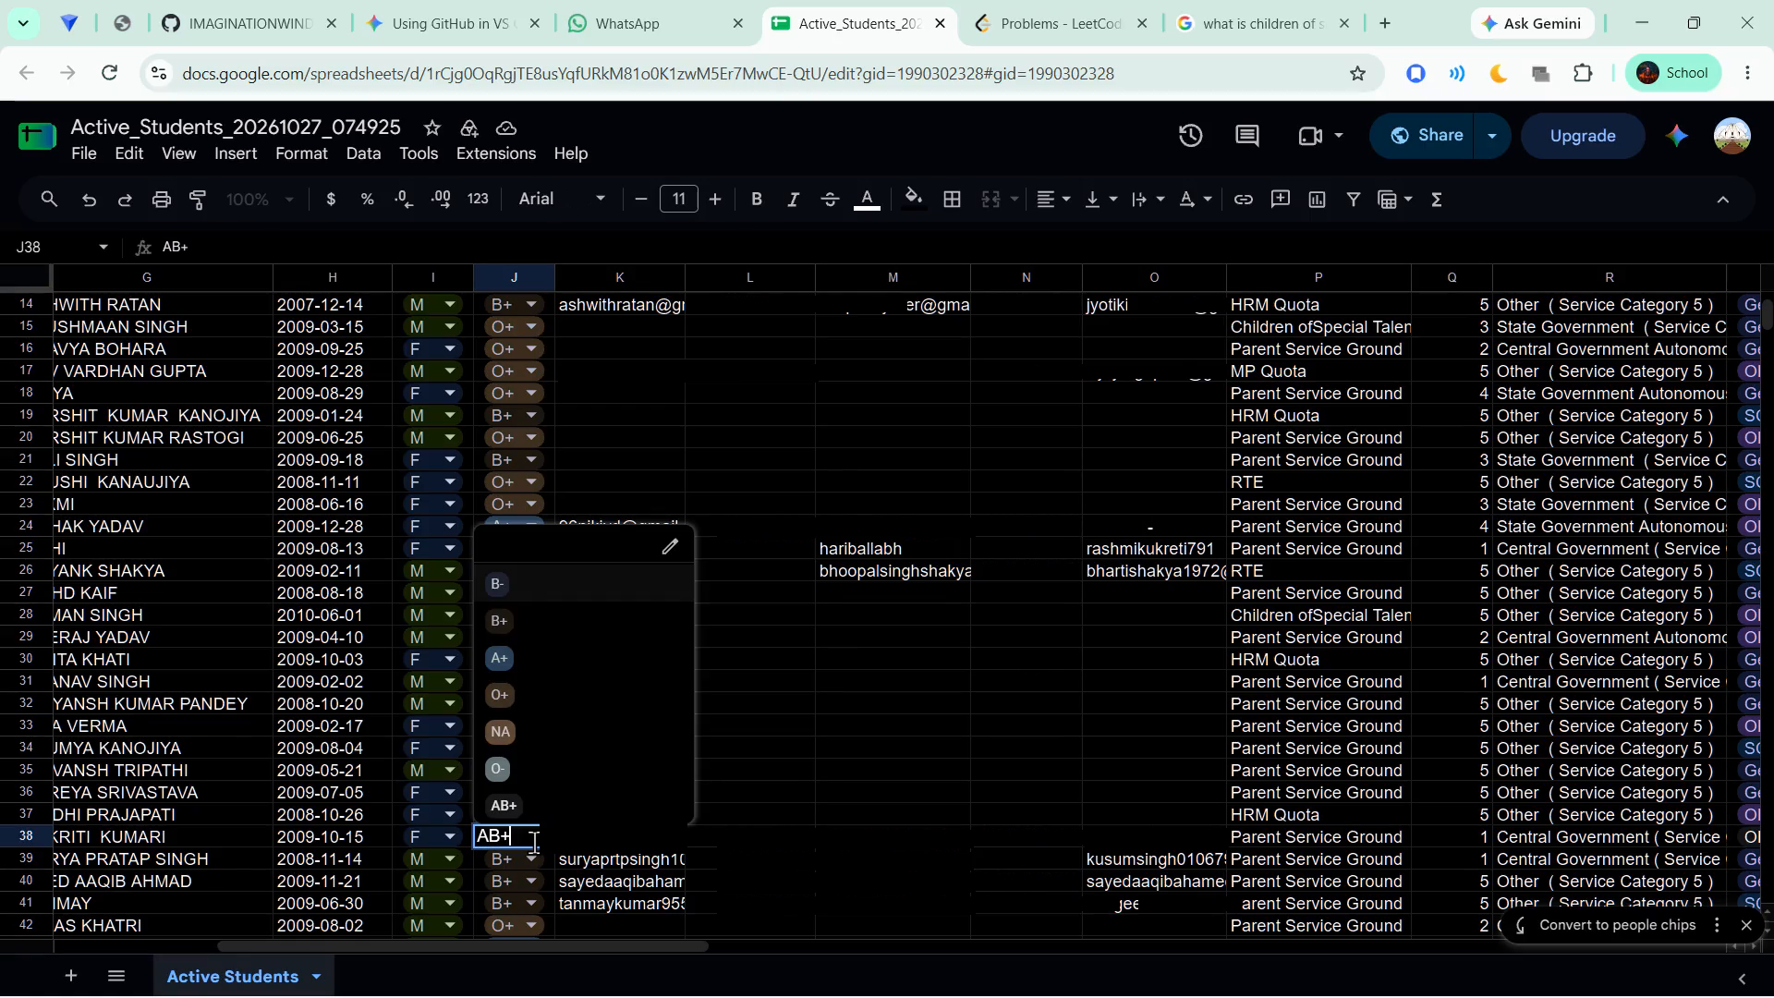
left_click(671, 545)
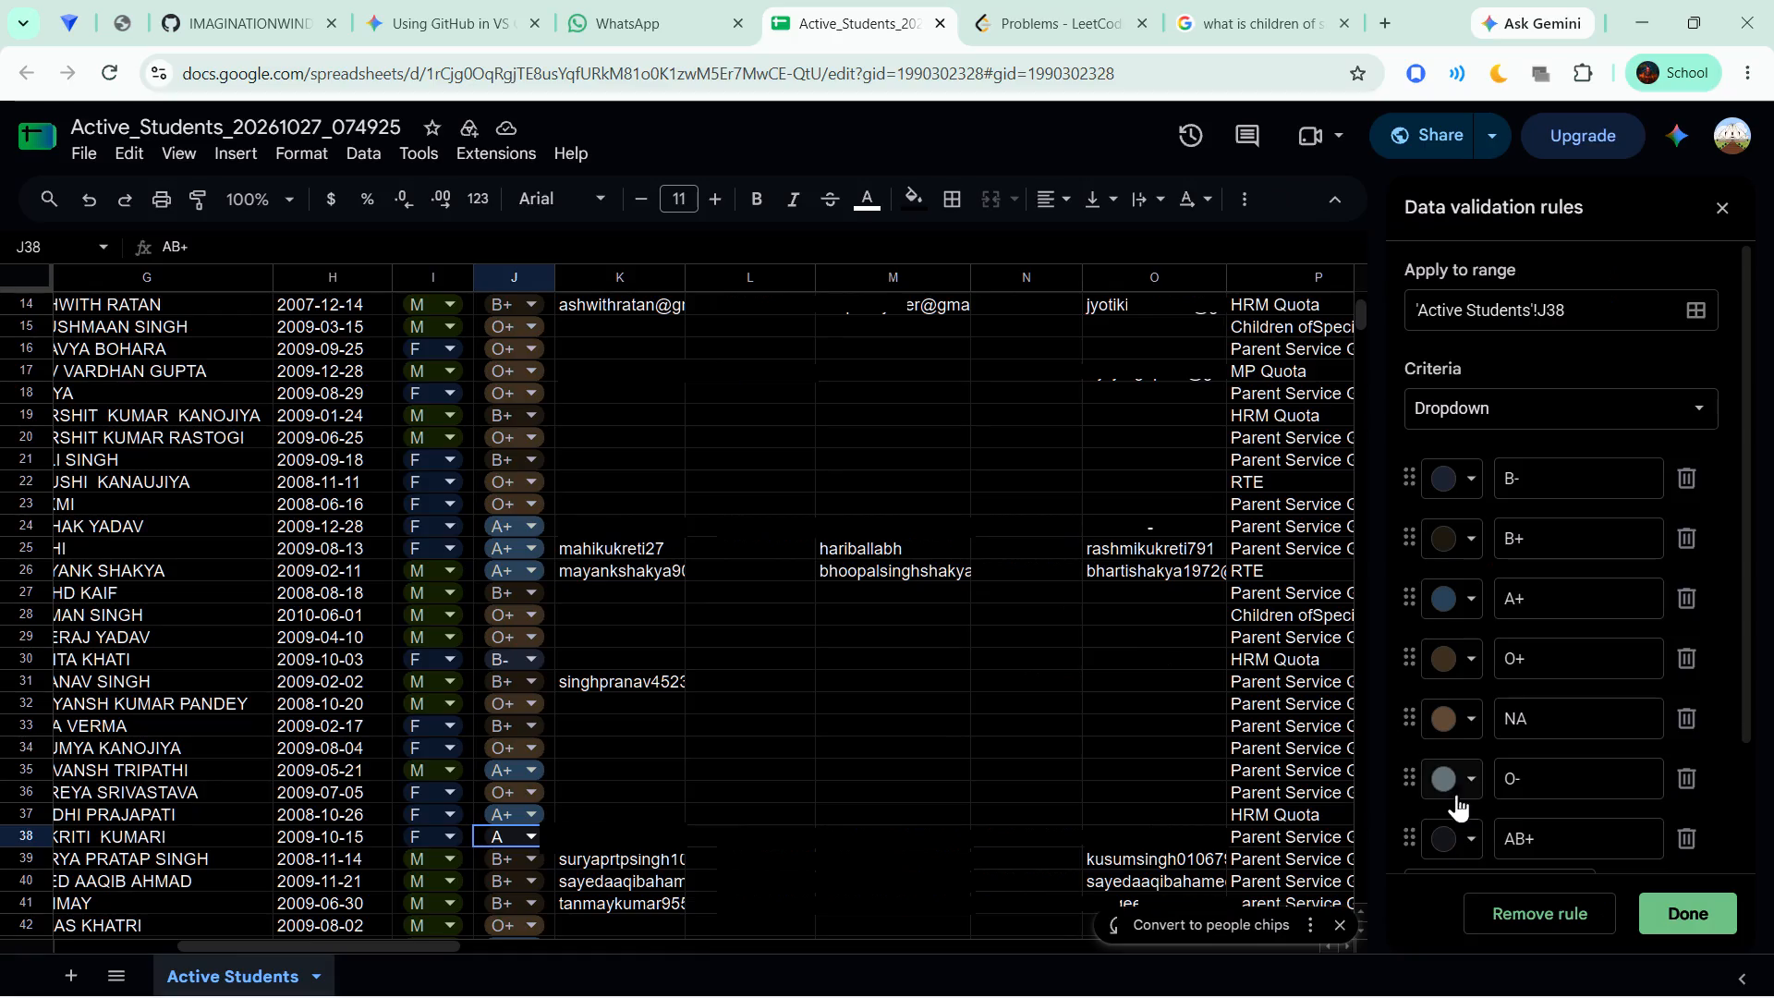
left_click(1459, 844)
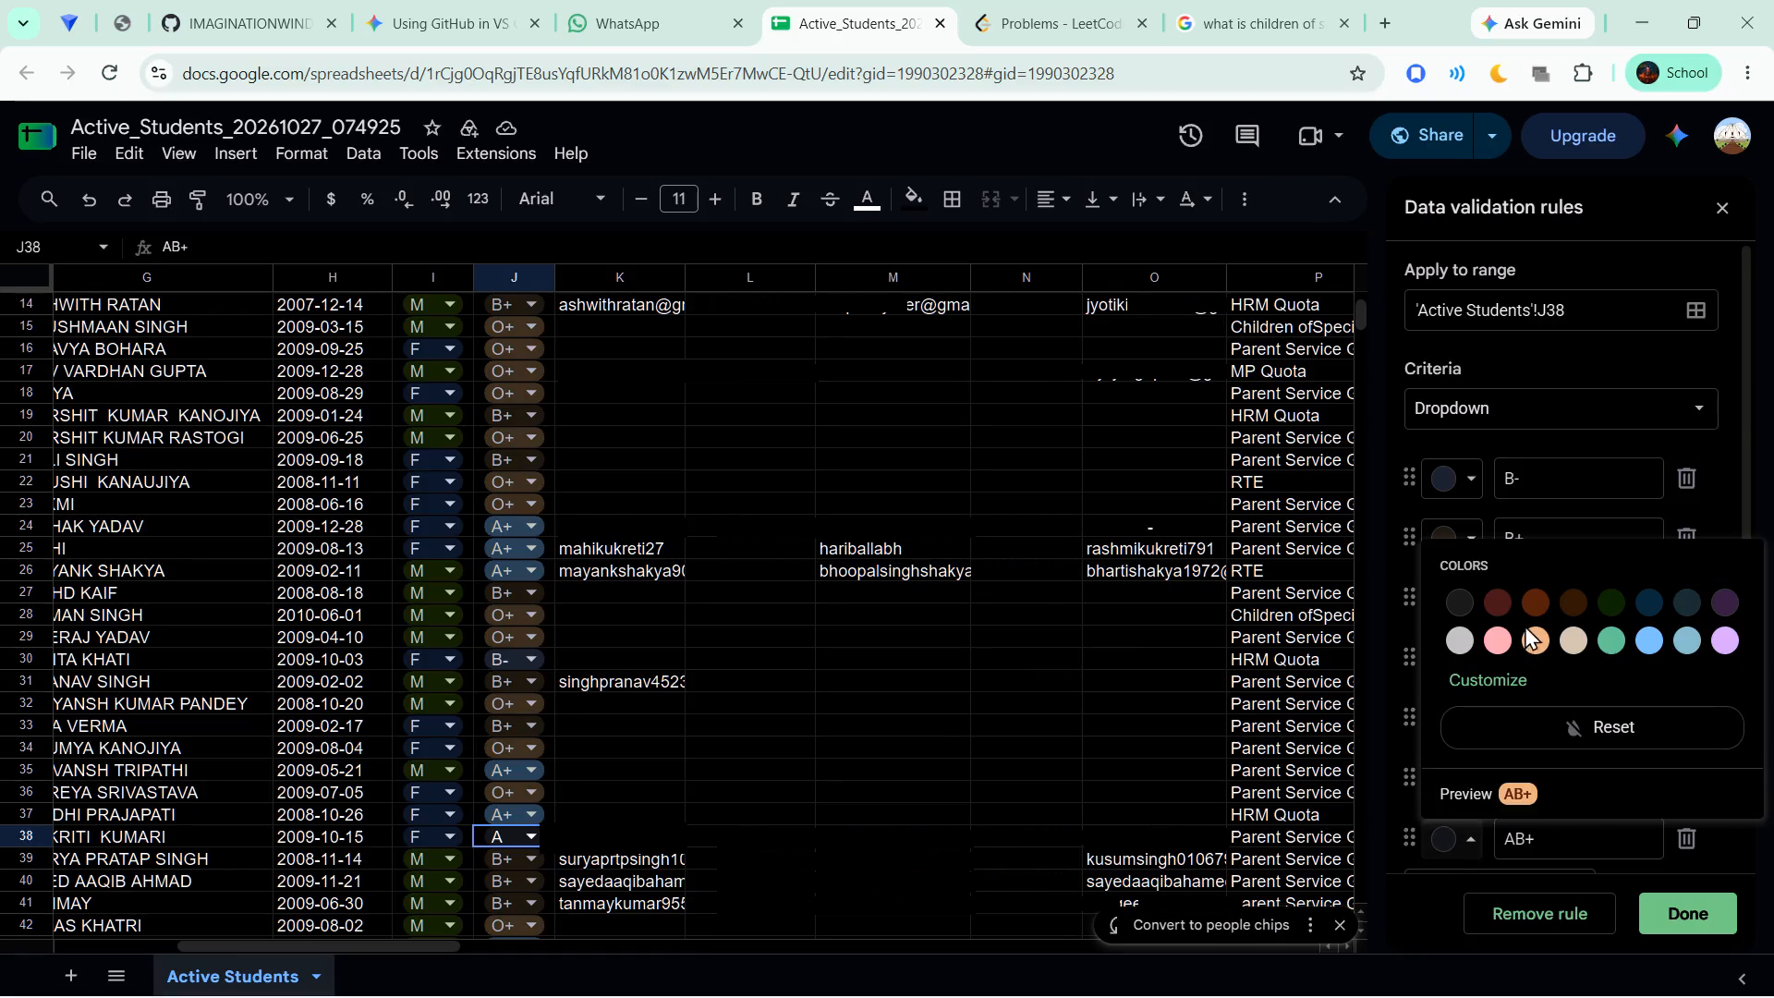
left_click(1519, 595)
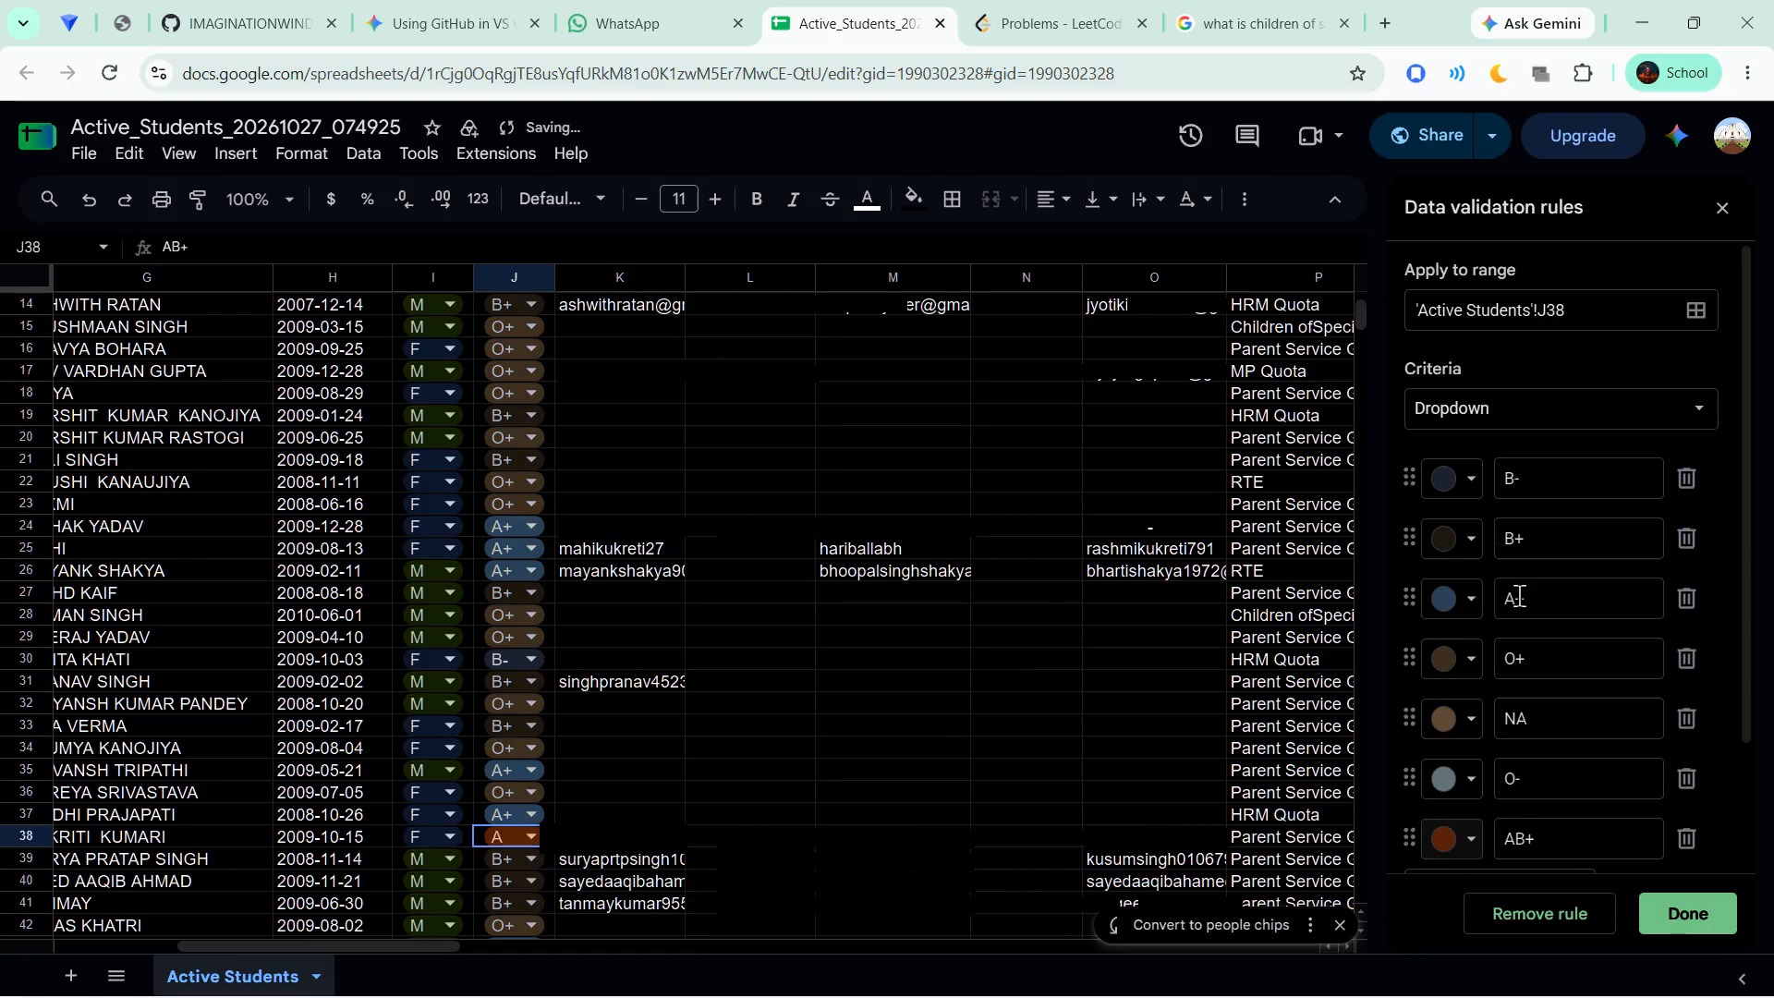
left_click(1660, 911)
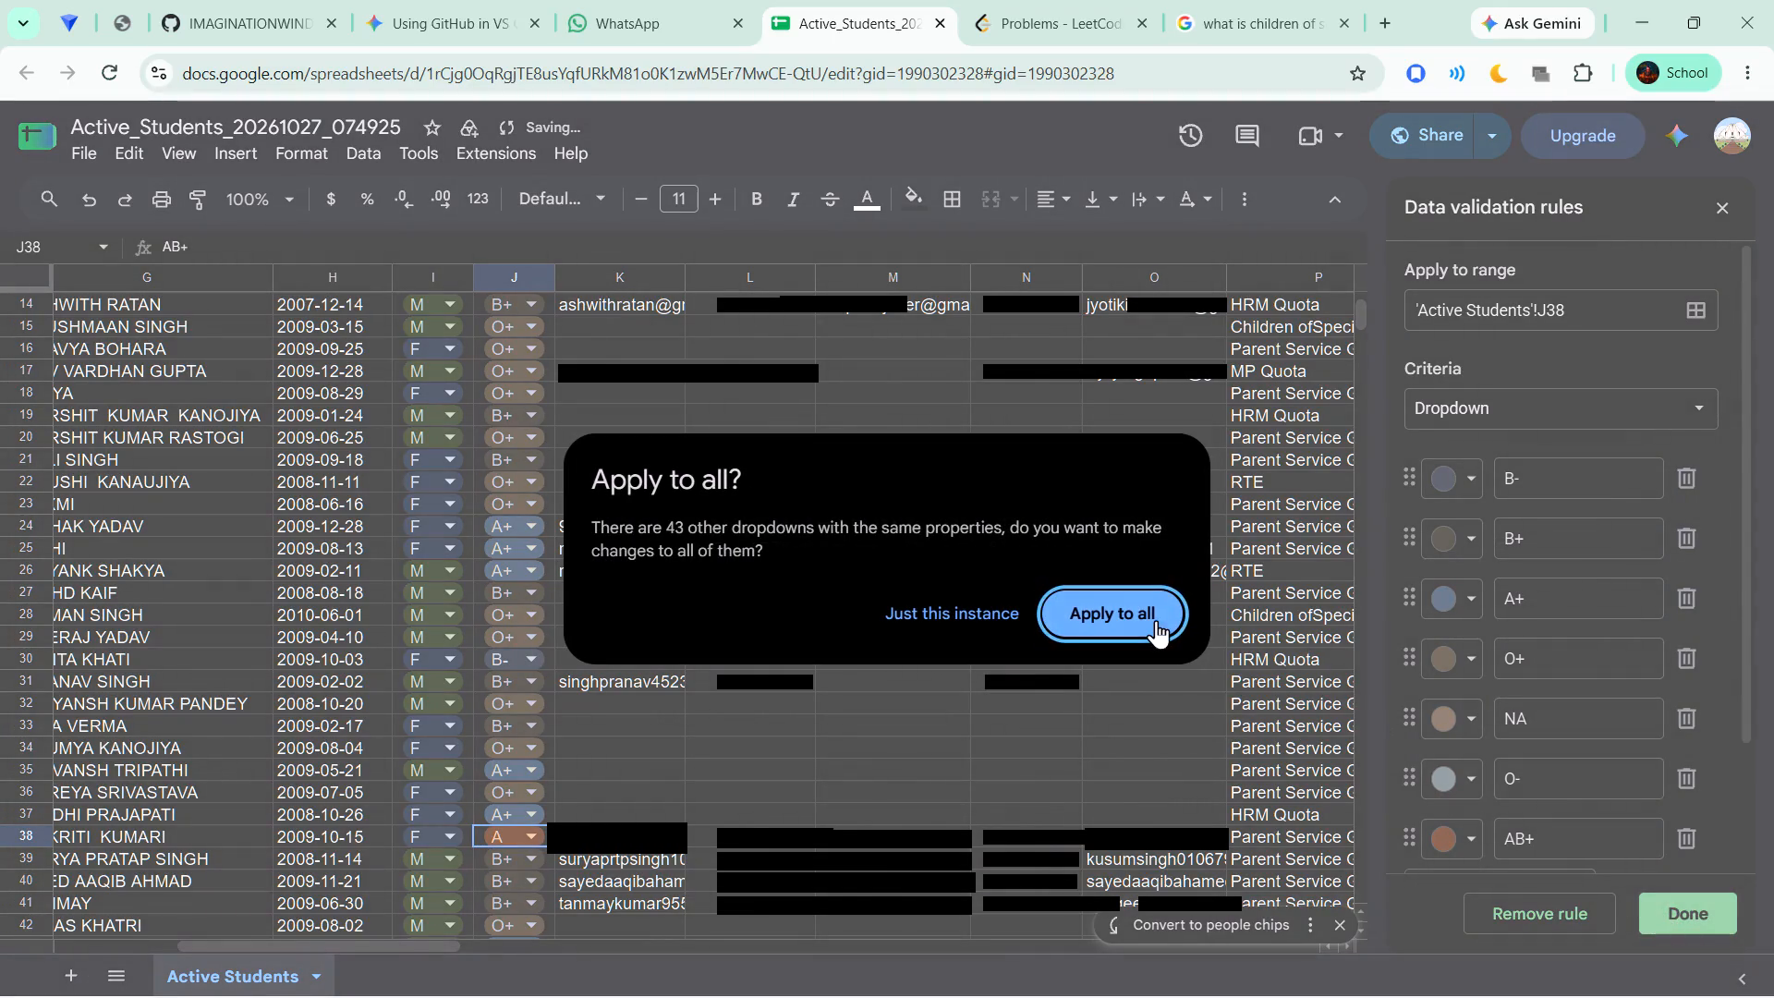
left_click(1156, 620)
left_click(1002, 730)
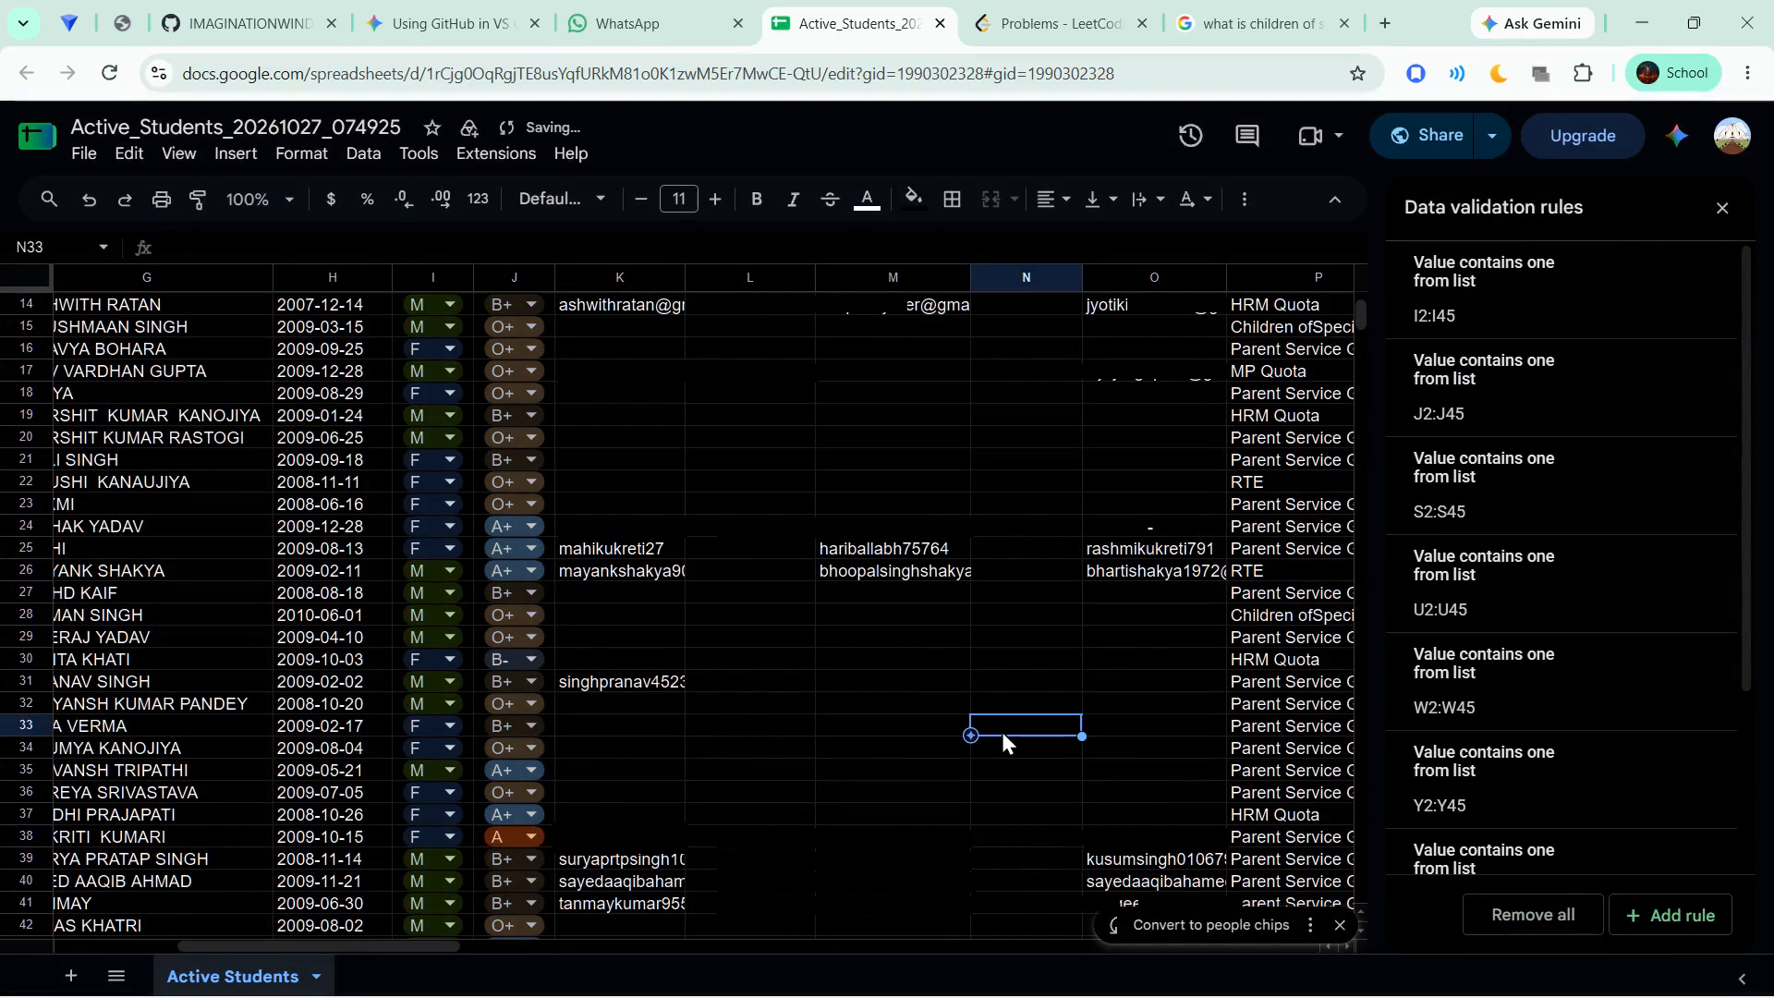
left_click(1724, 199)
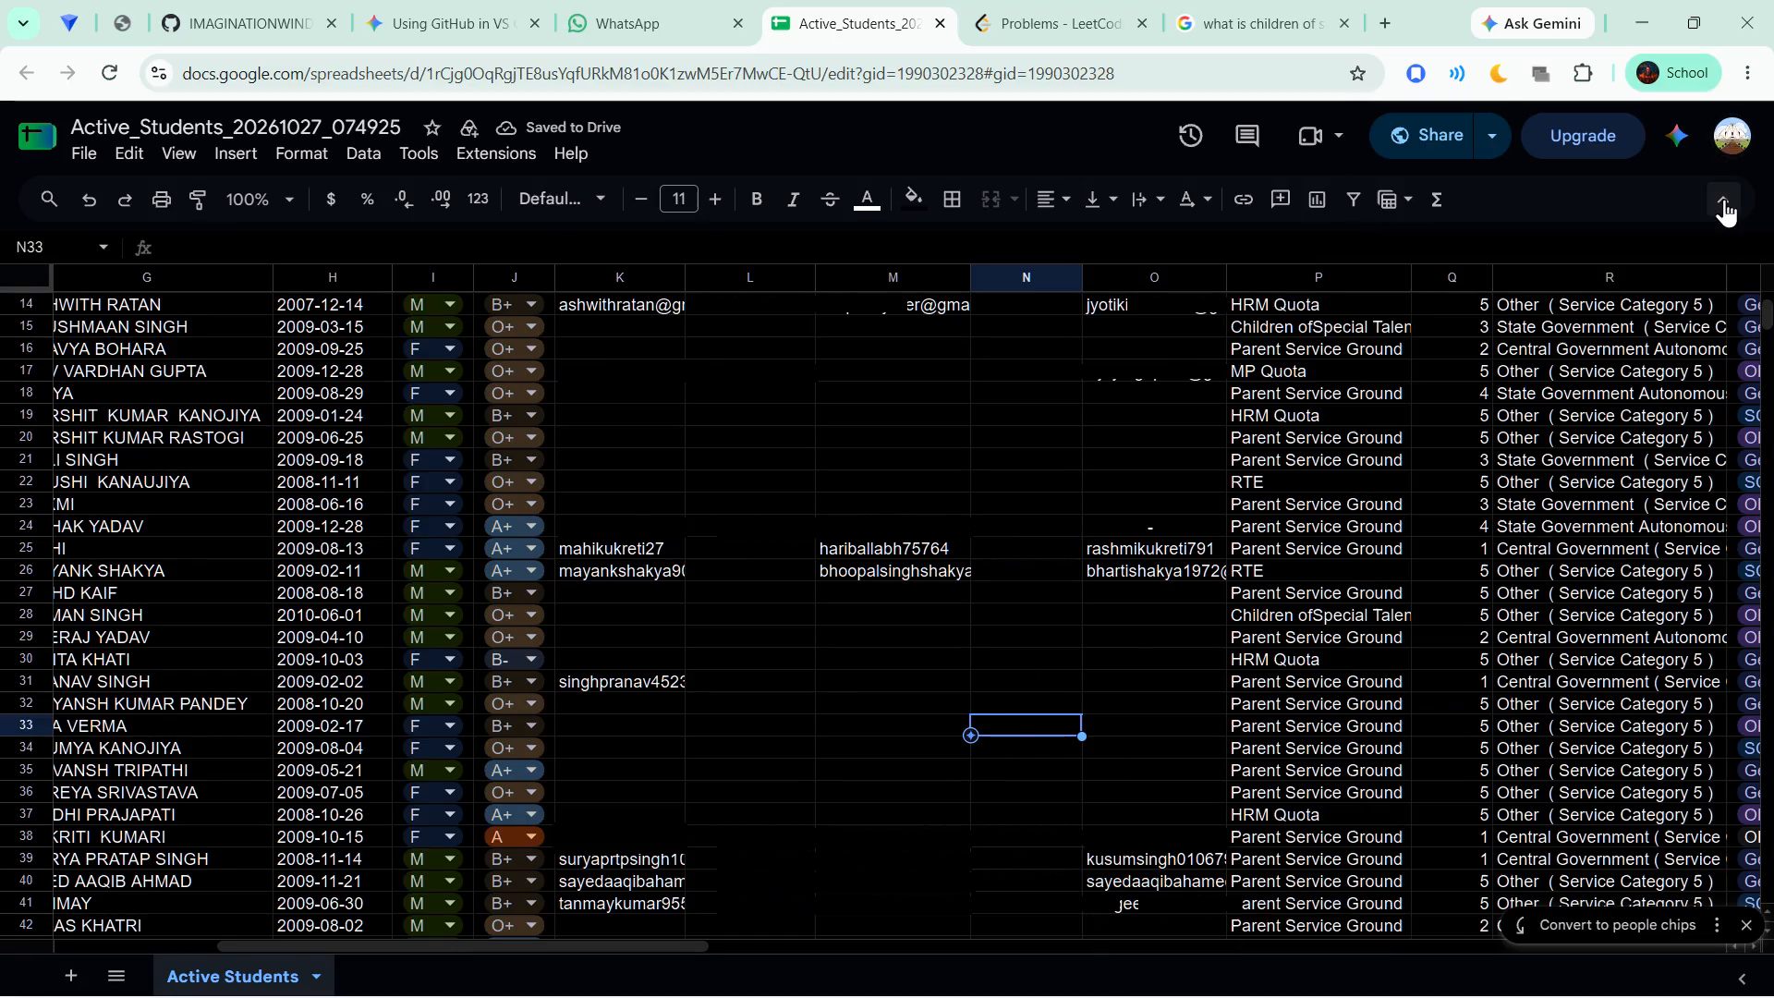
Examine the admission, service and social category columns across the student records, including row 38.
scroll(1284, 438, "left", 4)
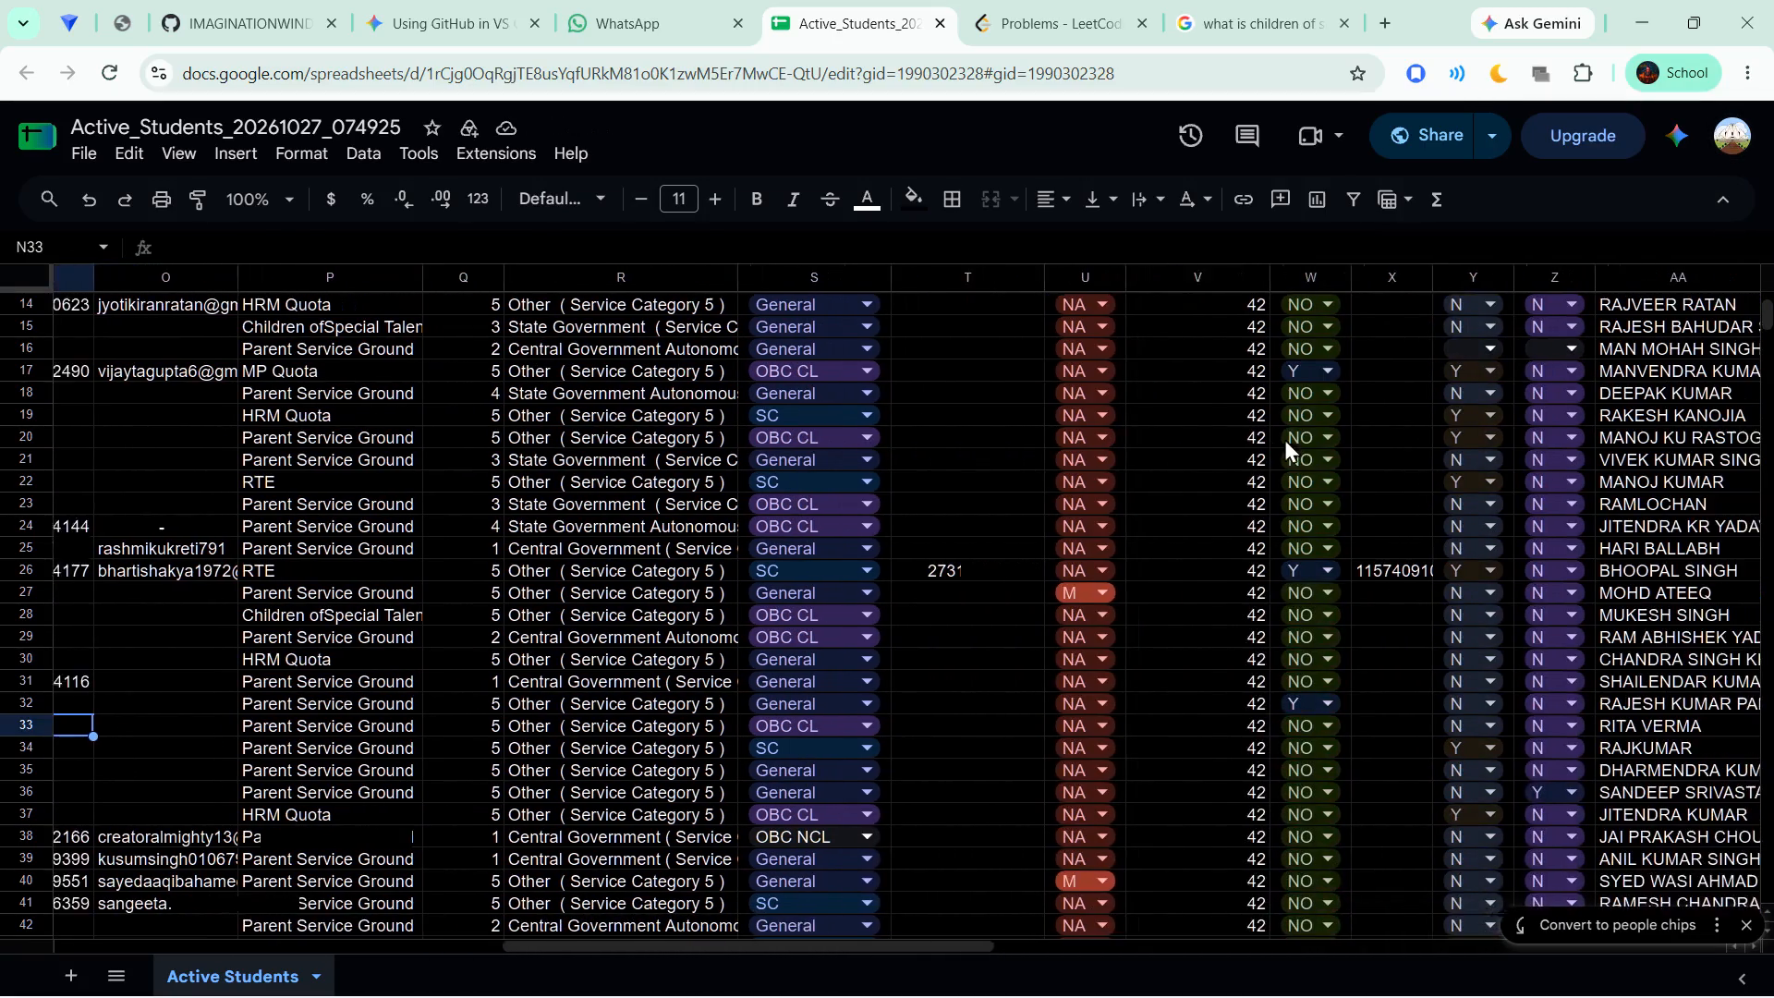
scroll(985, 835, "up", 3)
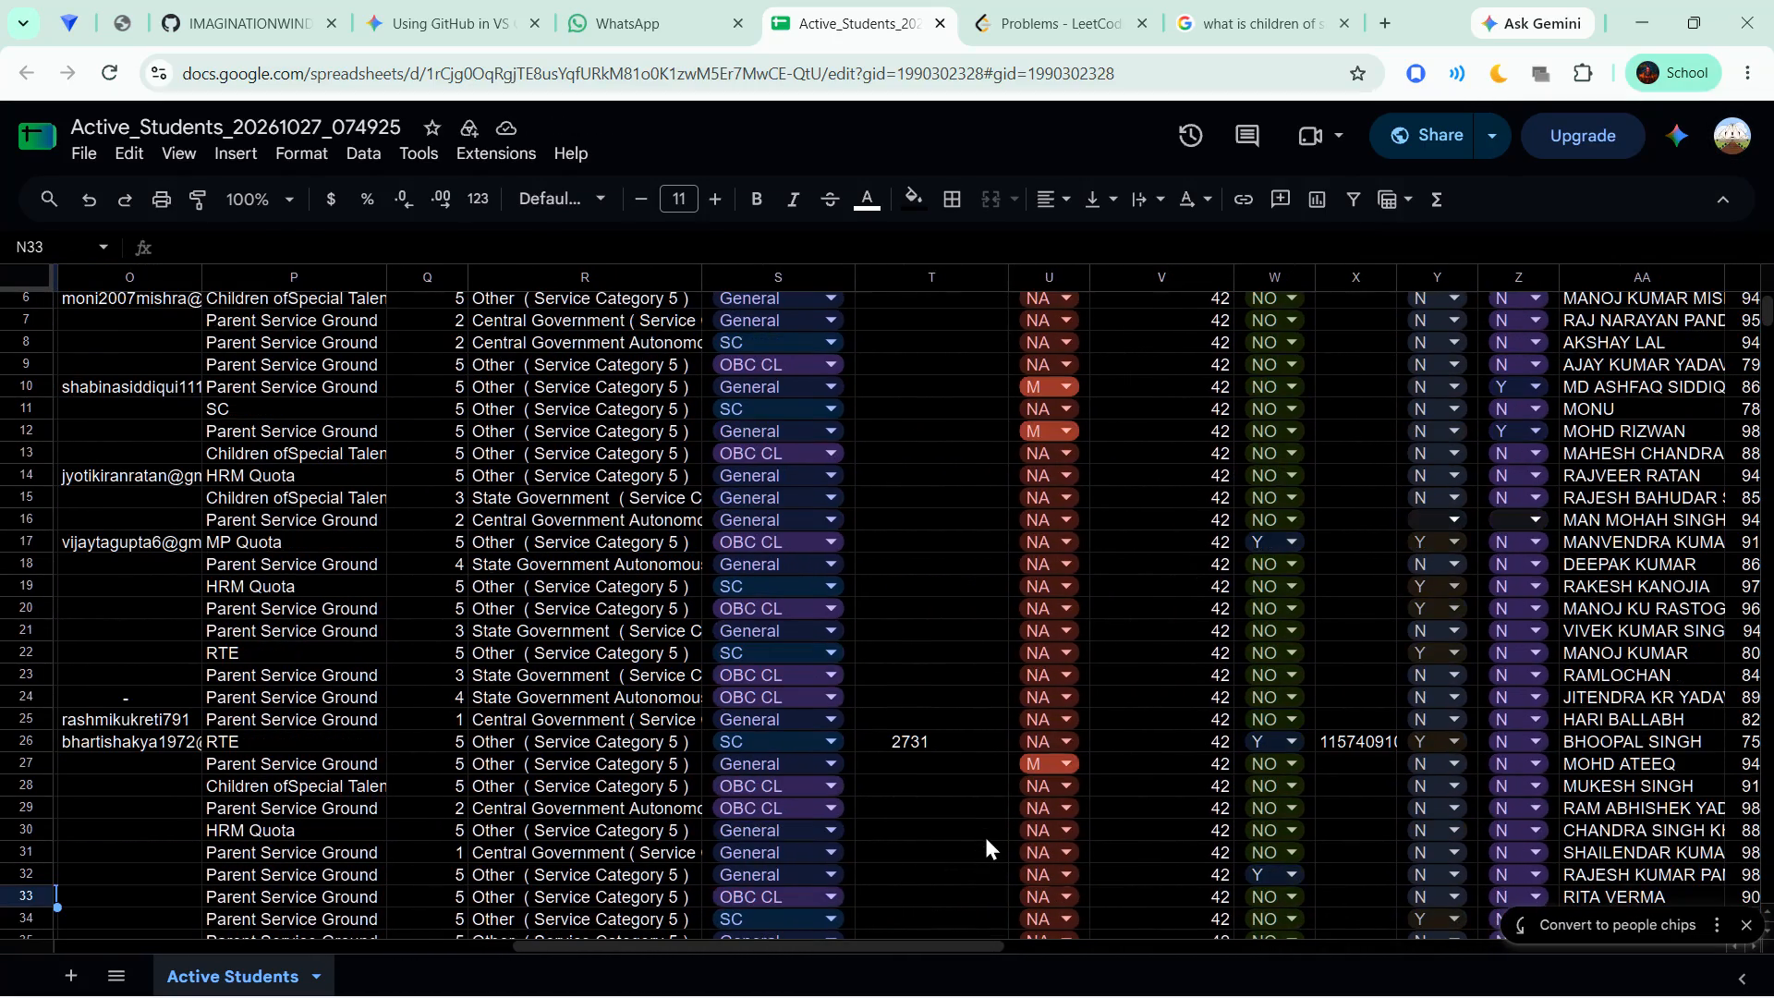
scroll(985, 835, "down", 2)
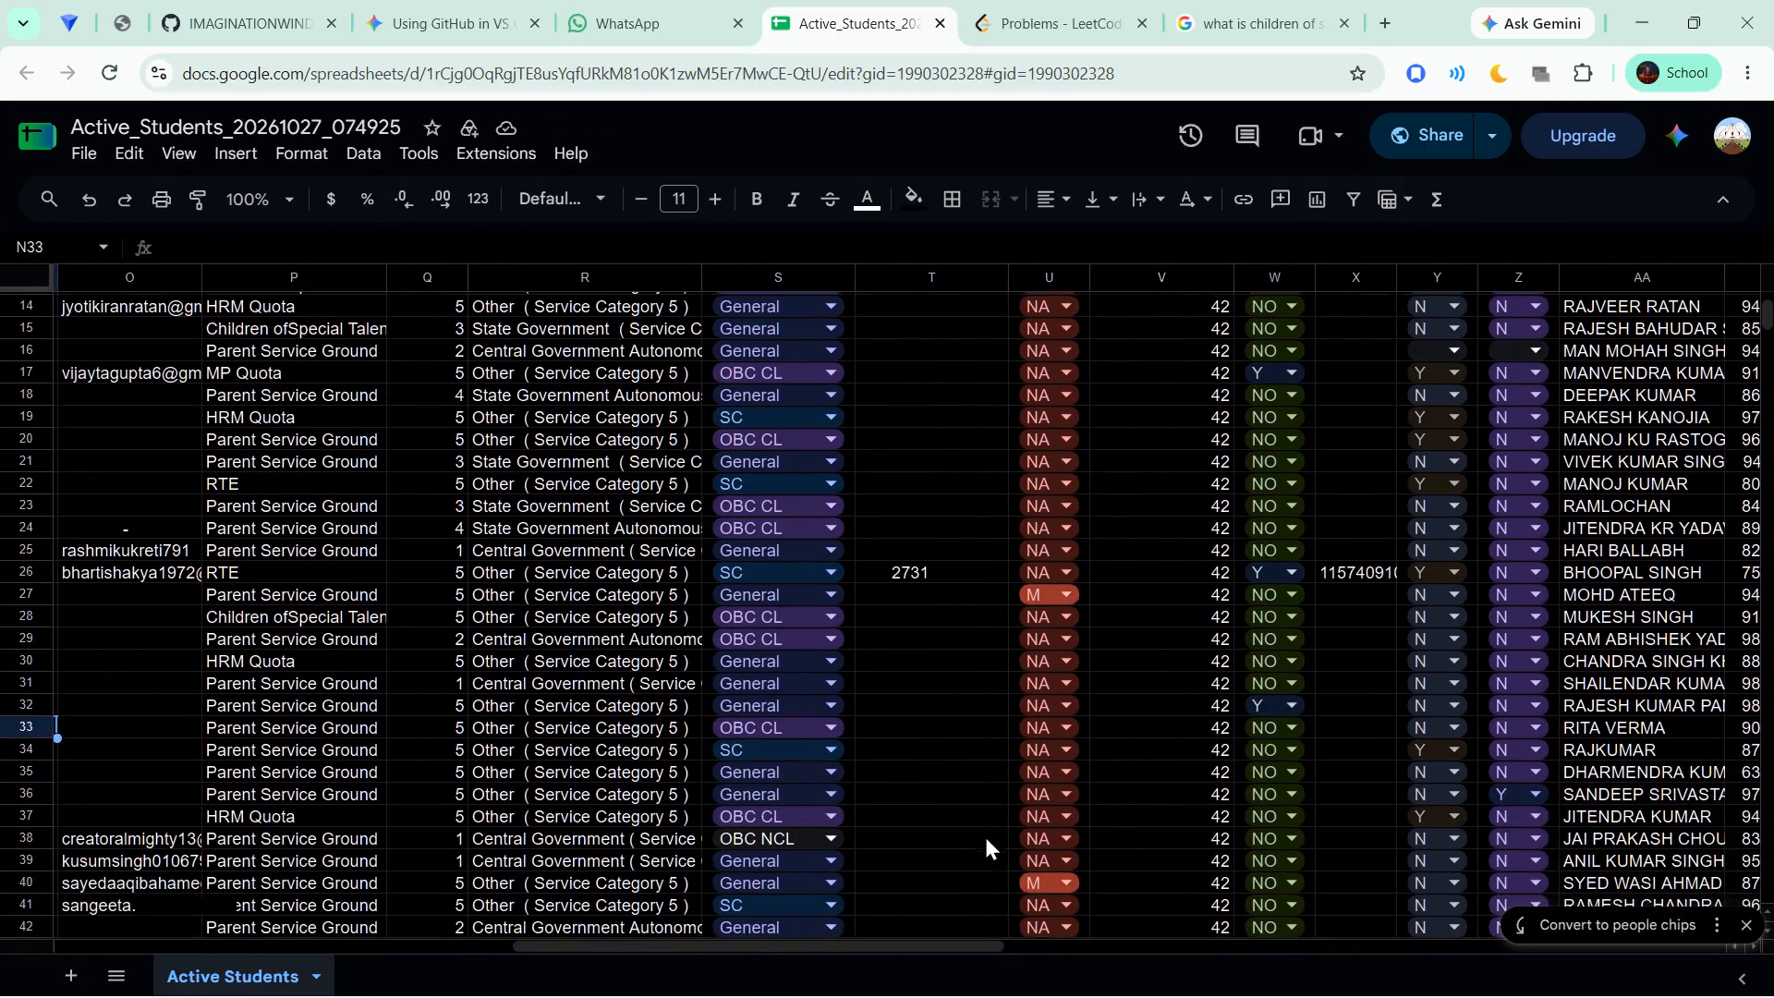
scroll(920, 843, "right", 1)
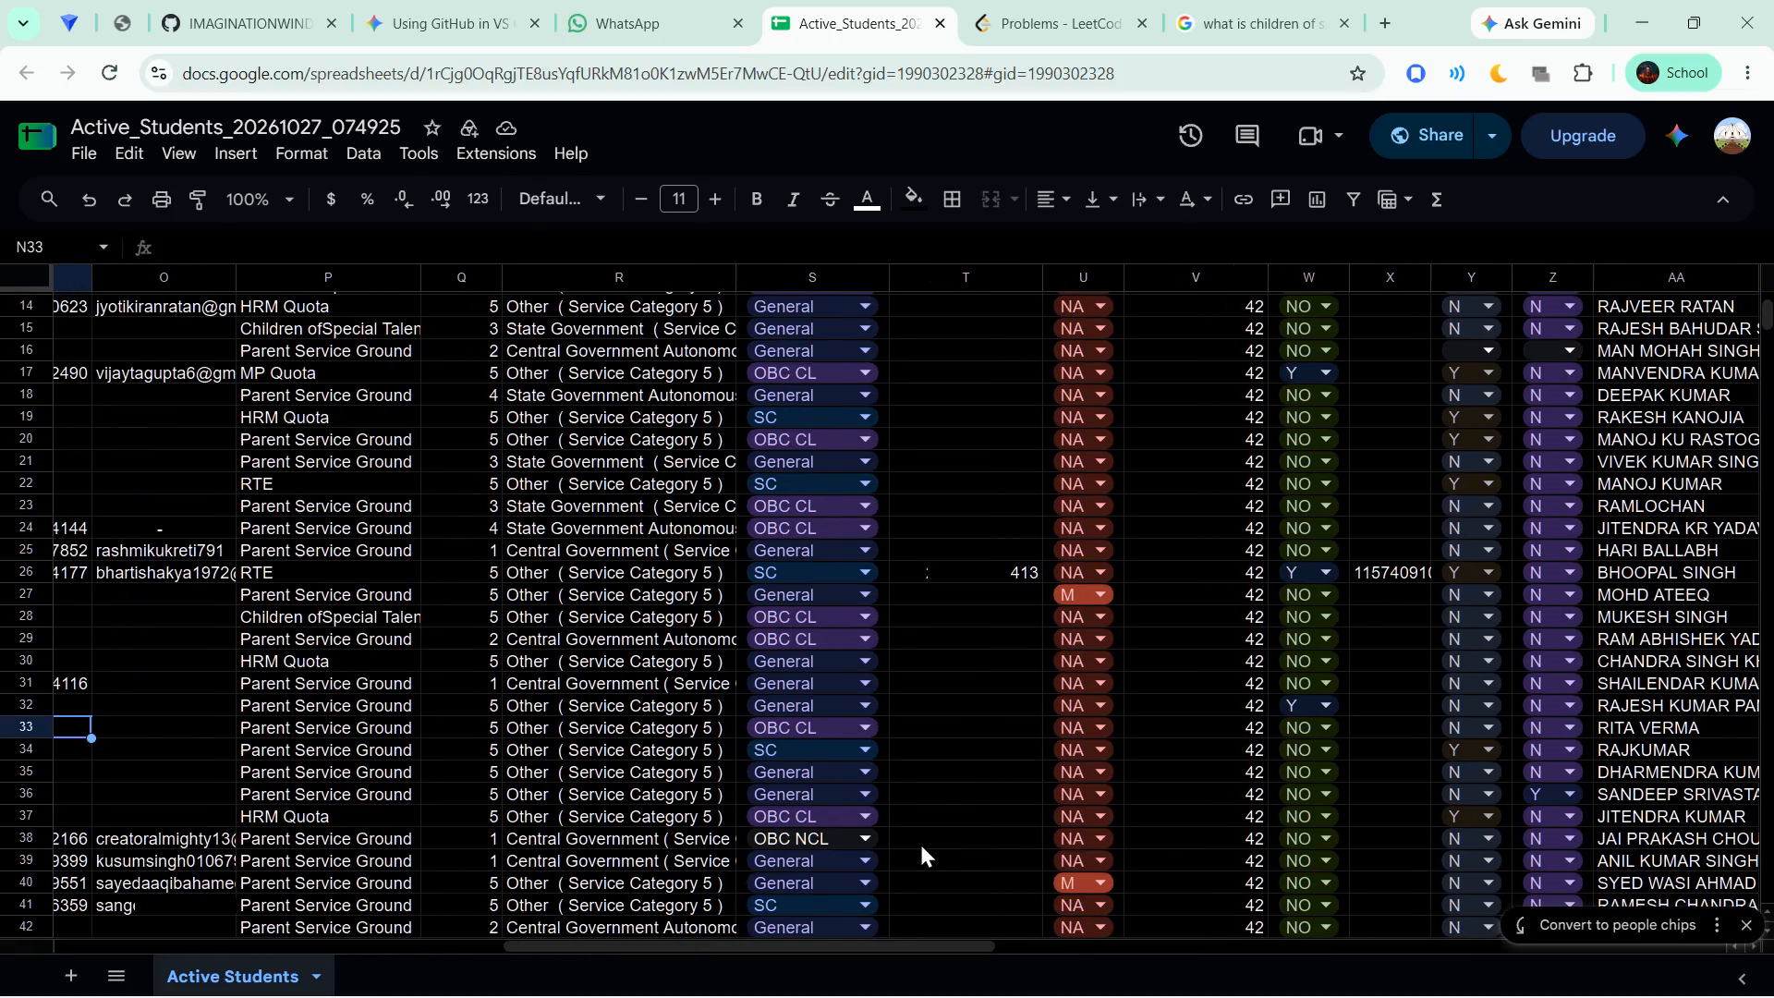
Examine row 38's social category certificate and minority group entries, including the minority group options, against the column headers.
left_click(1014, 832)
scroll(1014, 832, "up", 3)
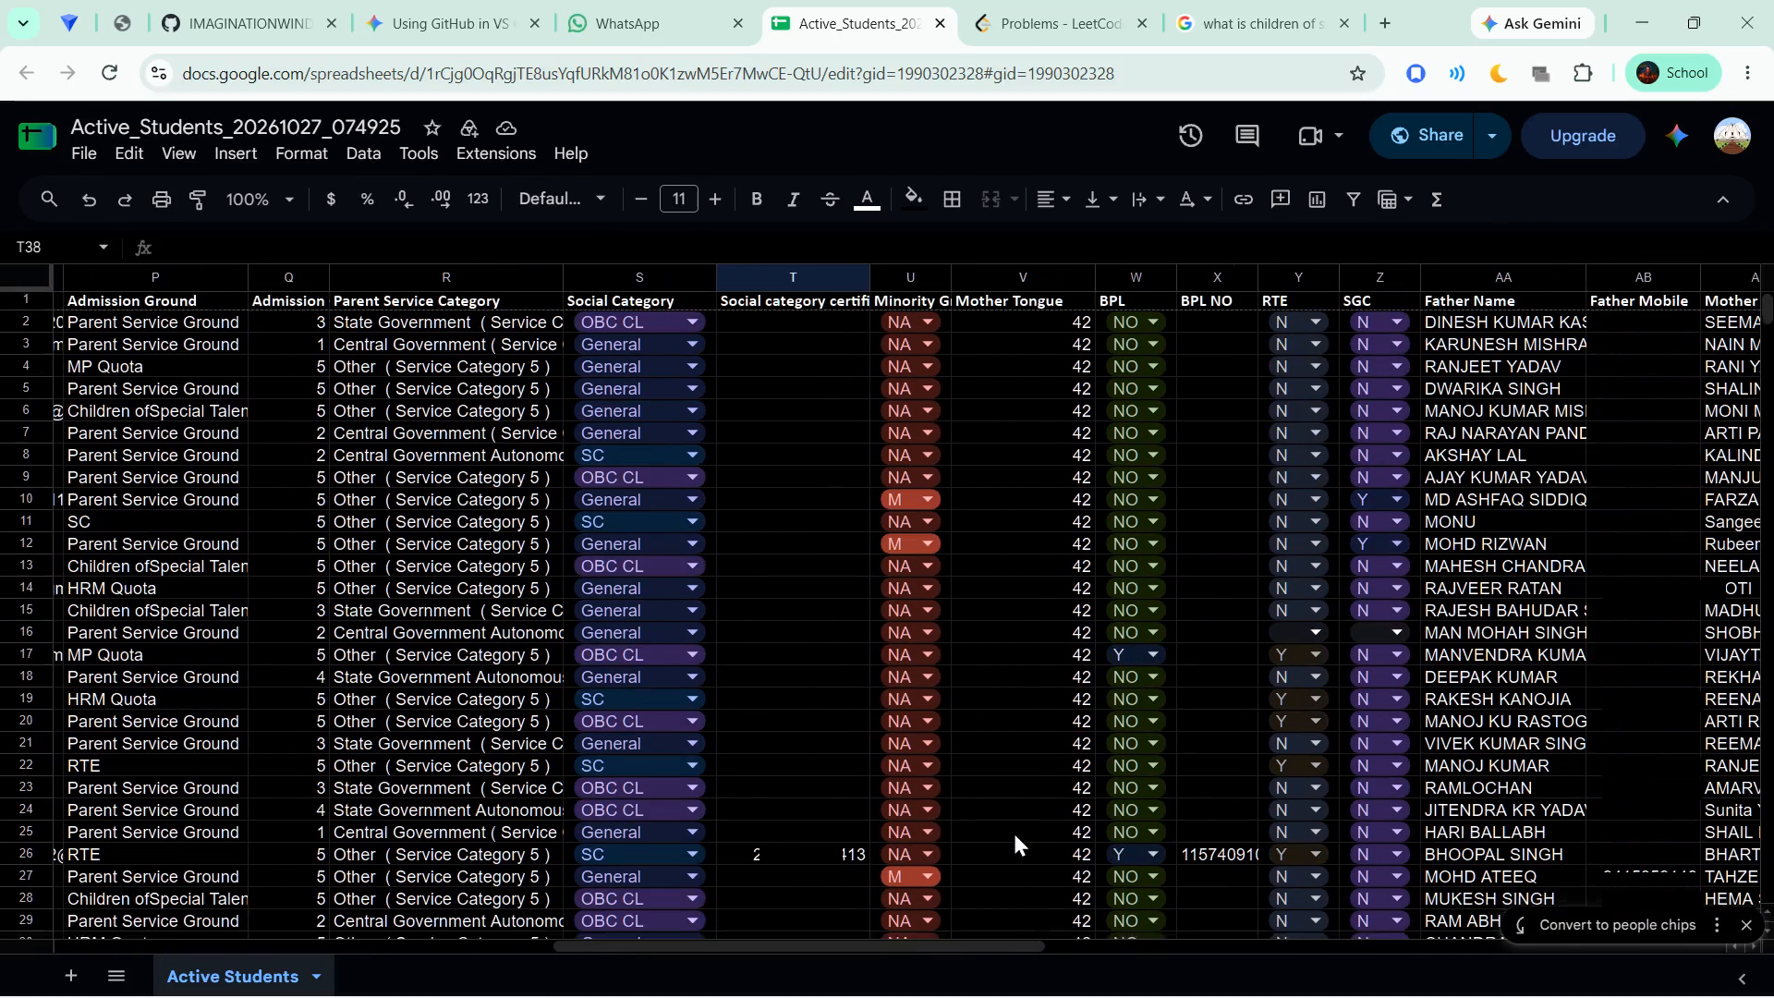
scroll(1014, 832, "down", 2)
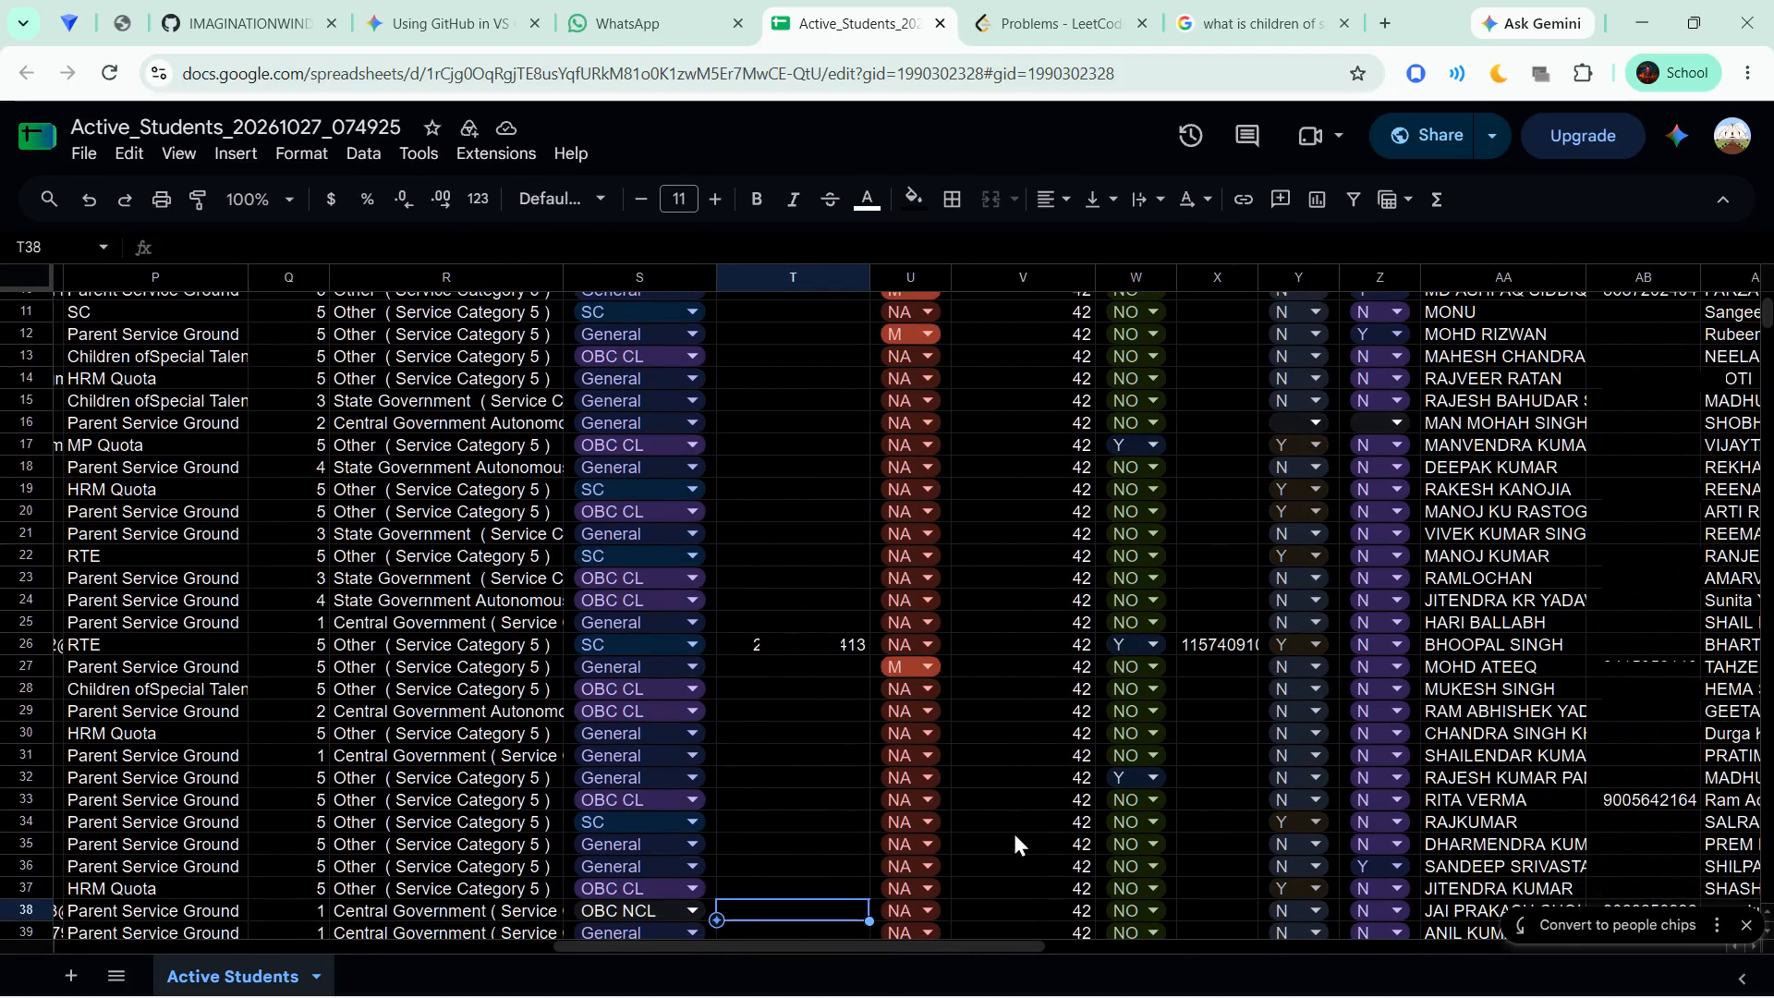
left_click(914, 904)
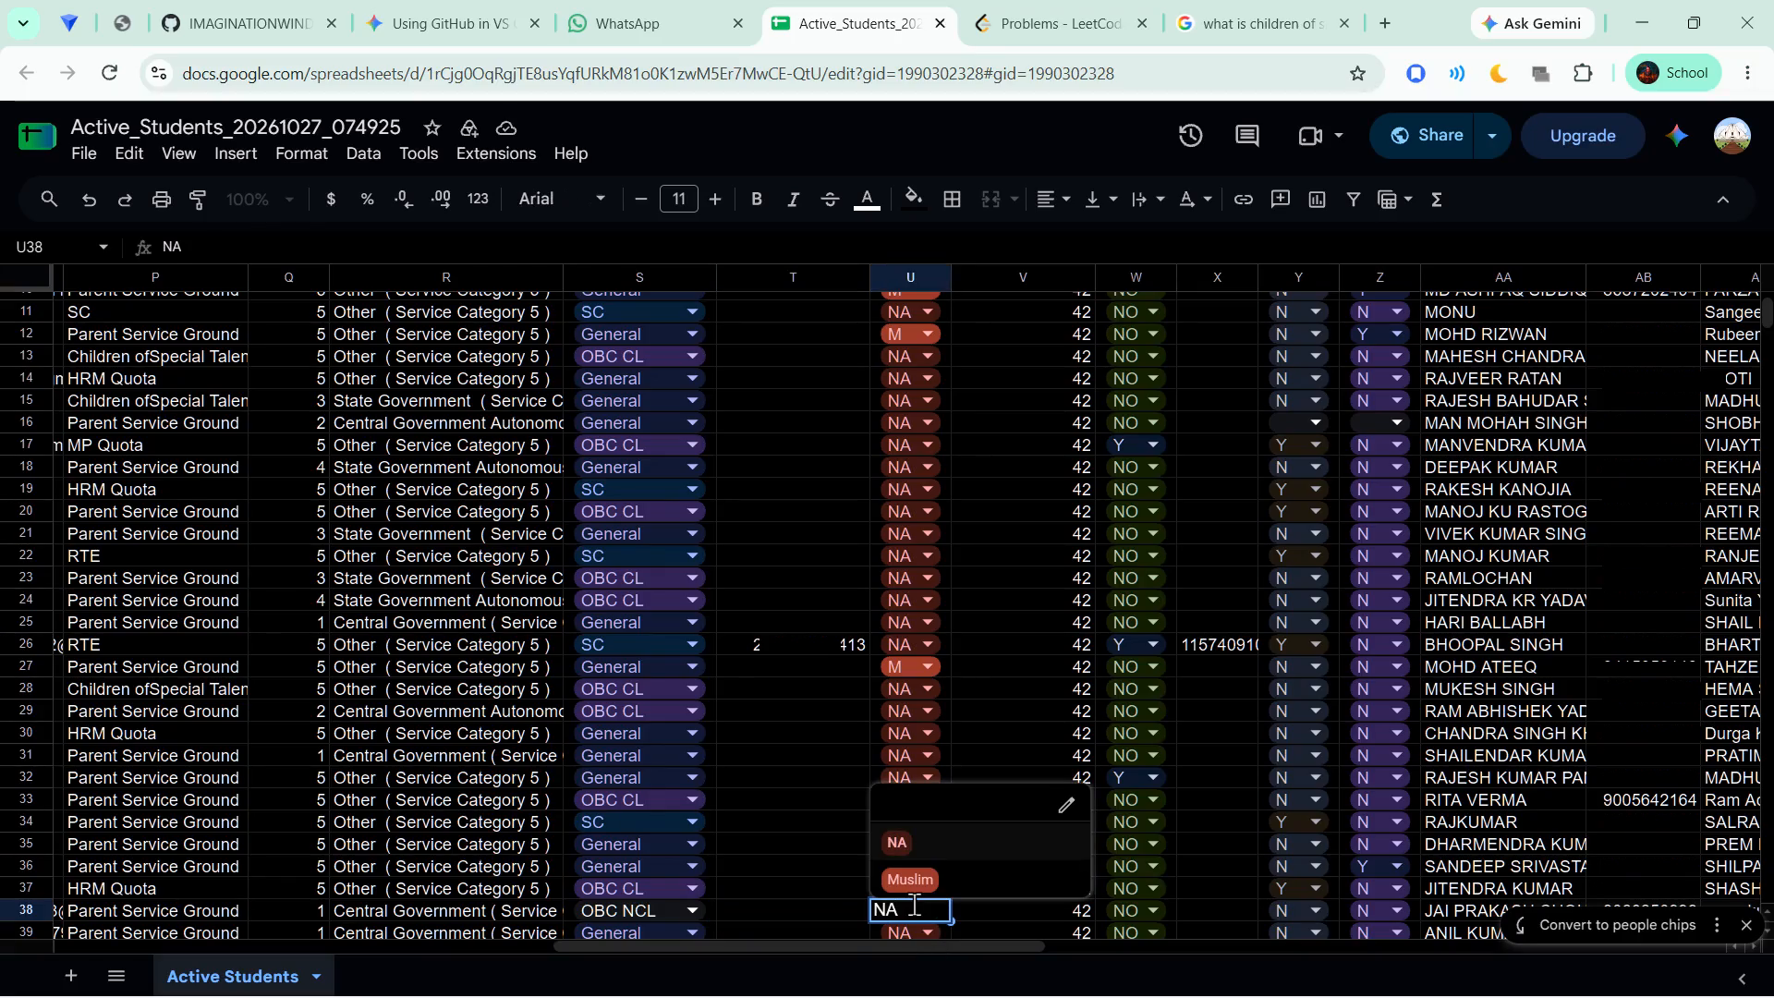
left_click(833, 904)
scroll(833, 904, "left", 1)
scroll(833, 904, "down", 1)
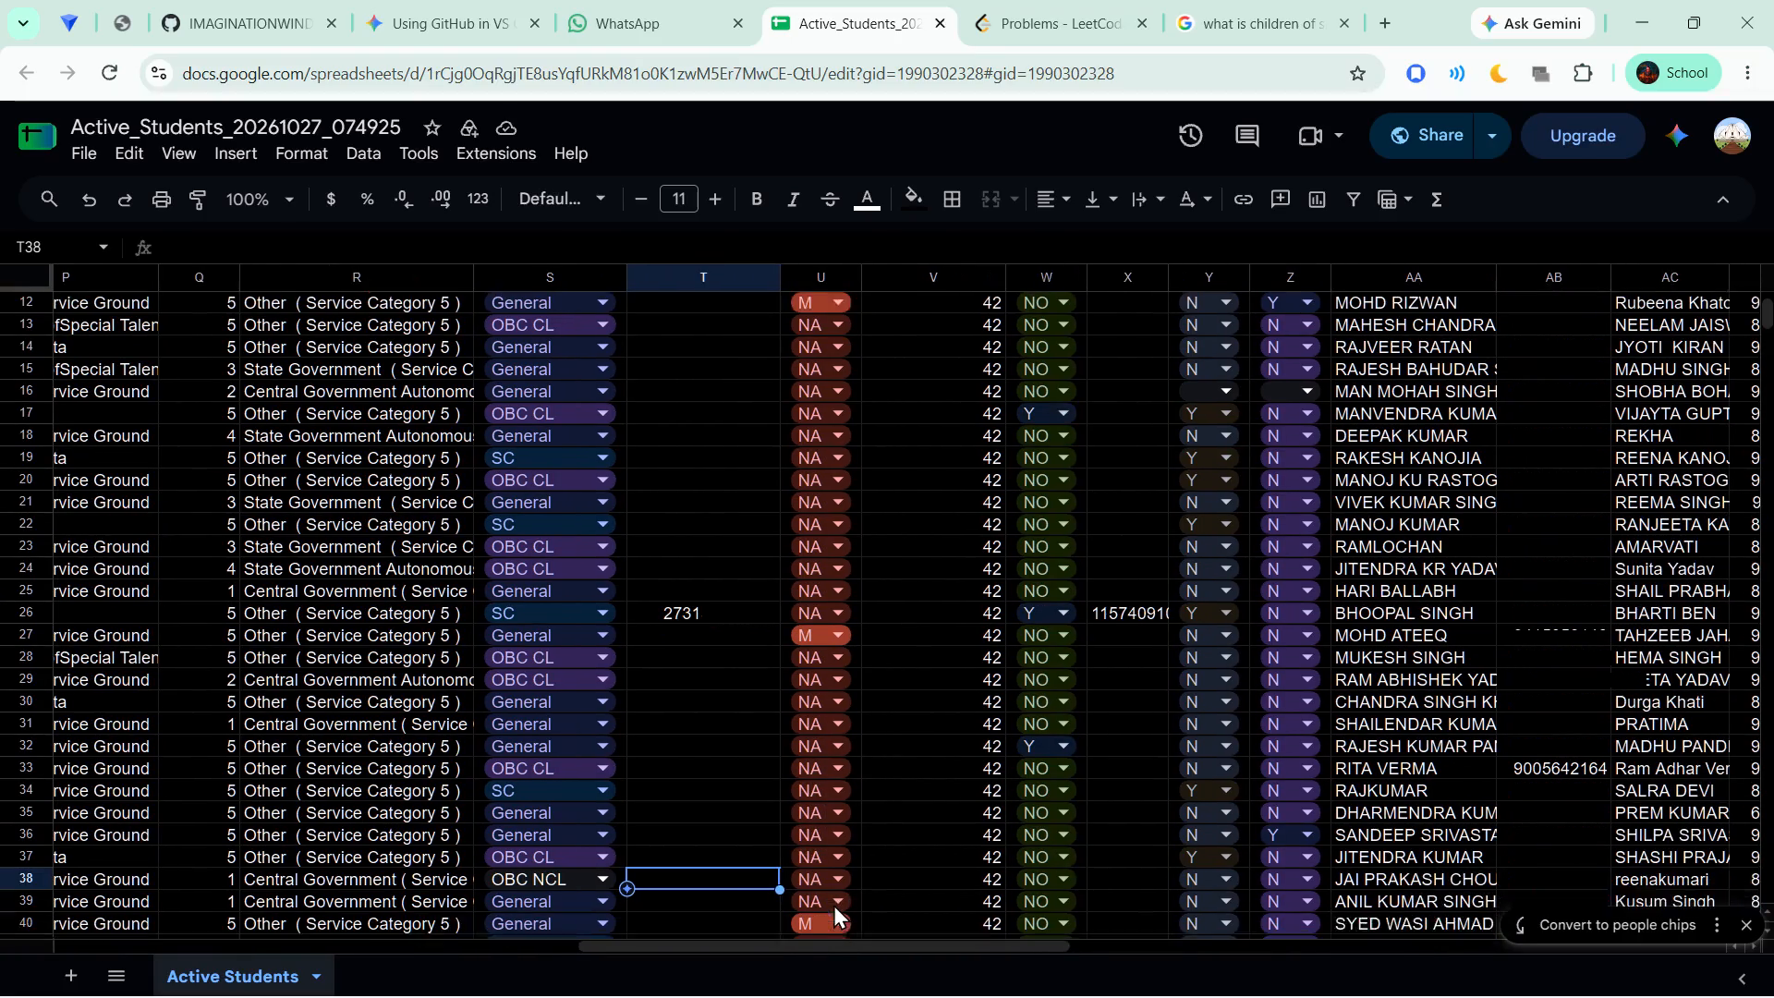
scroll(833, 904, "down", 1)
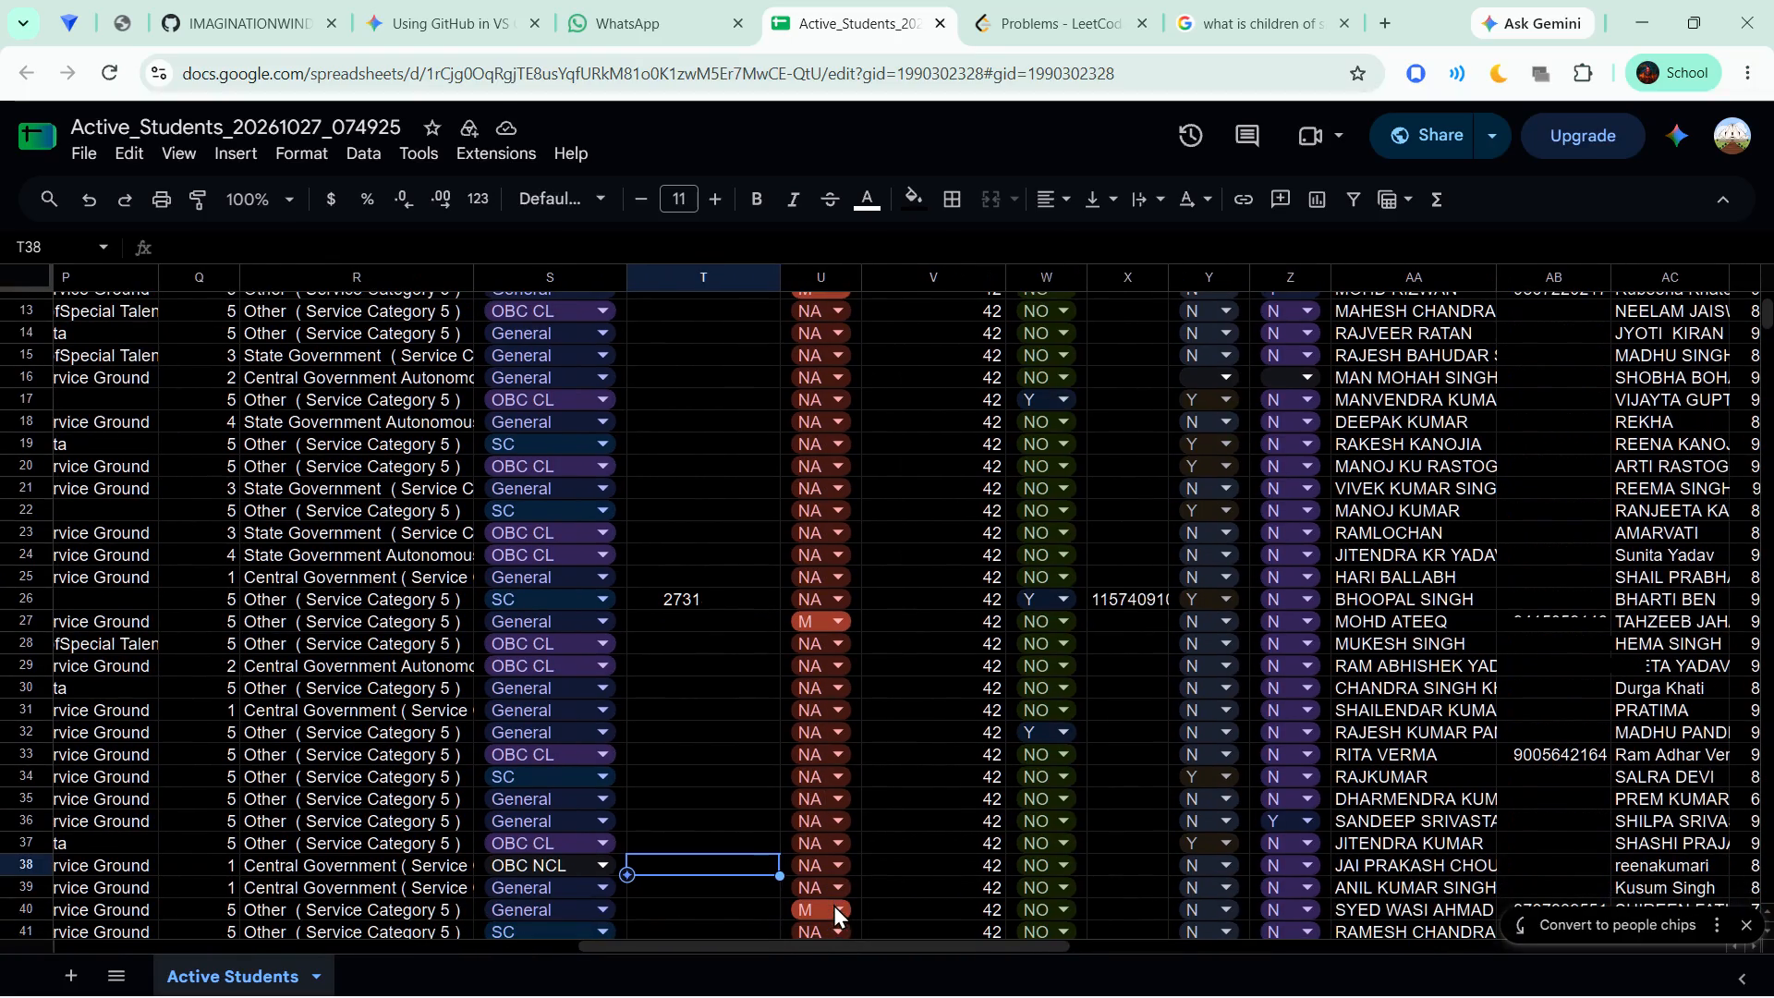
scroll(833, 904, "up", 2)
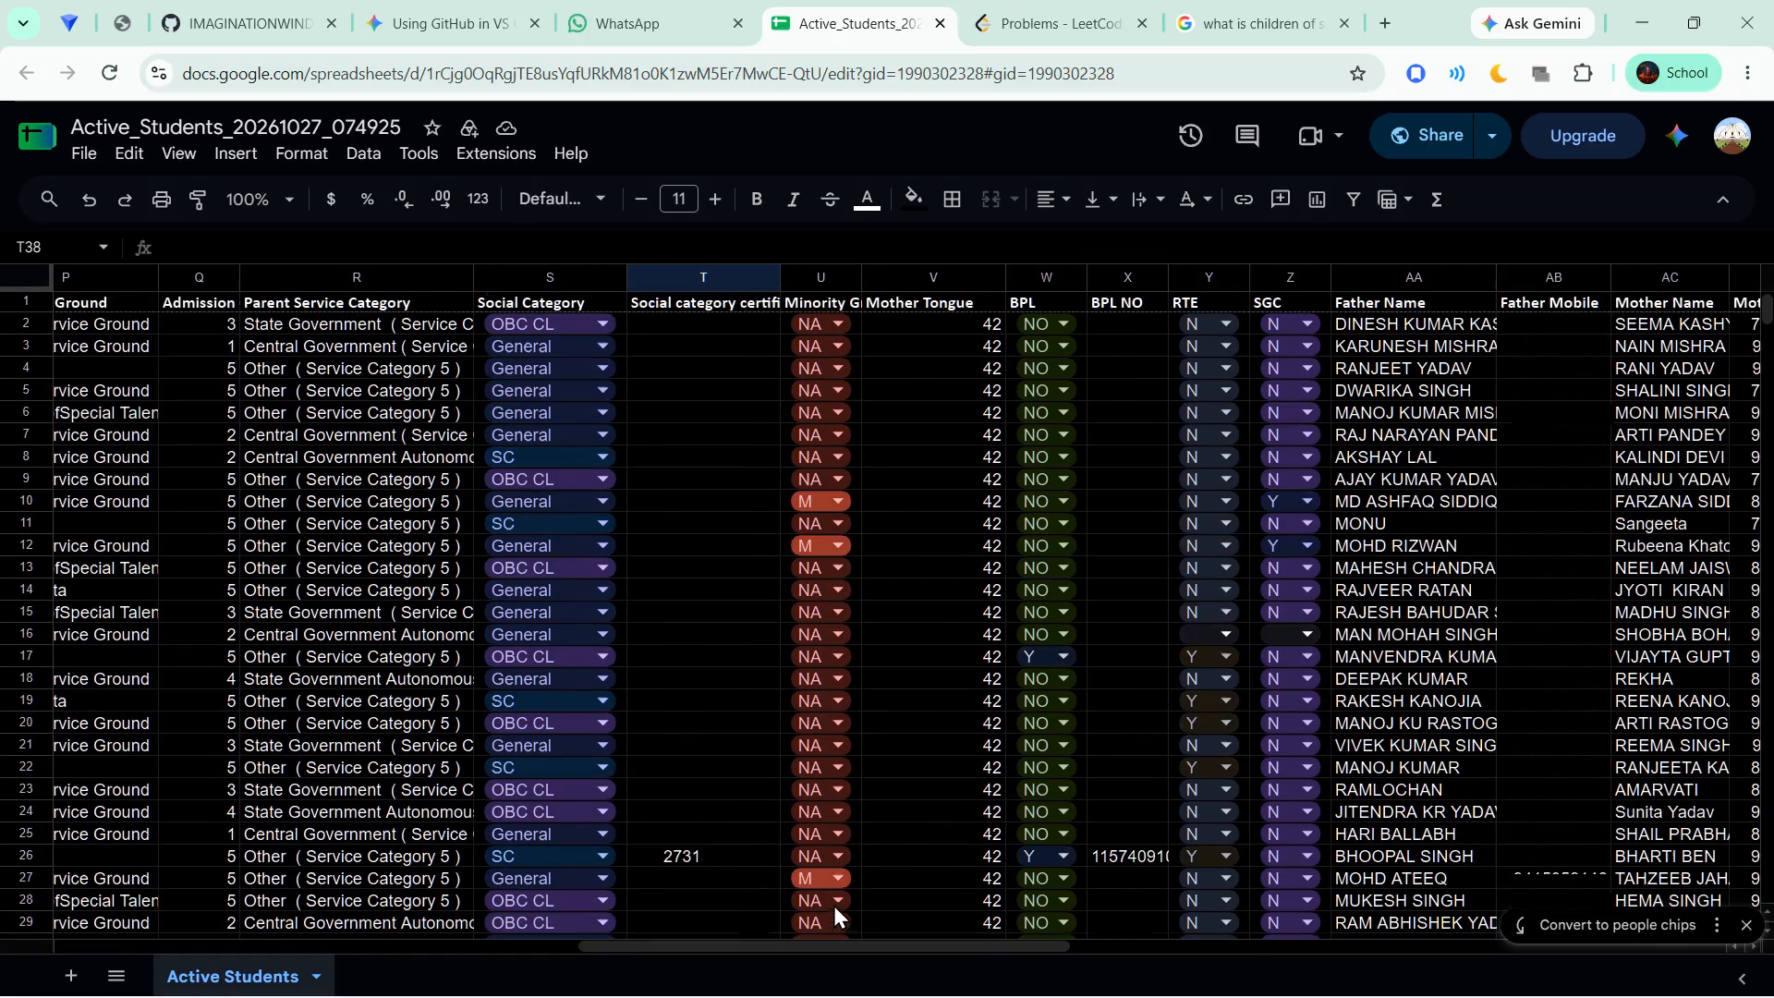
scroll(833, 904, "up", 1)
scroll(833, 904, "down", 3)
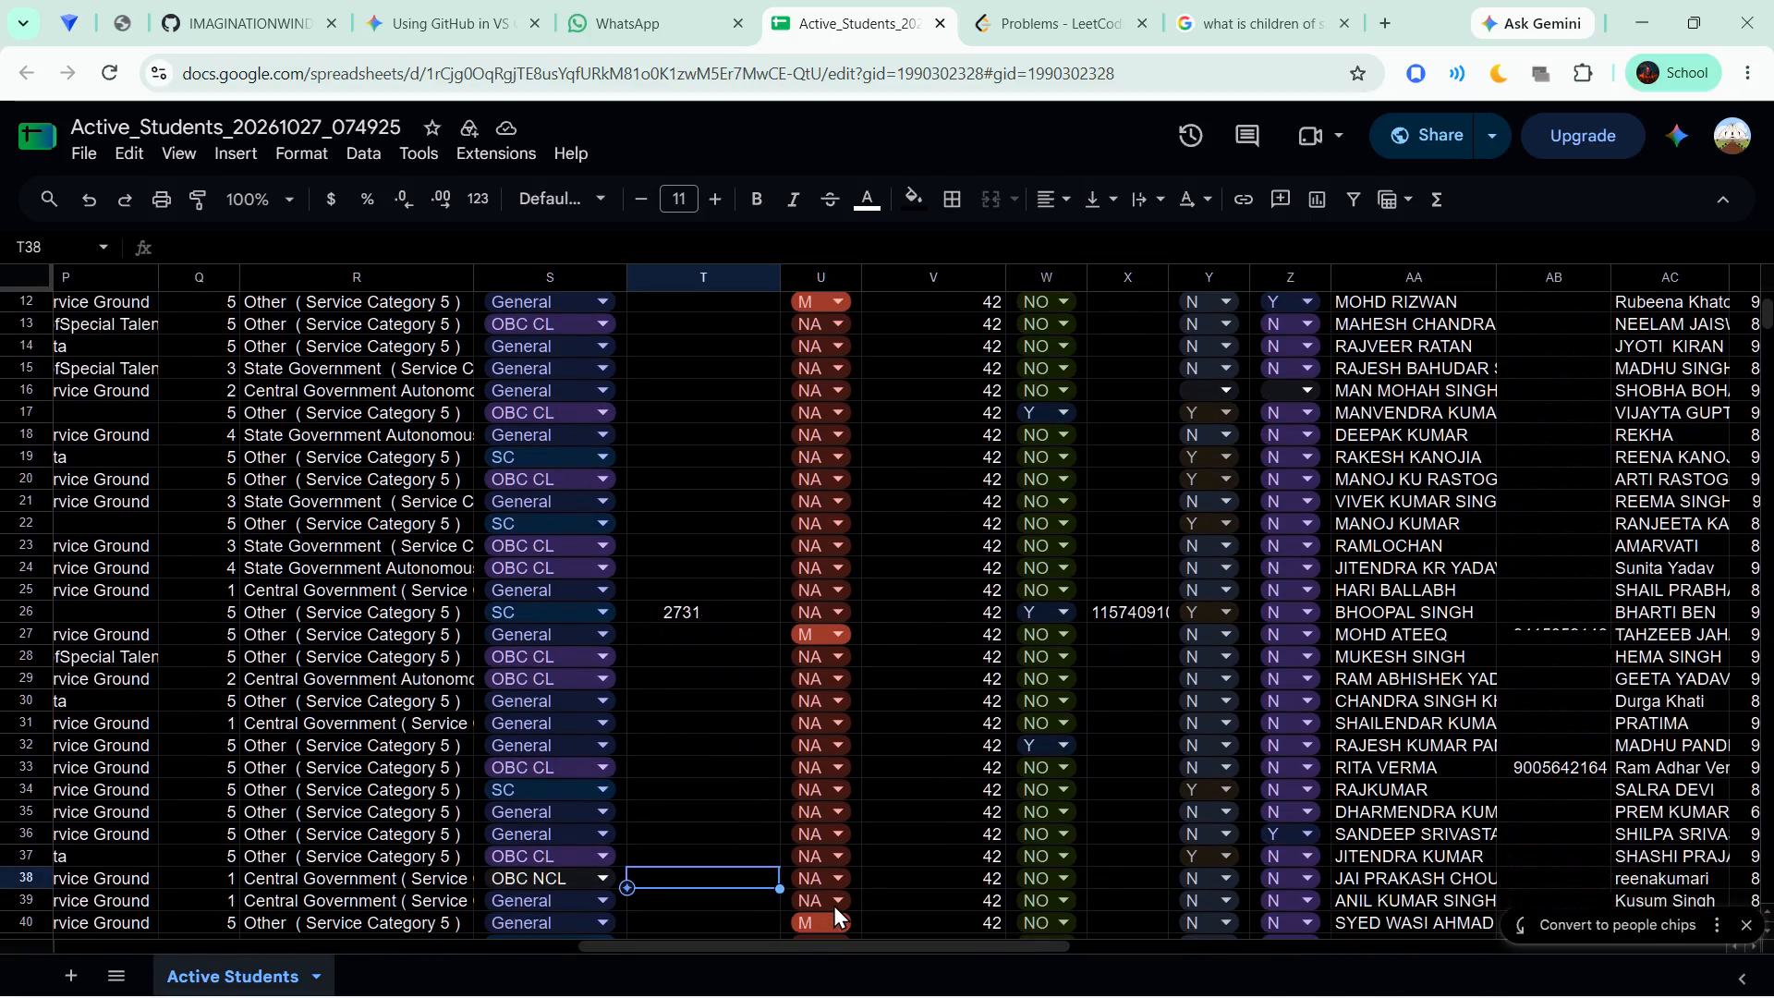
scroll(833, 904, "up", 3)
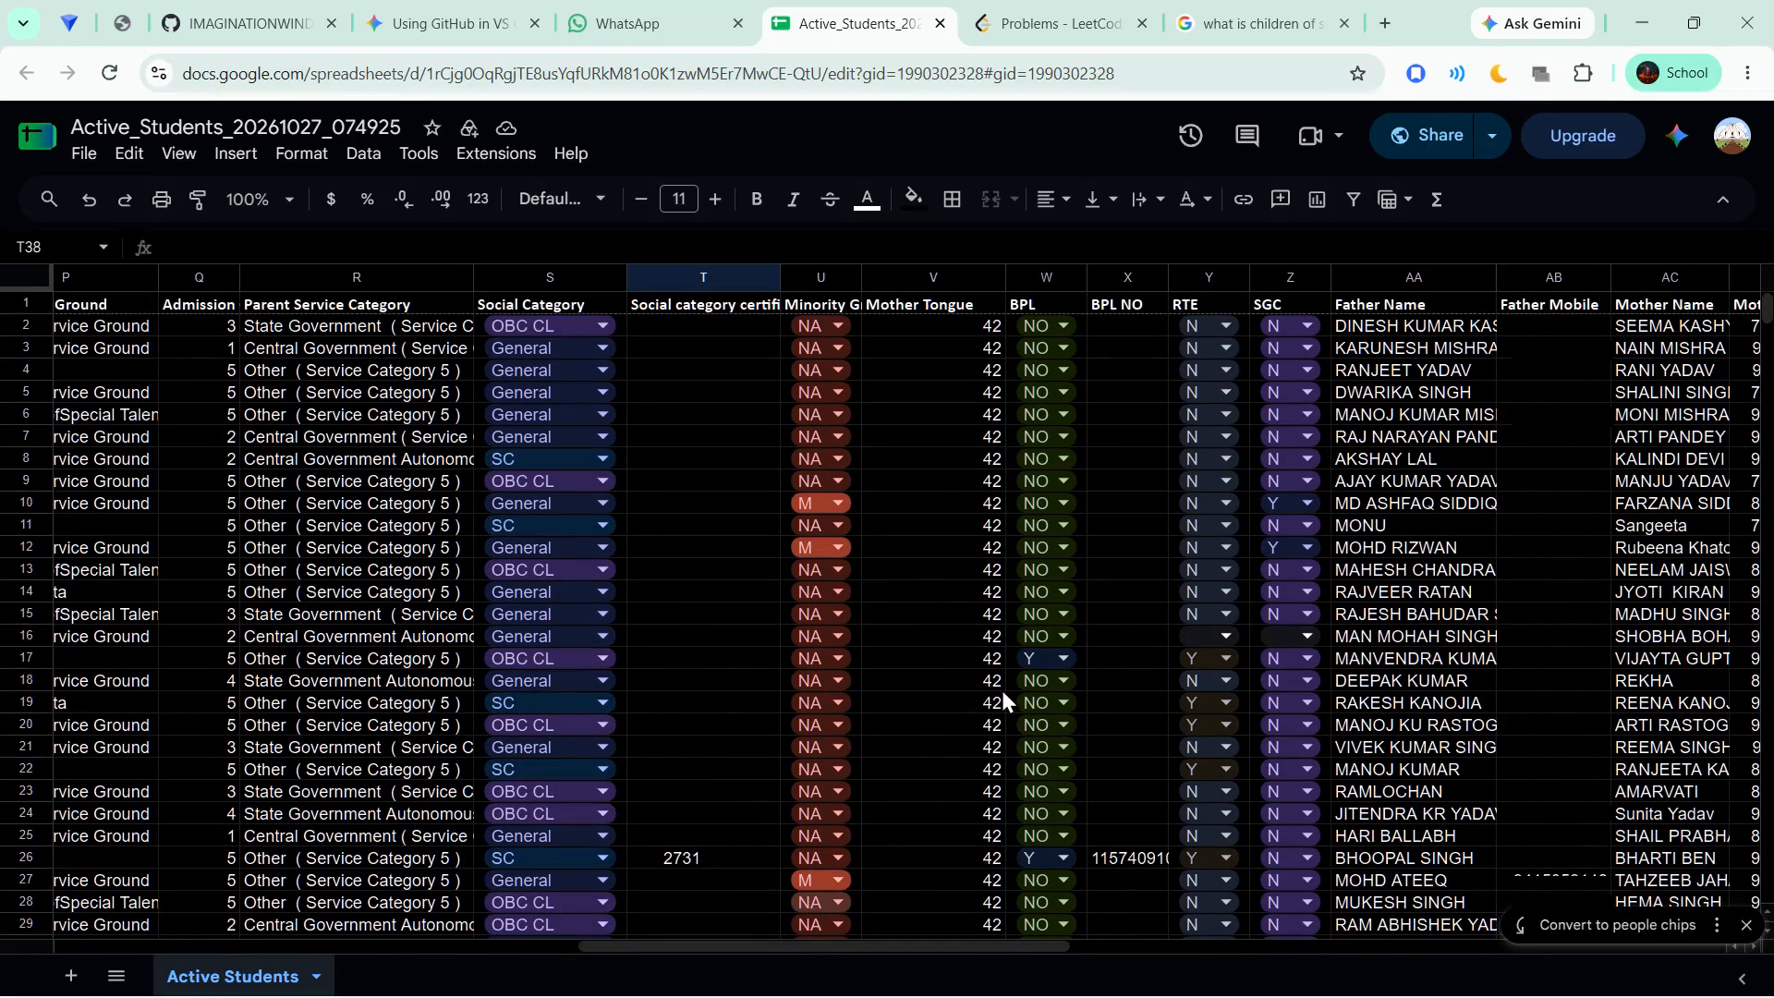
Examine the mother tongue, BPL, RTE and SGC columns across the student records, including row 38.
scroll(996, 701, "down", 2)
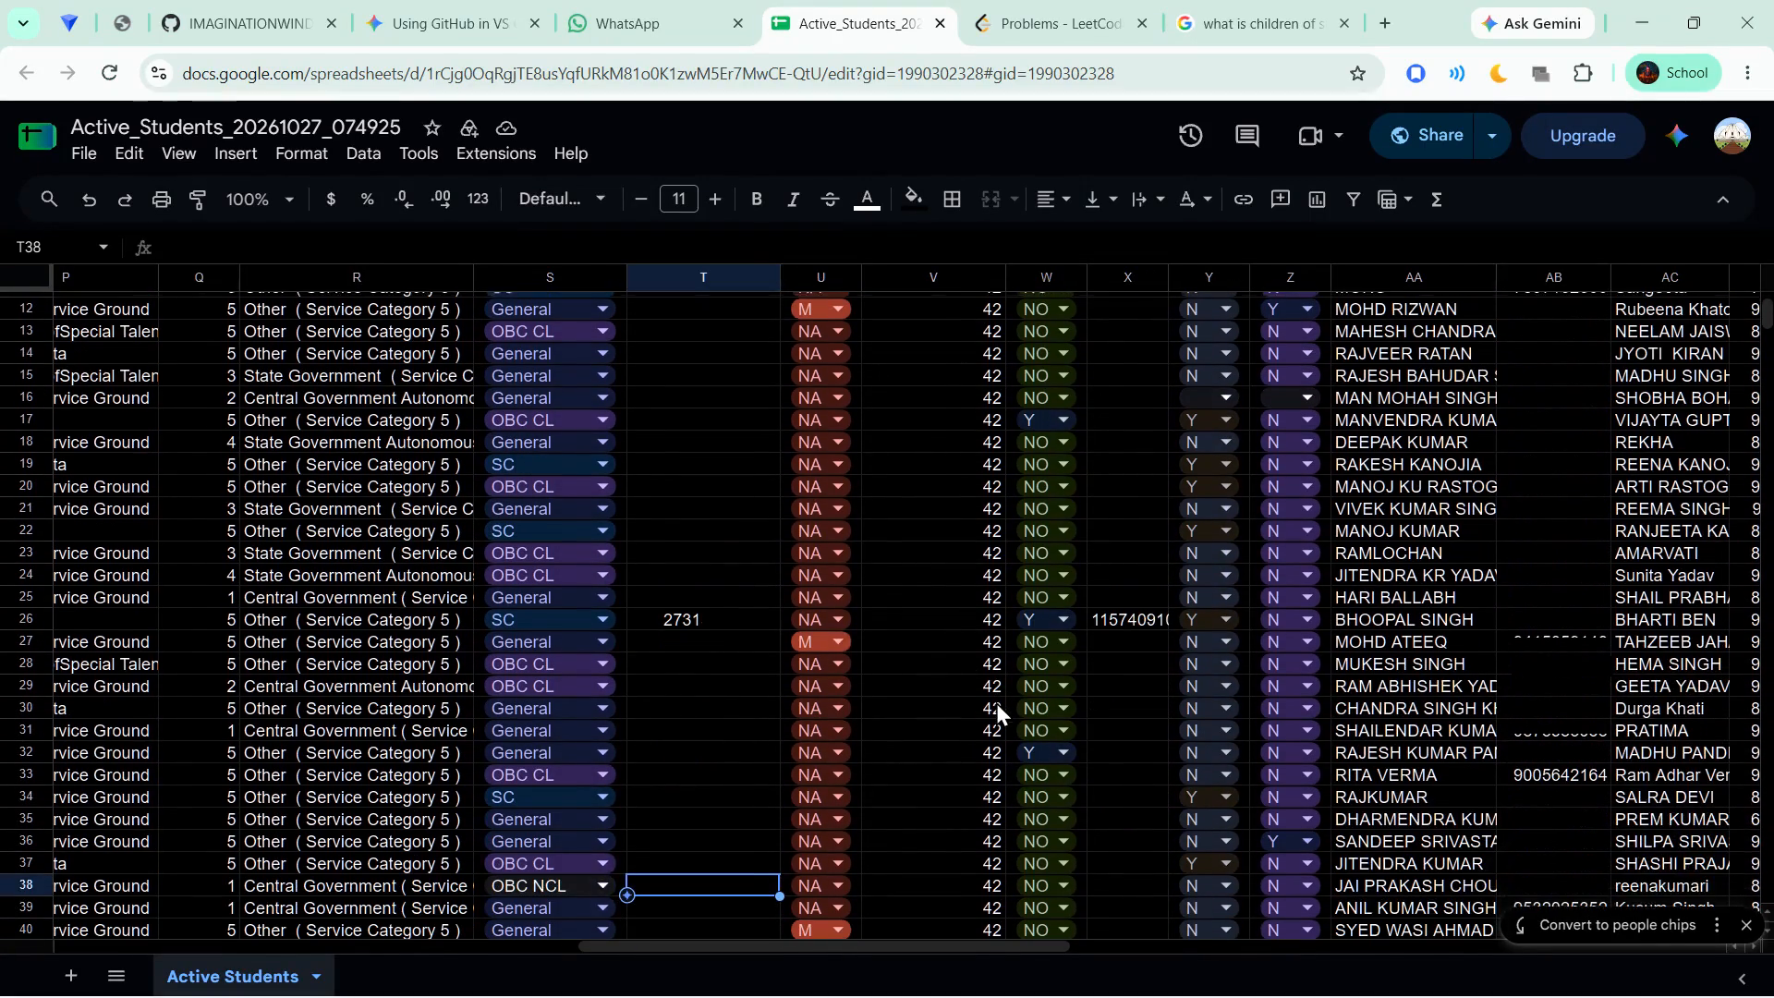
scroll(996, 701, "down", 1)
scroll(996, 701, "up", 3)
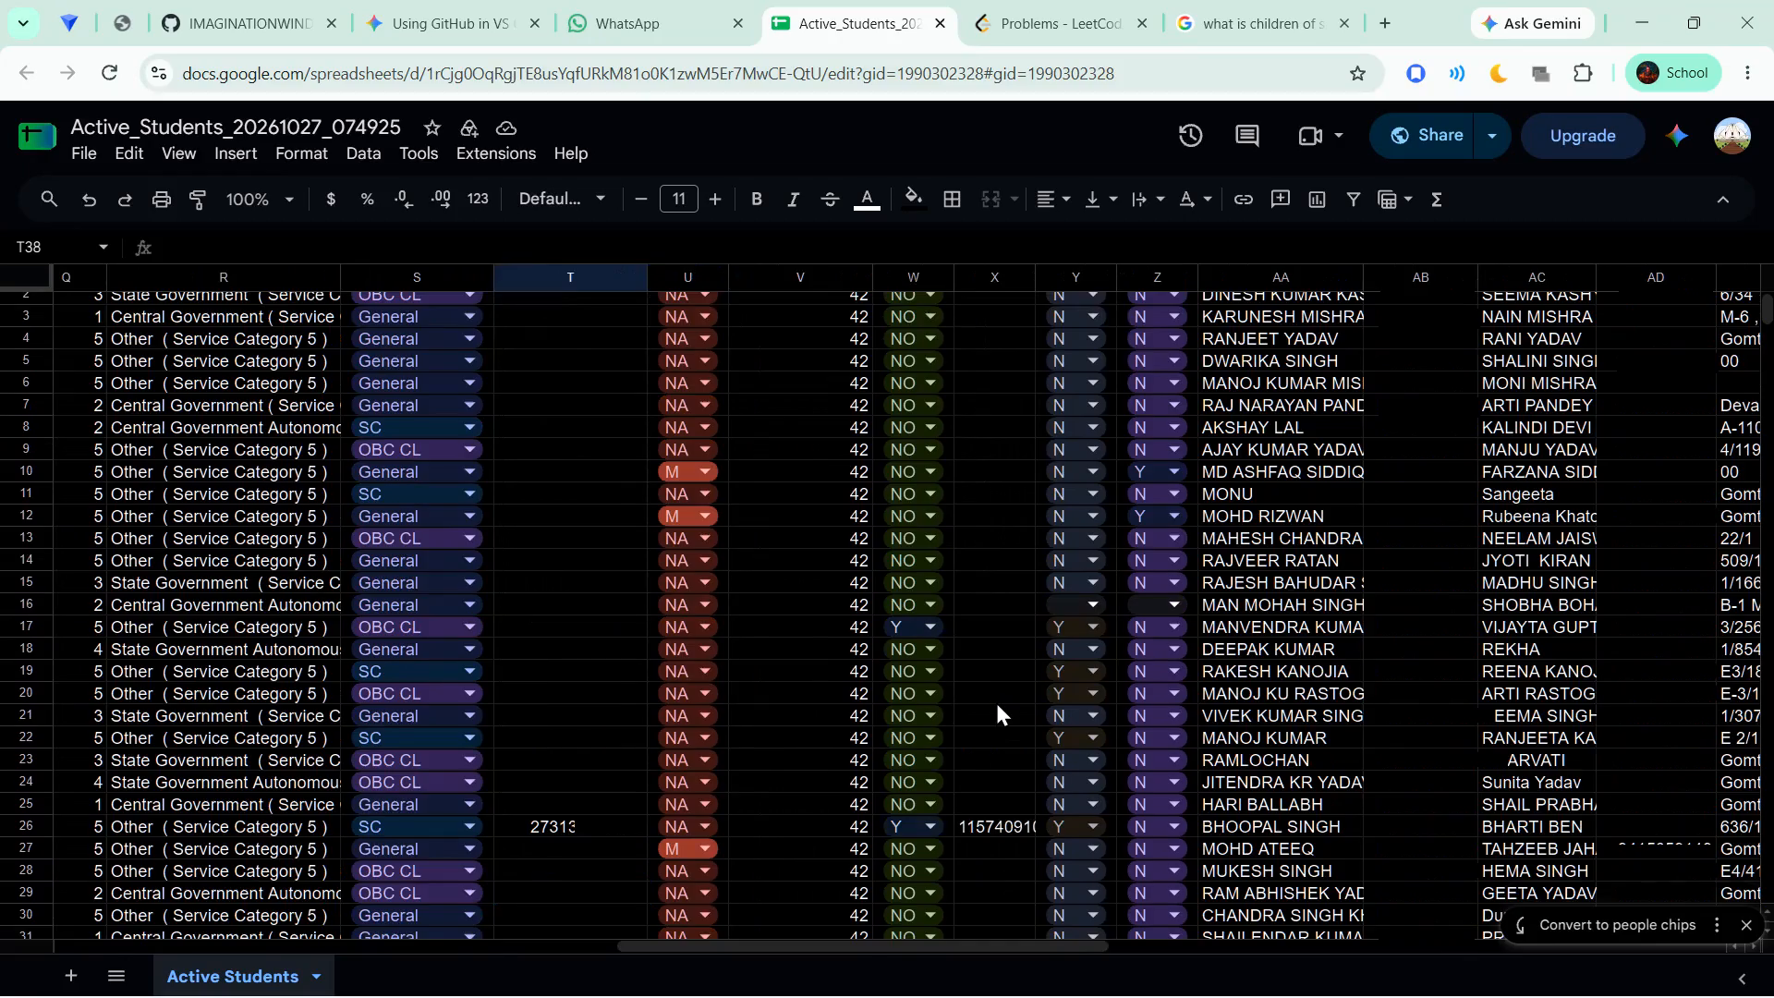
scroll(996, 701, "down", 3)
scroll(996, 701, "left", 1)
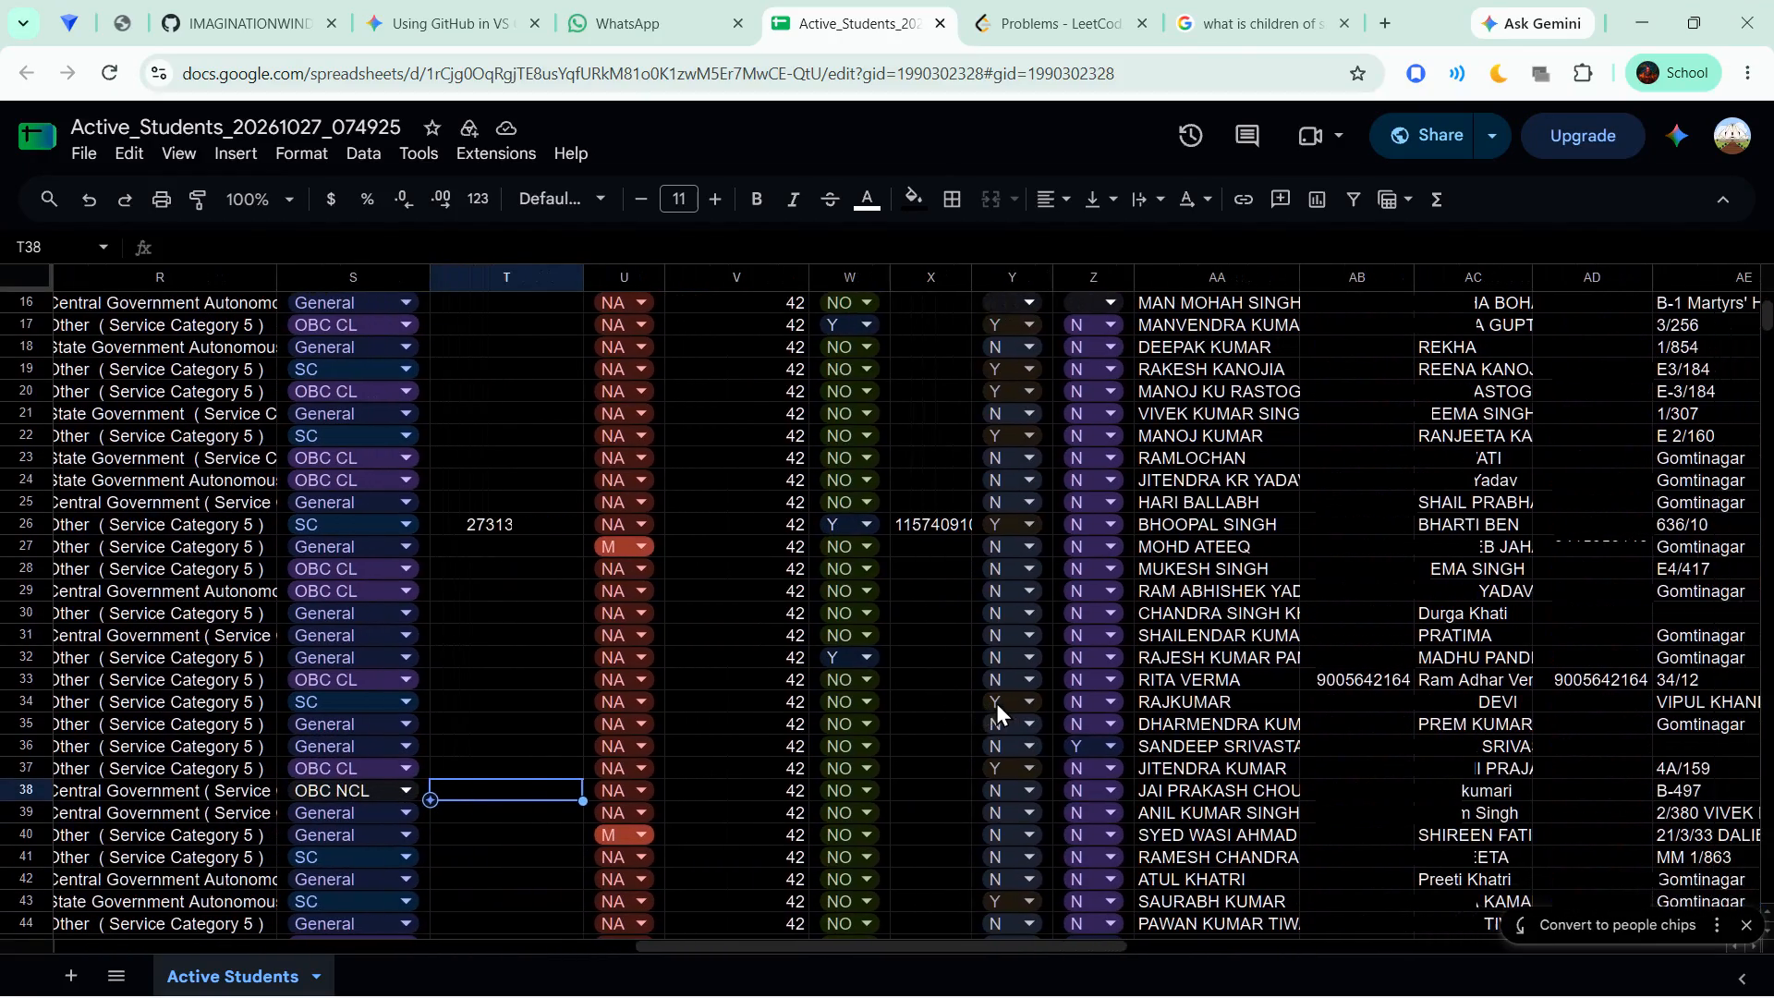
scroll(996, 701, "up", 3)
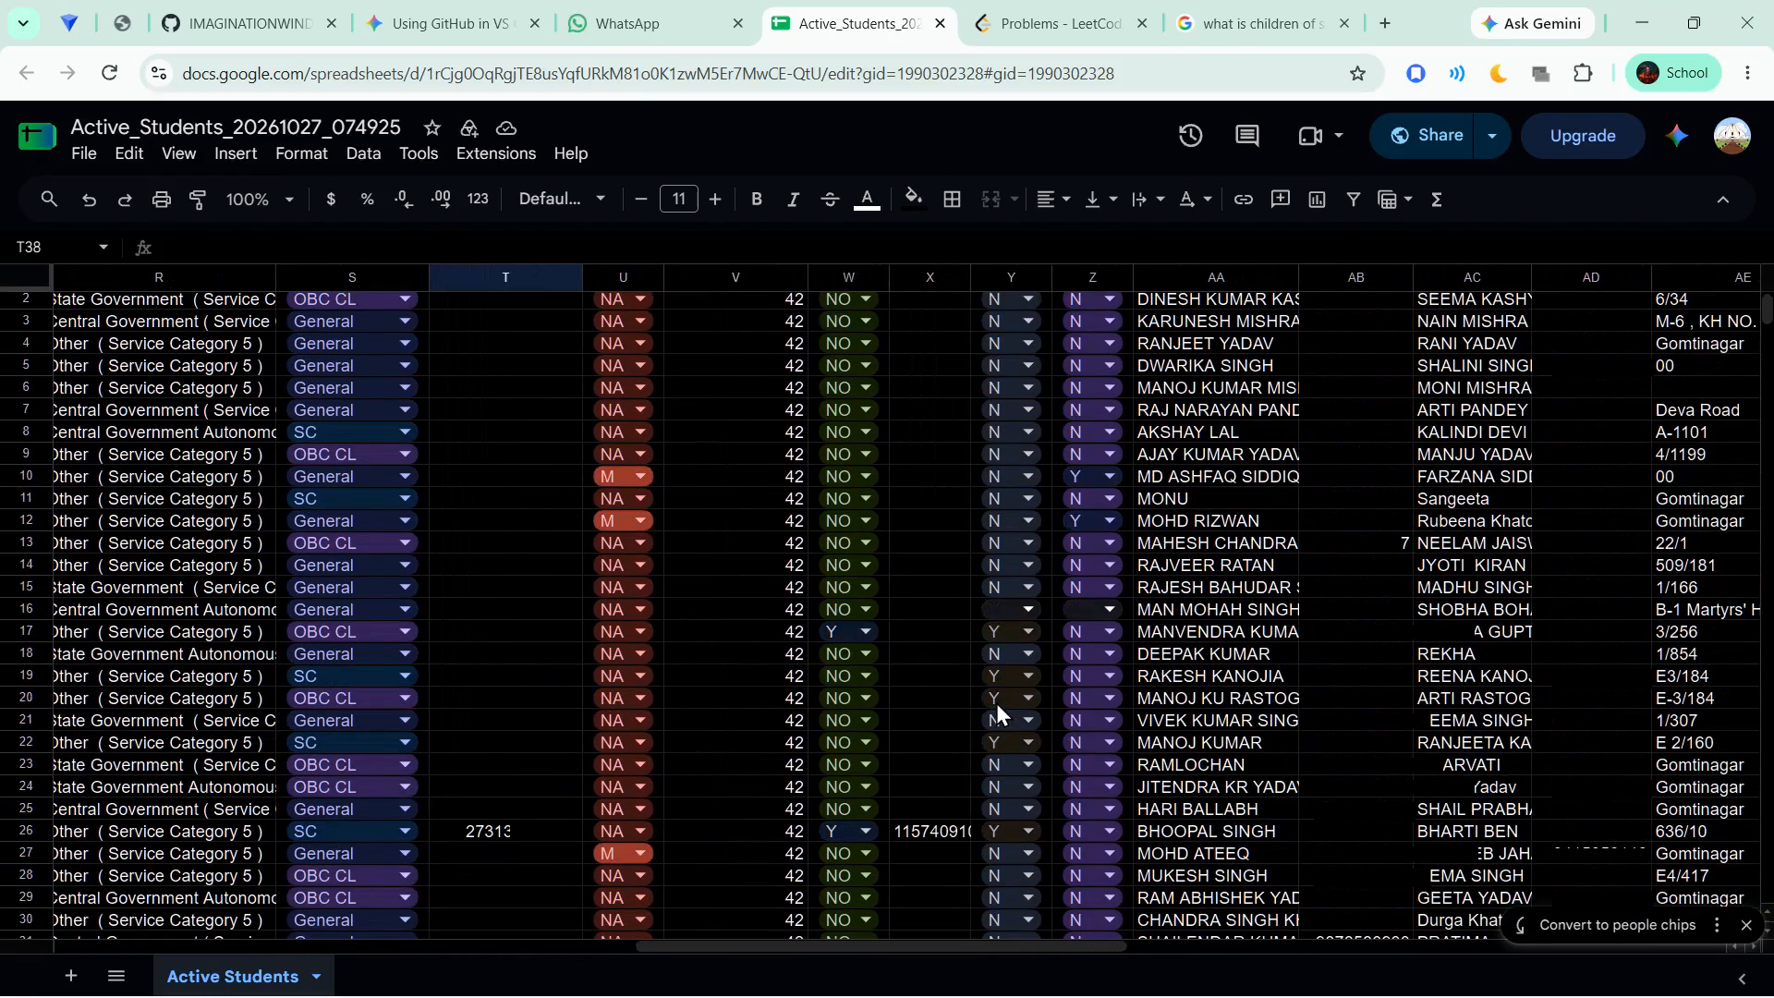
scroll(996, 701, "left", 1)
scroll(996, 701, "down", 2)
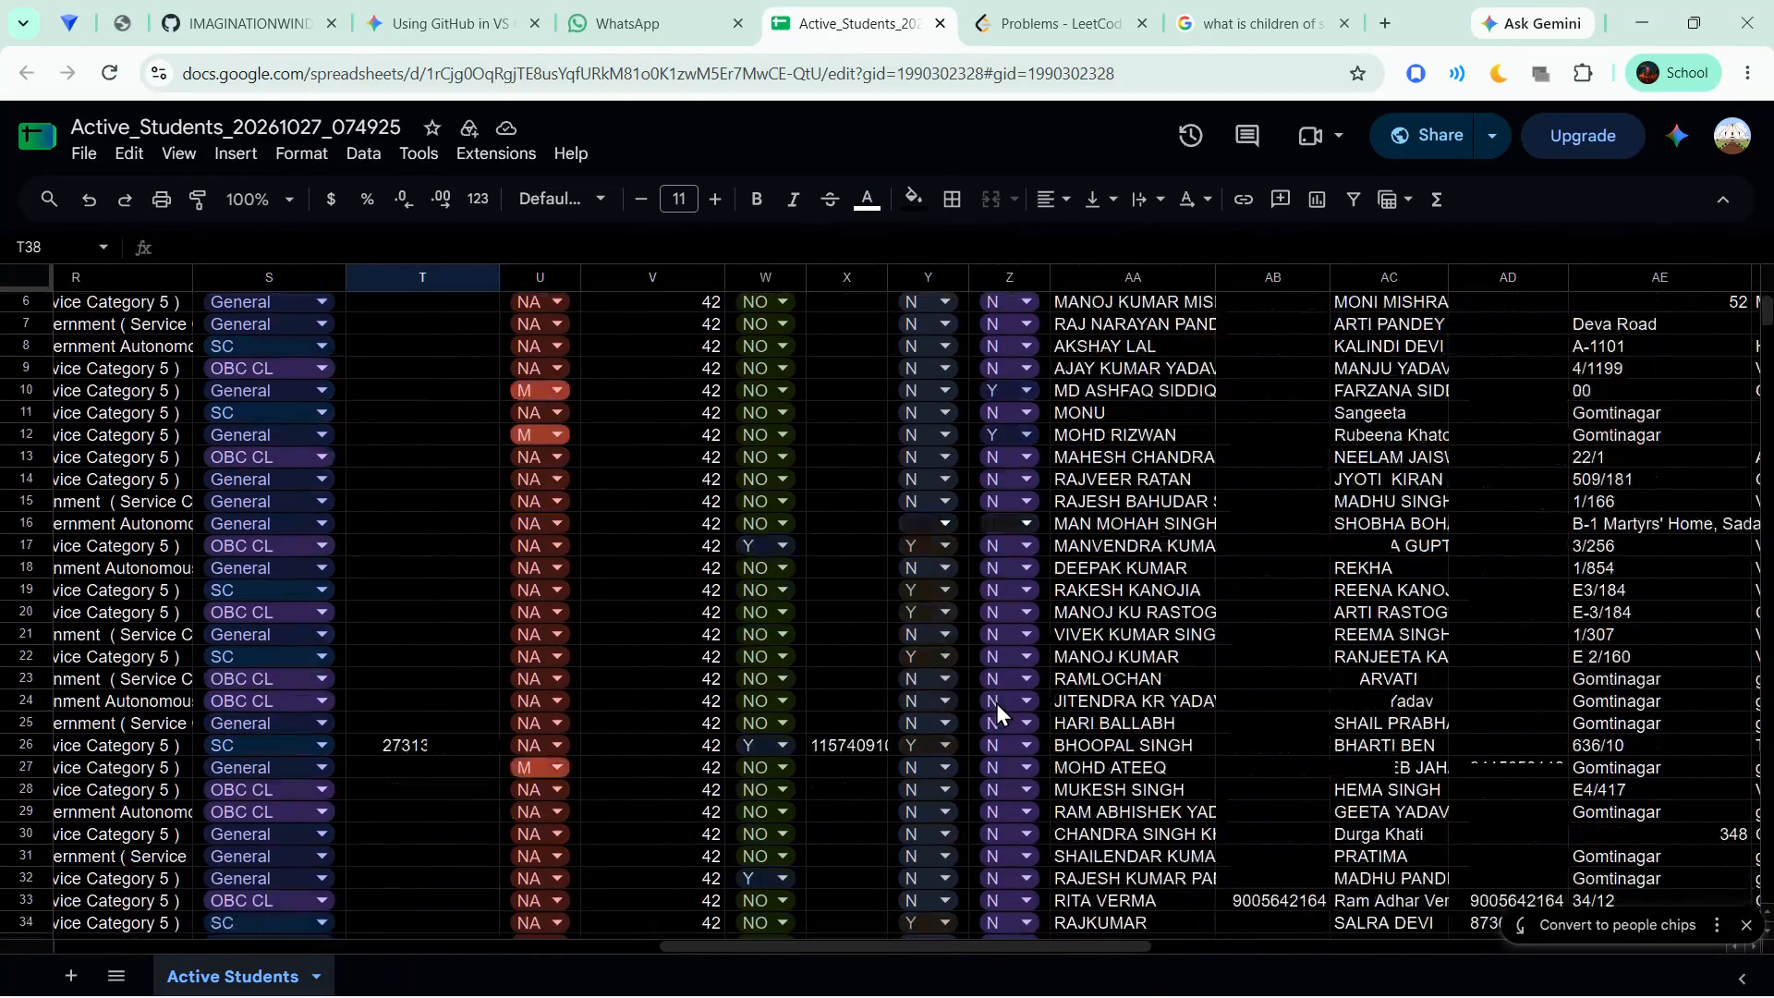
scroll(996, 701, "up", 3)
scroll(996, 701, "down", 3)
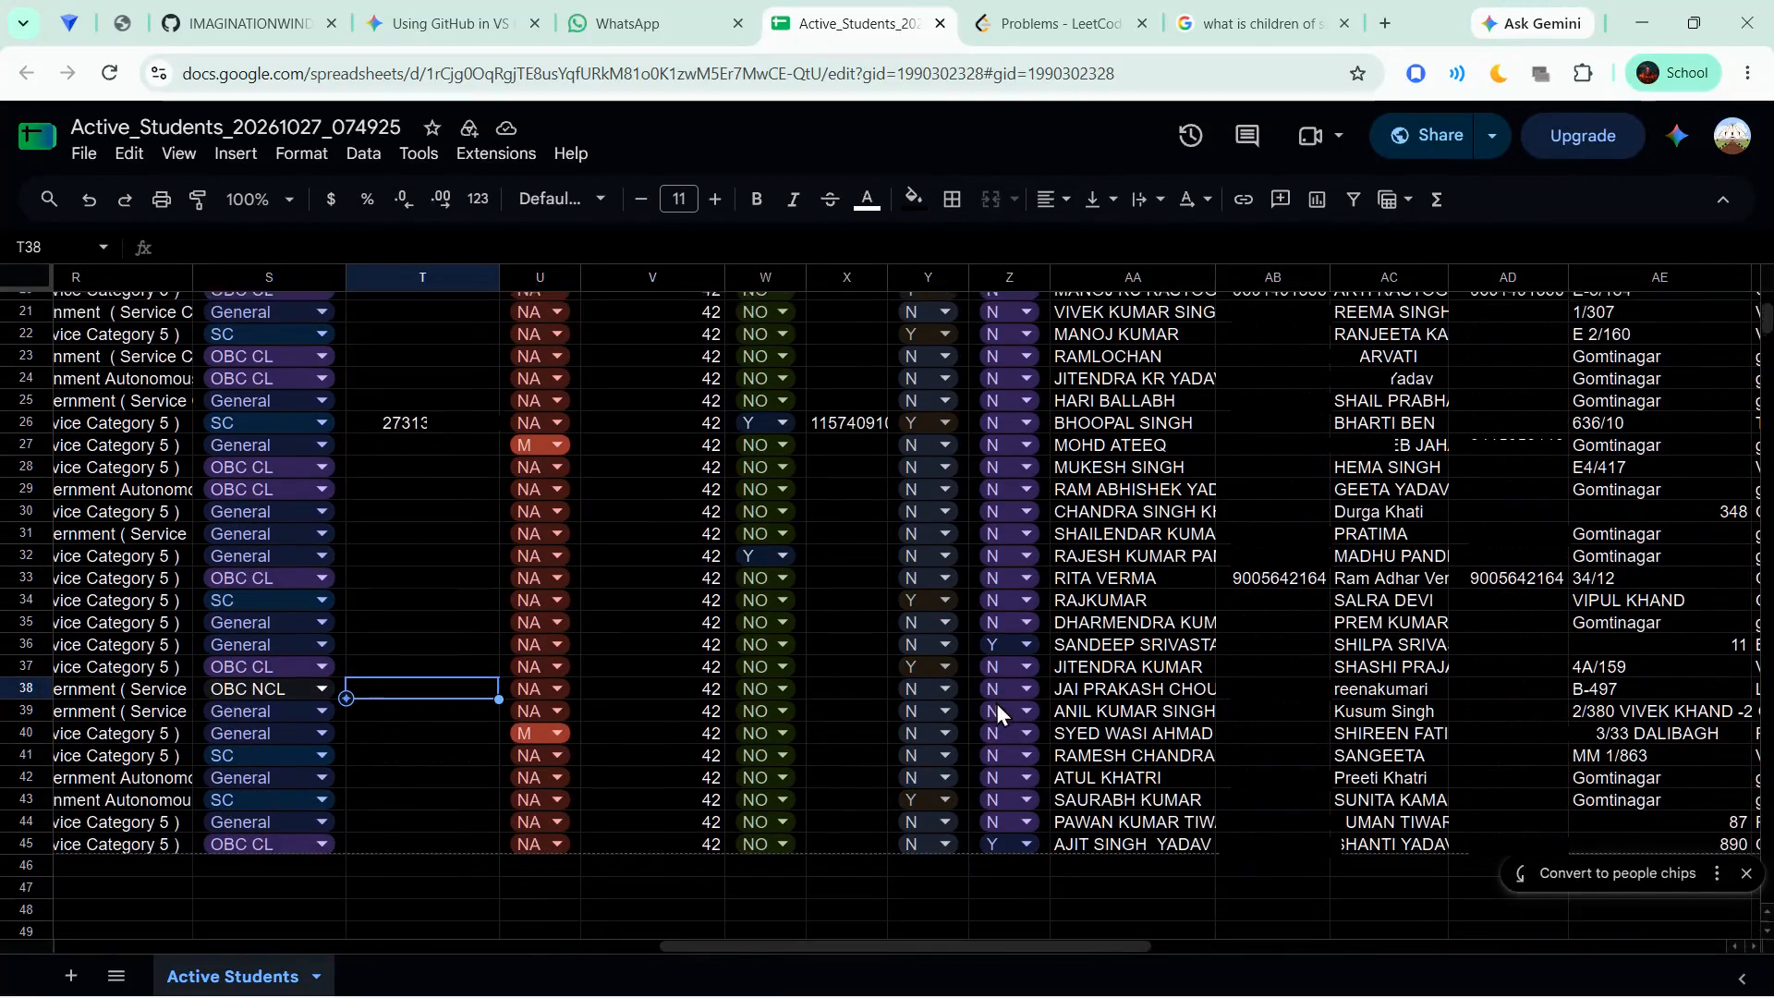
Inspect row 38's full father name, SGC options and father mobile cell.
left_click(1070, 660)
double_click(1070, 660)
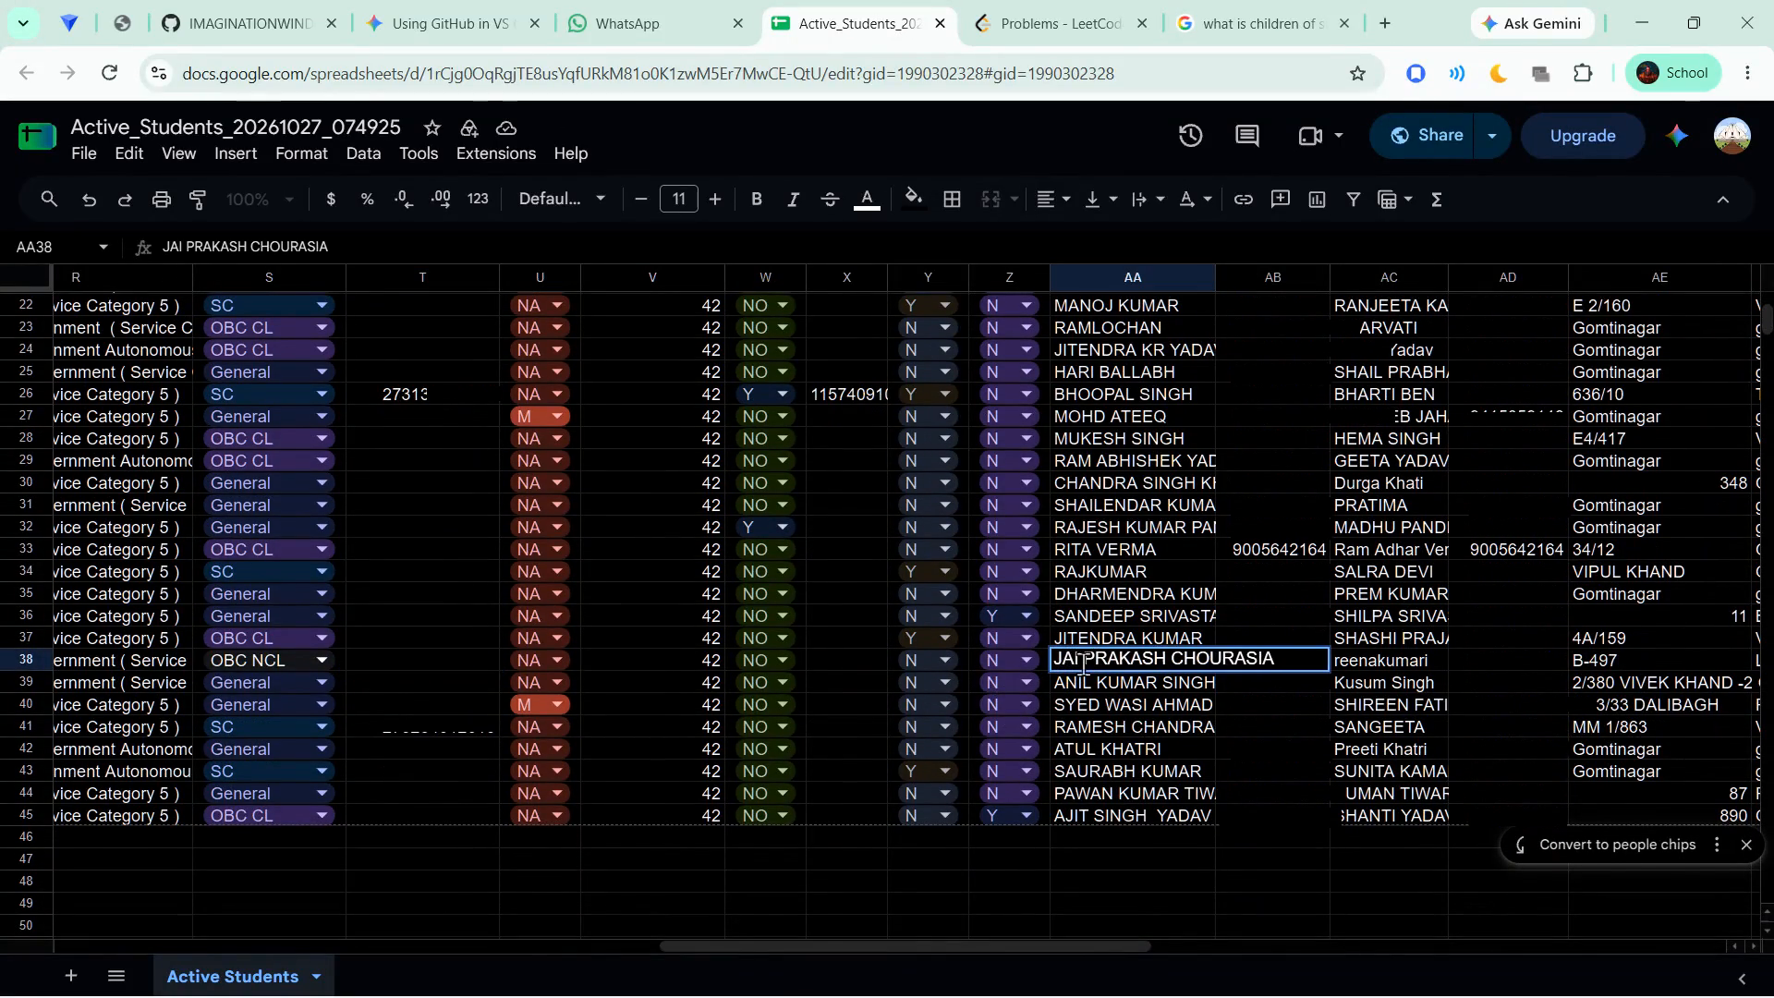
left_click(1015, 657)
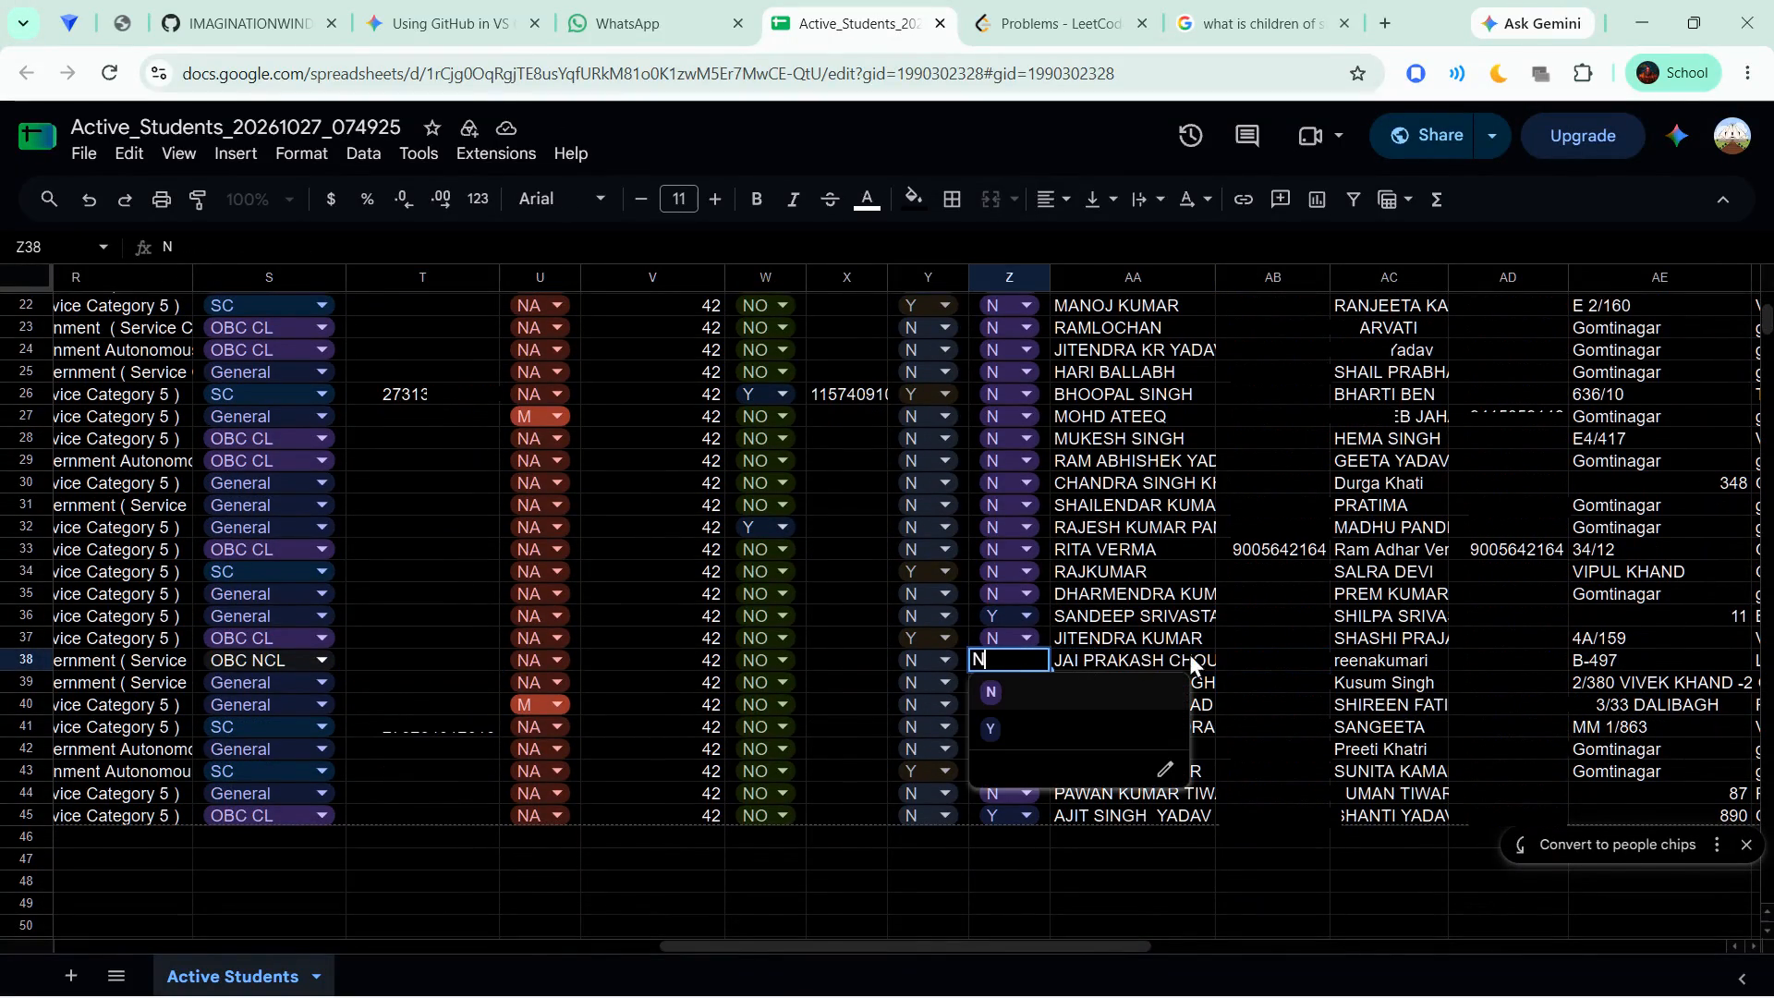
left_click(1245, 651)
scroll(1245, 651, "left", 1)
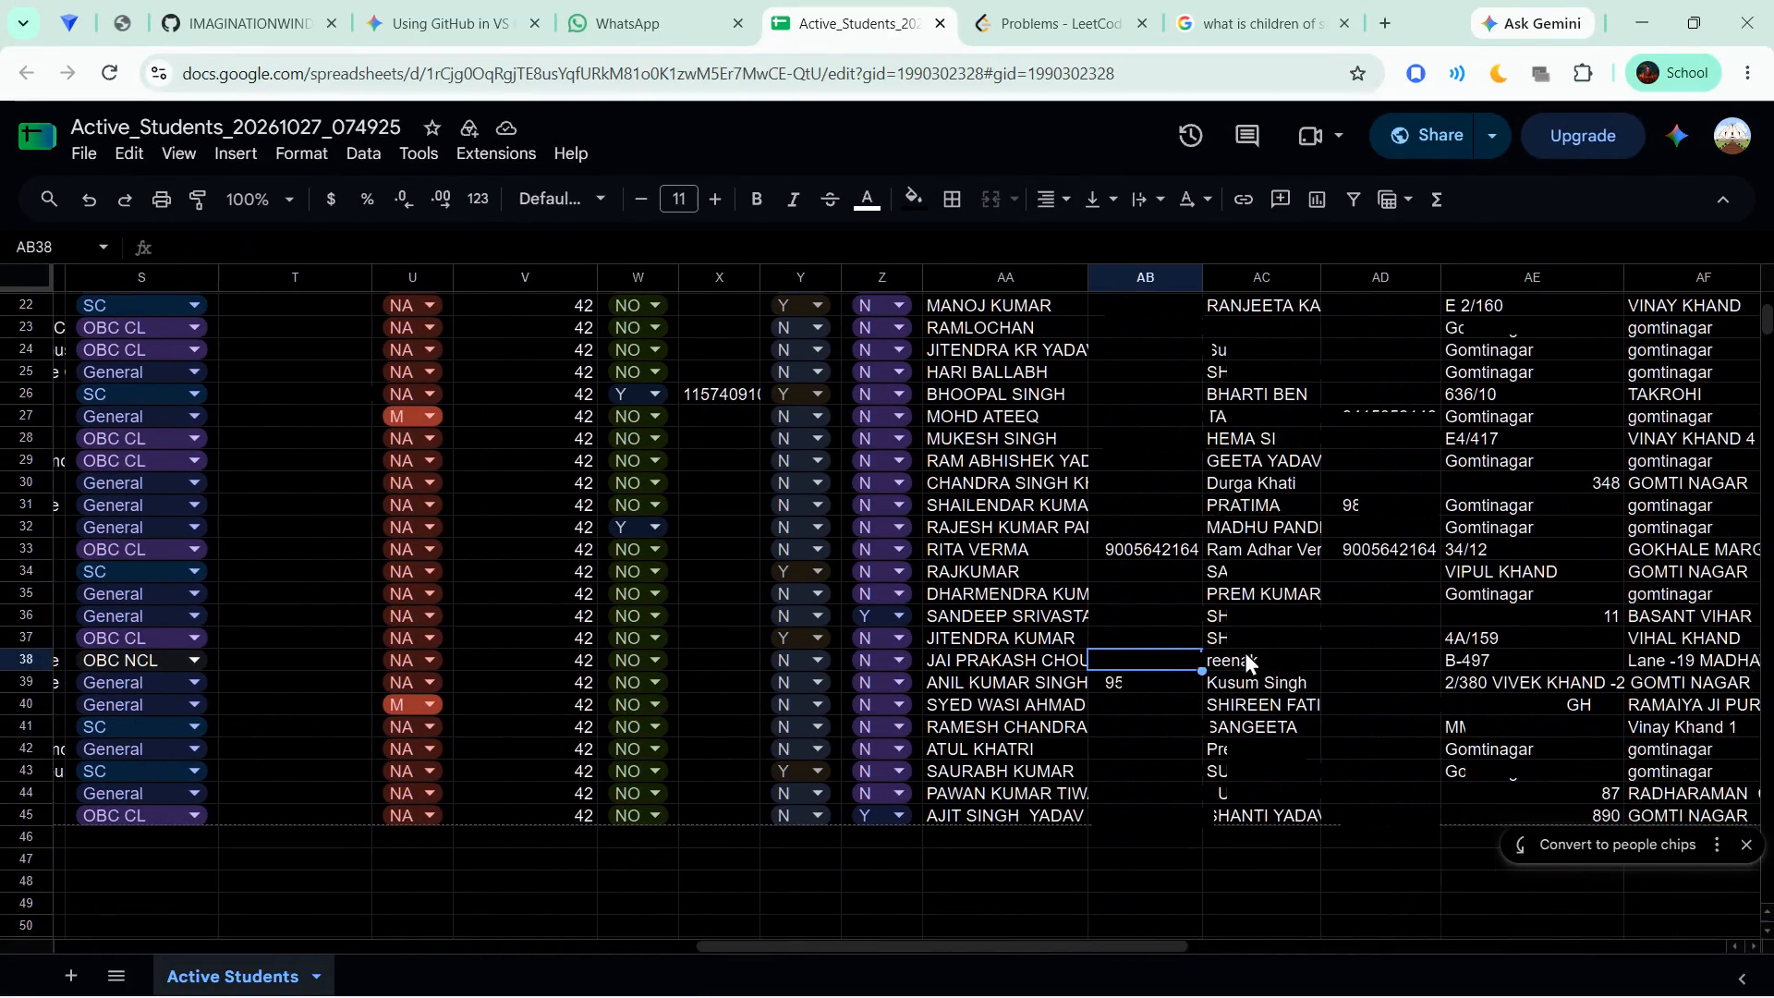
scroll(1245, 651, "up", 3)
scroll(1245, 651, "down", 2)
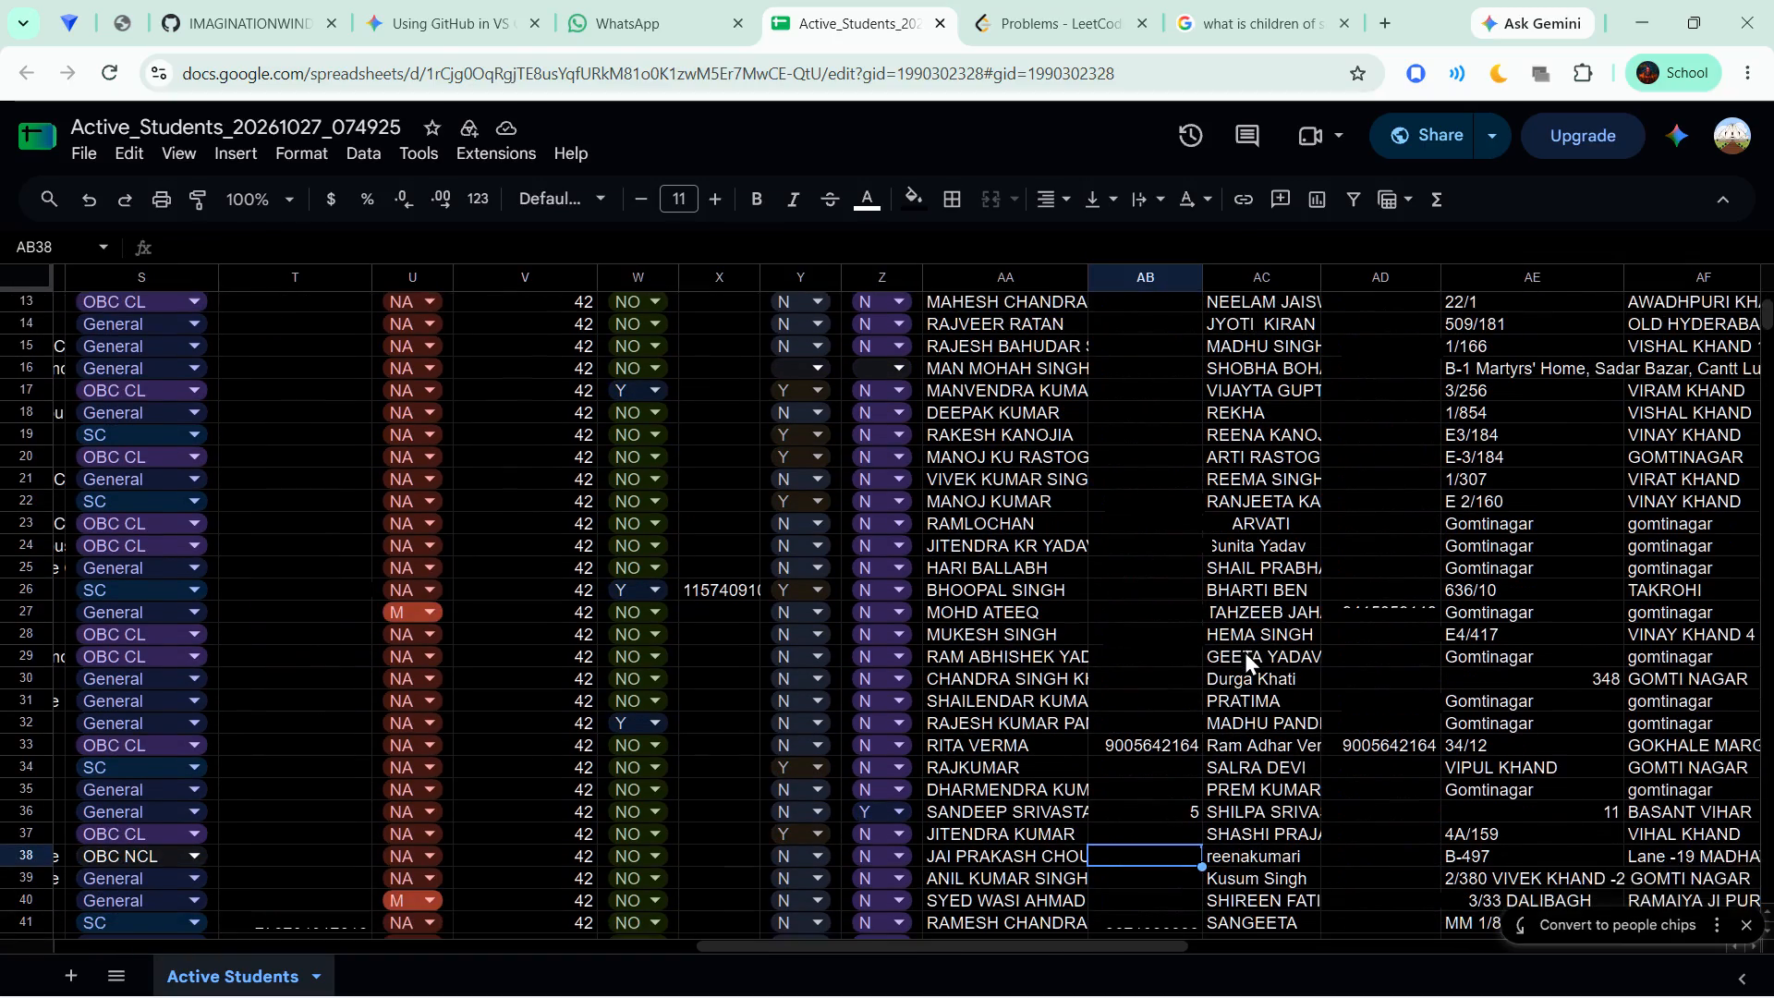
Rewrite the mother's name in row 38 in capital letters with a space between first name and surname.
scroll(1245, 651, "down", 1)
double_click(1308, 814)
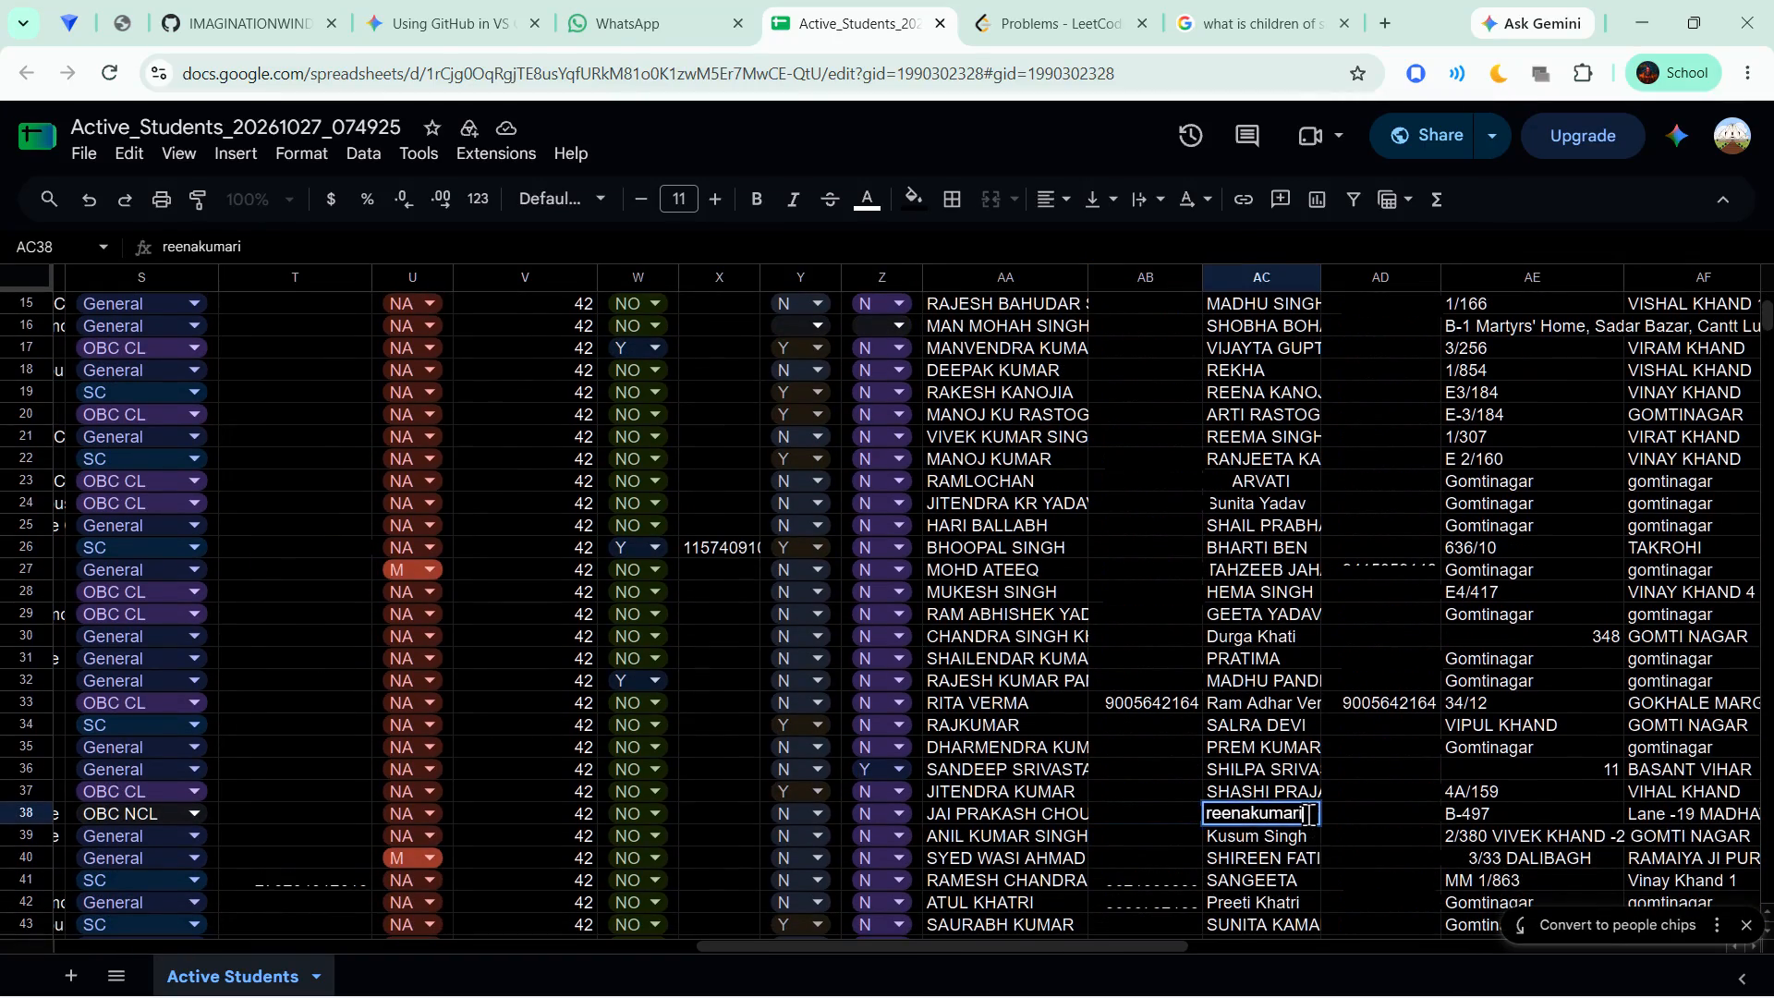
key("BackSpace")
key("BackSpace")
key("BackSpace")
key("BackSpace")
key("BackSpace")
key("BackSpace")
key("BackSpace")
key("BackSpace")
key("BackSpace")
key("BackSpace")
key("BackSpace")
key("BackSpace")
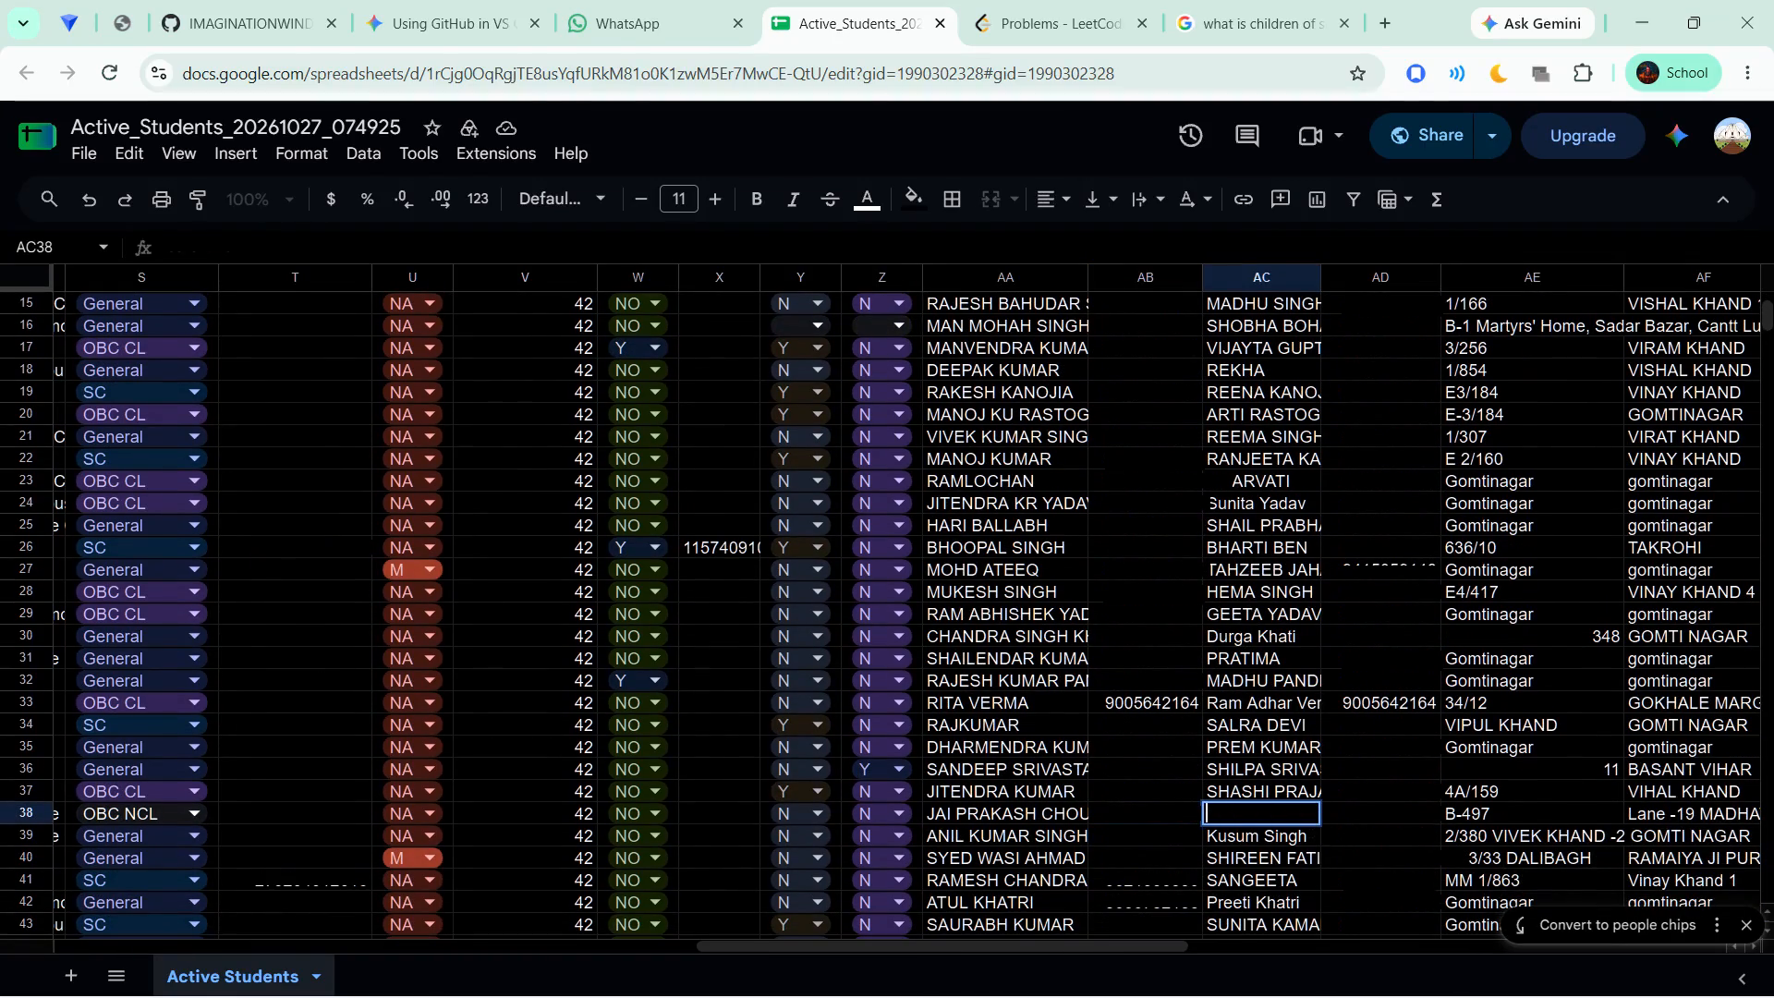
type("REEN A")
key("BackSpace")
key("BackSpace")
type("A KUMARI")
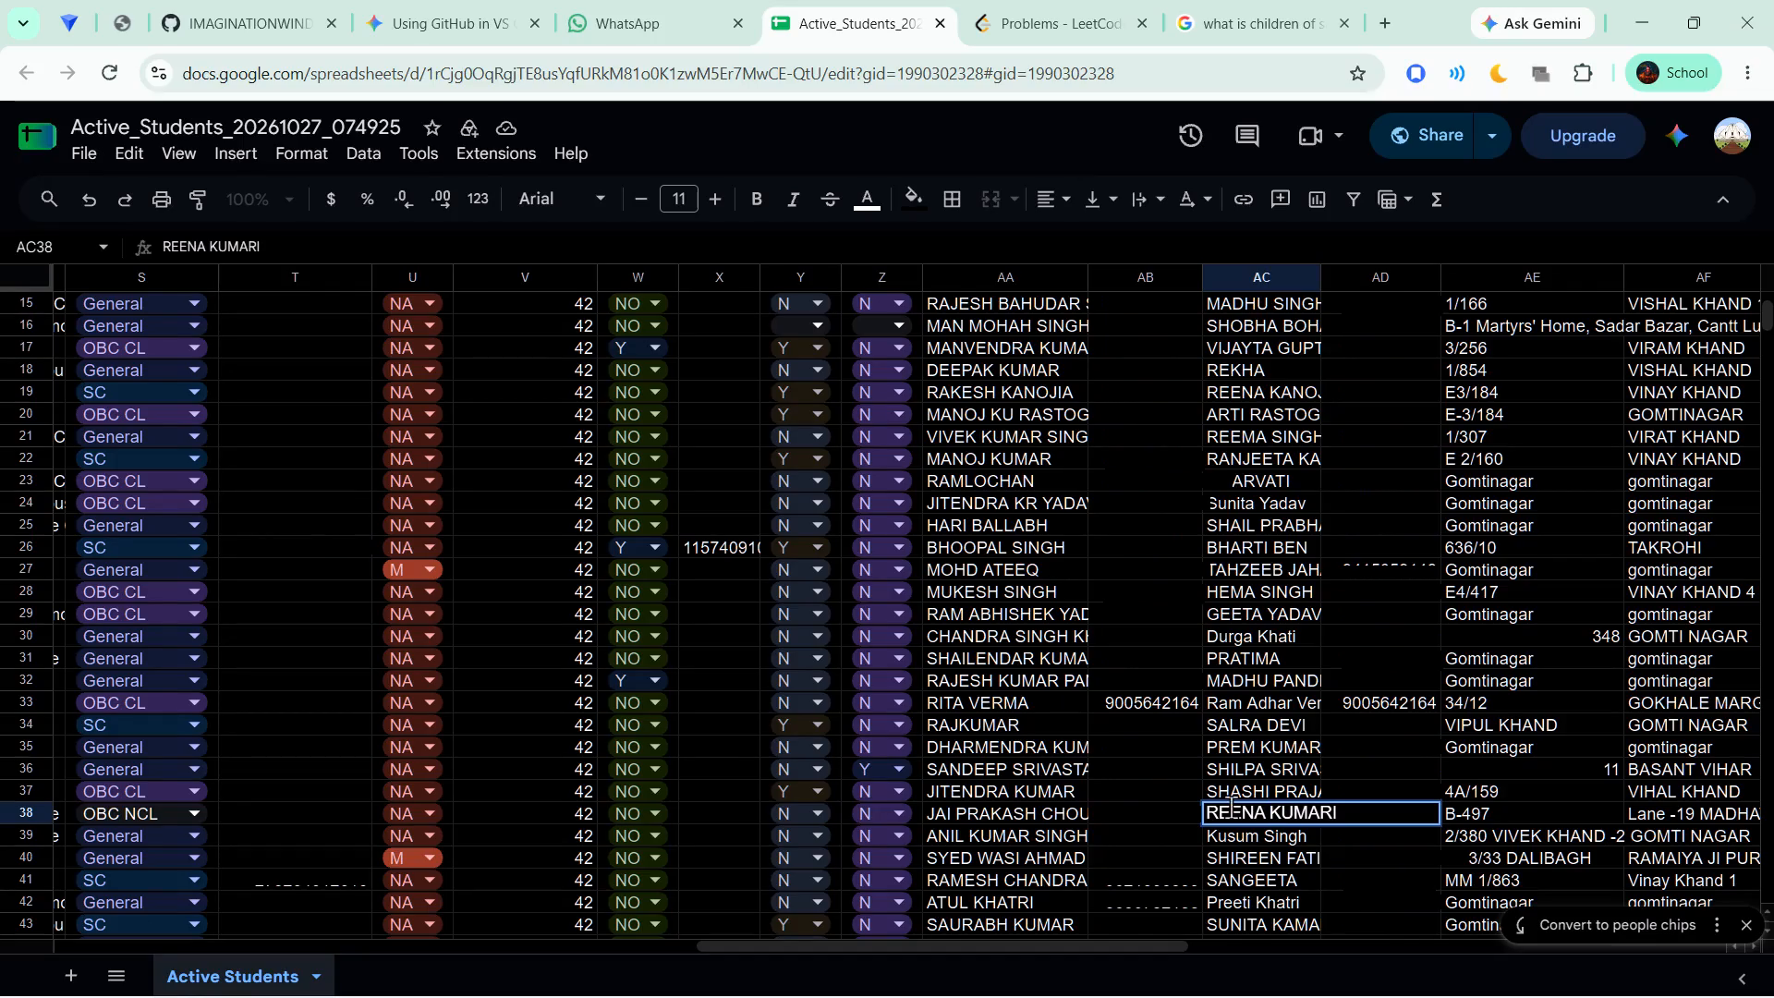
left_click(1143, 803)
Check row 38's mother name and both parents' mobile number cells against the column headers.
left_click(1144, 811)
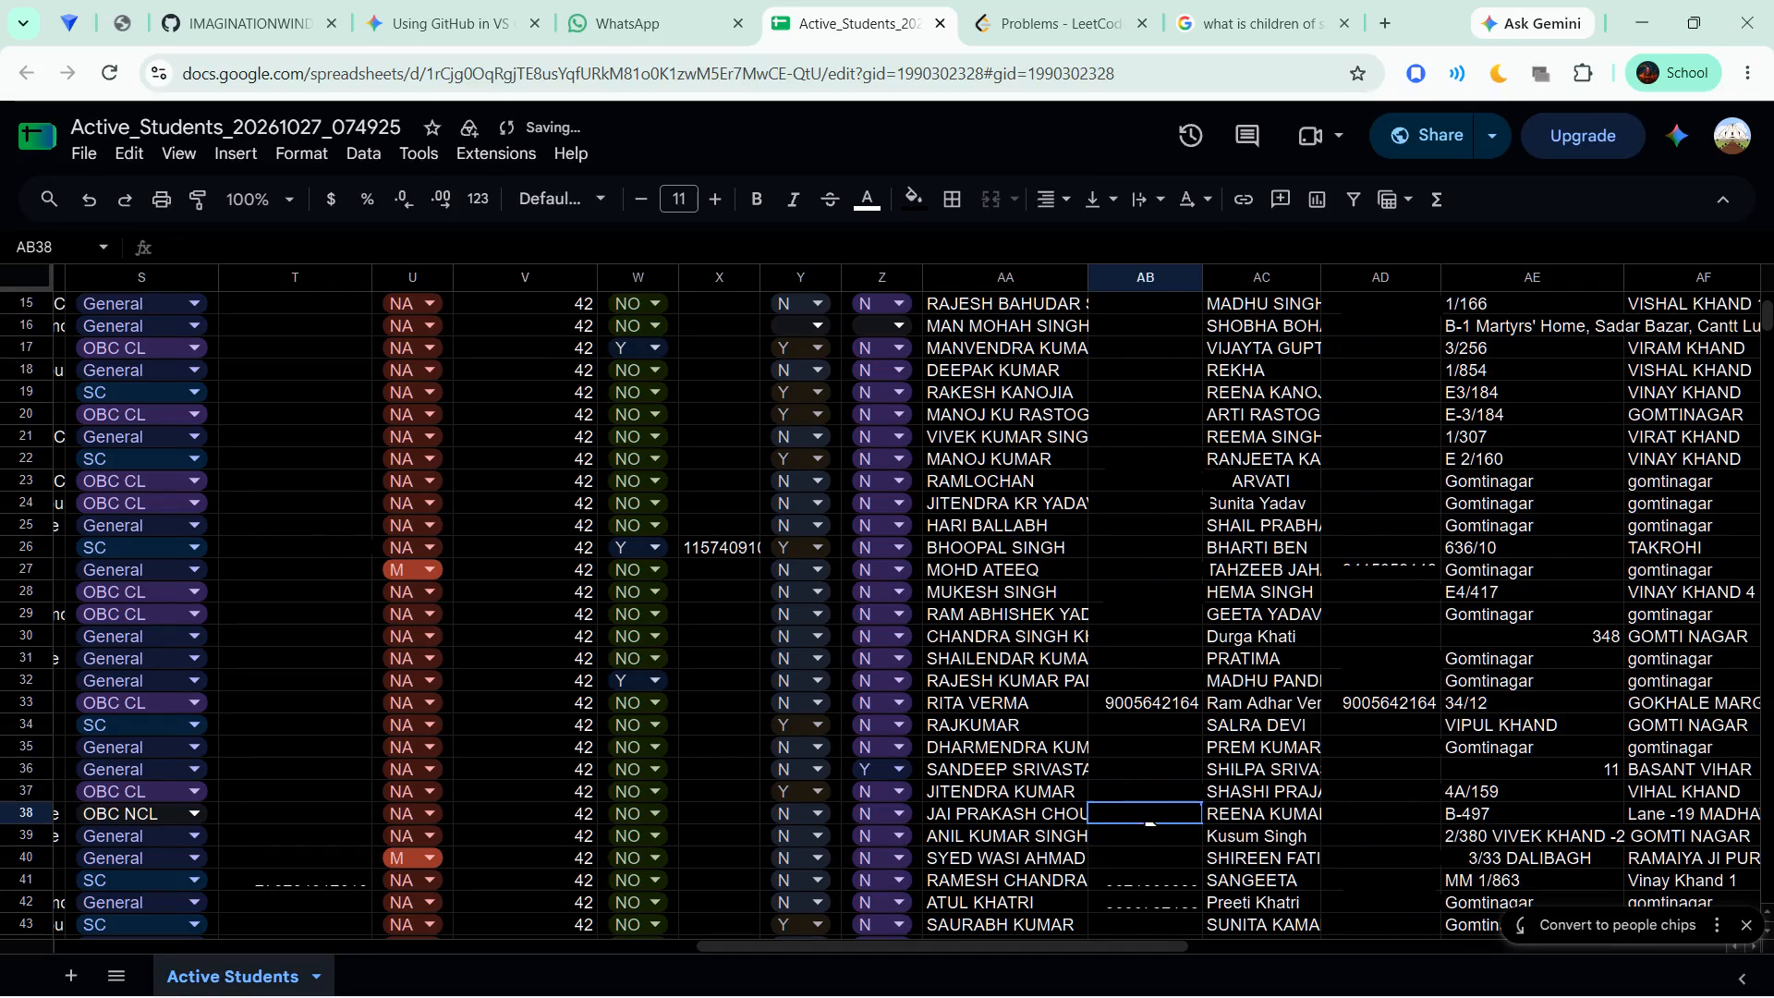
left_click(1219, 813)
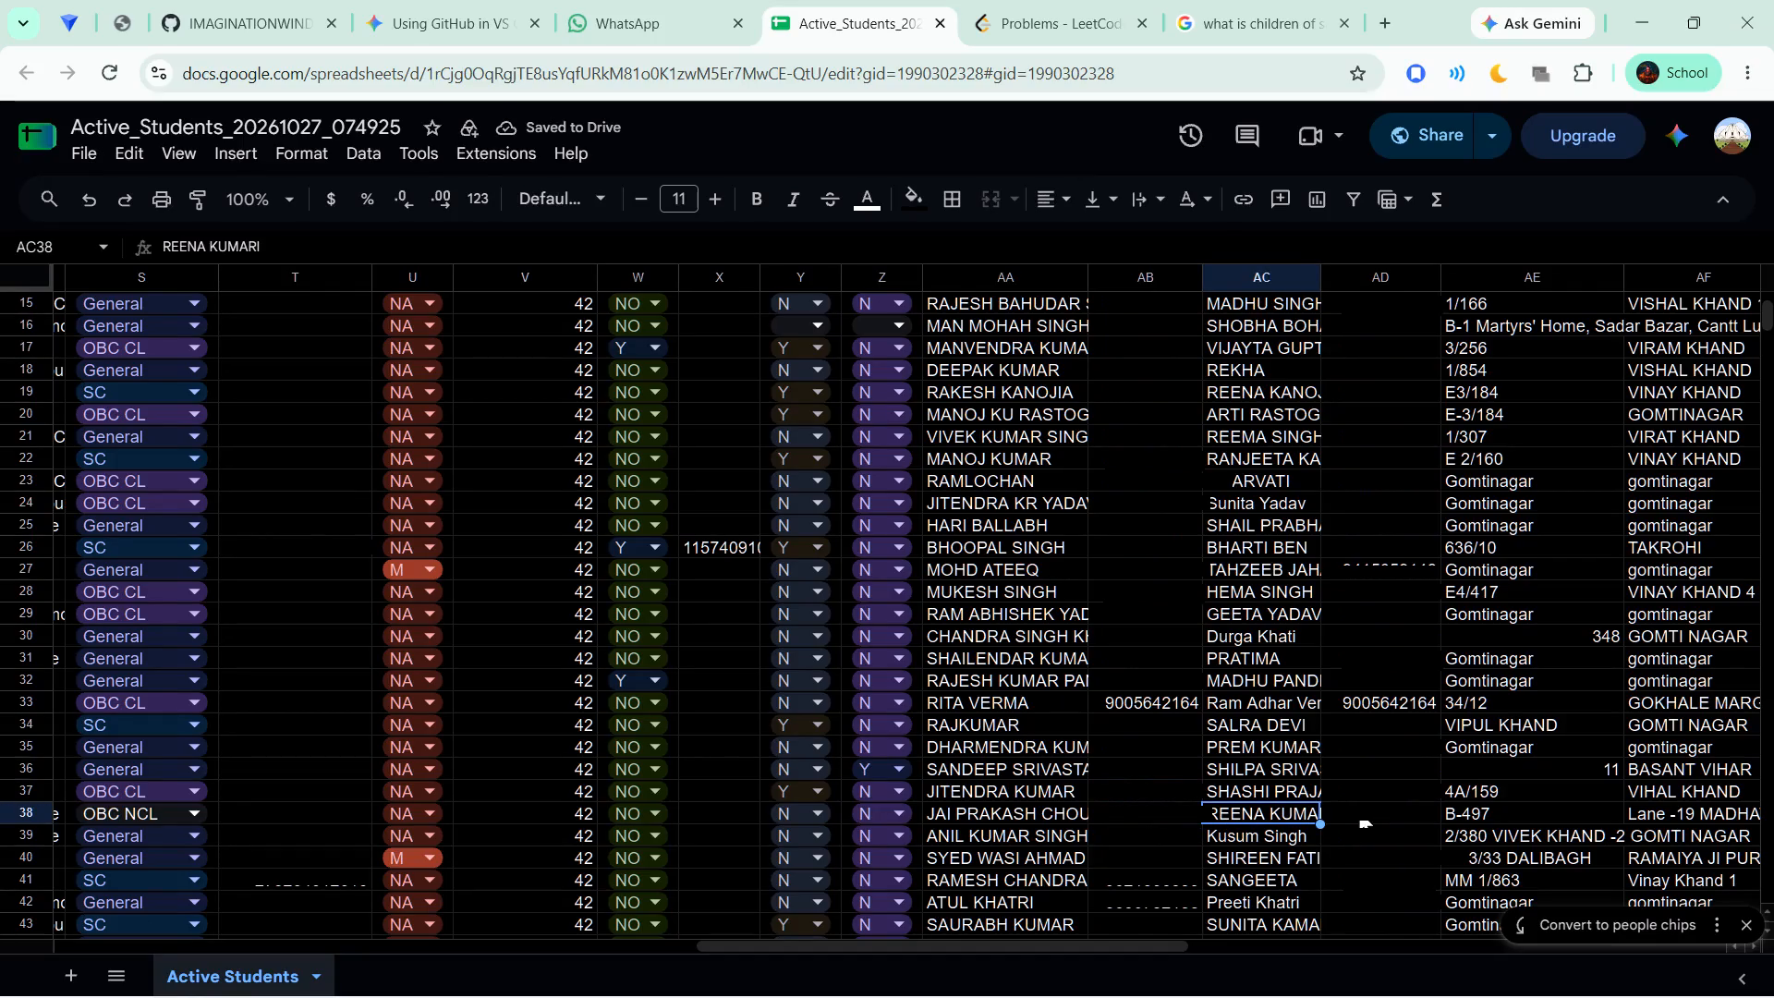
left_click(1358, 809)
double_click(1304, 809)
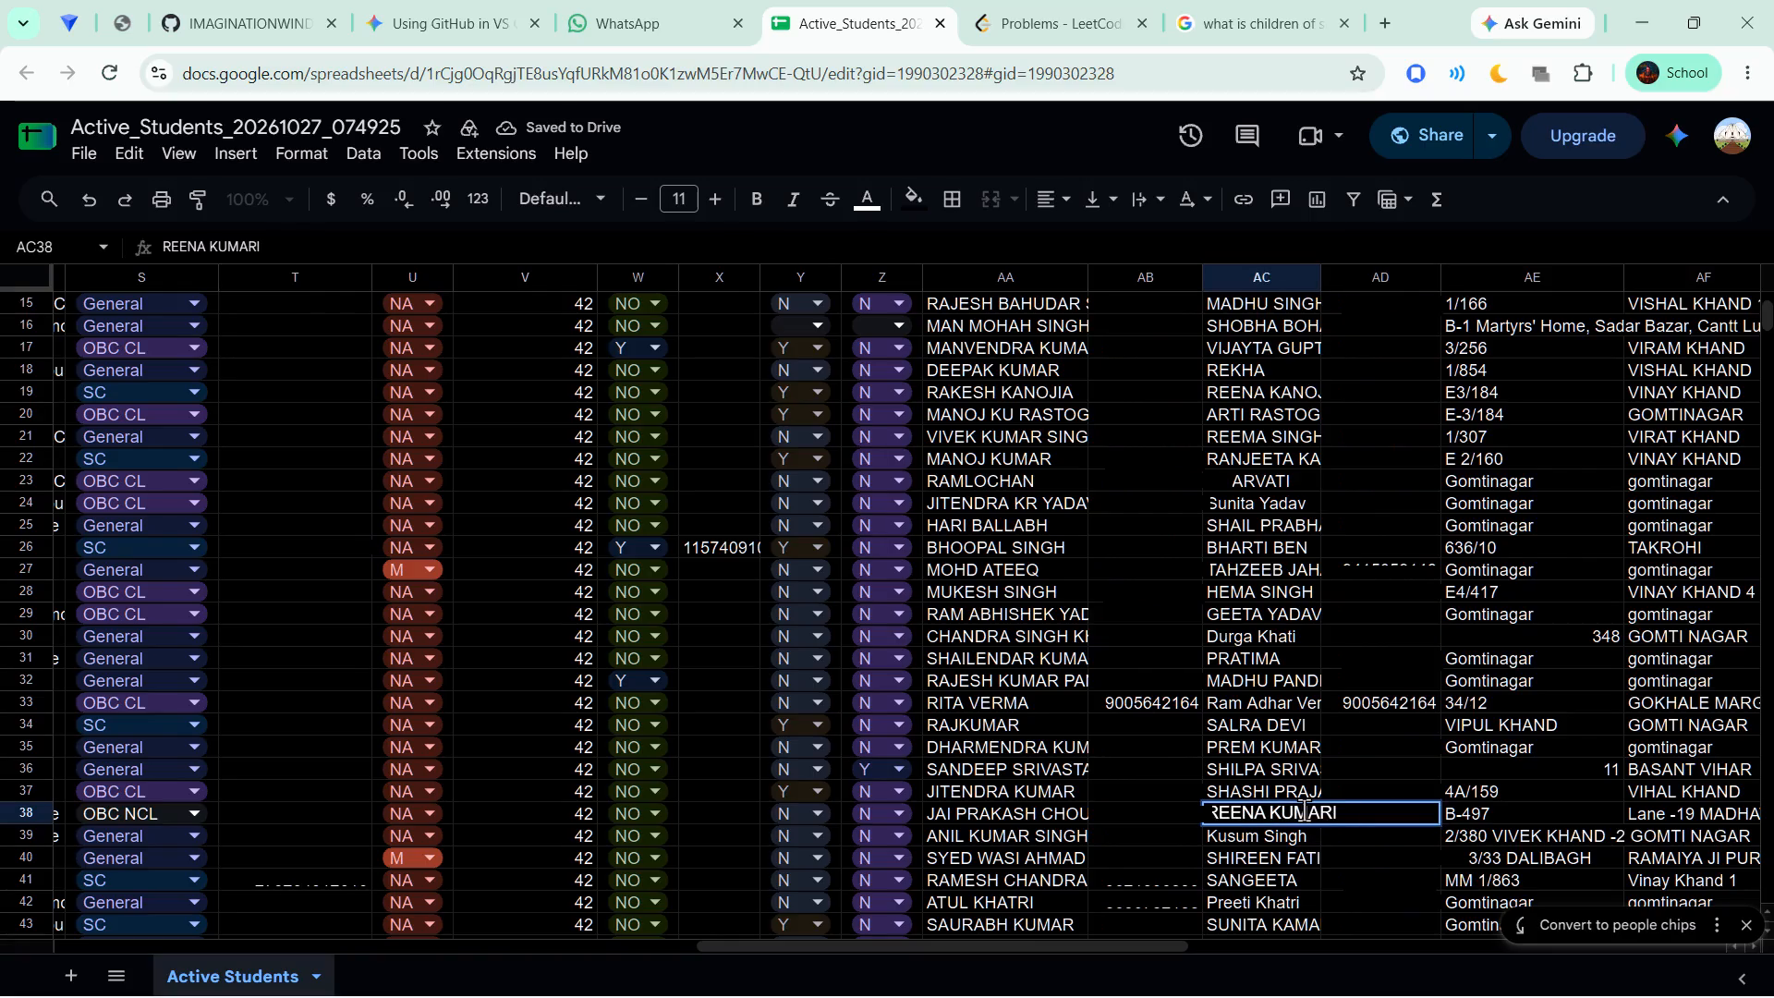
left_click(1151, 808)
left_click(1370, 807)
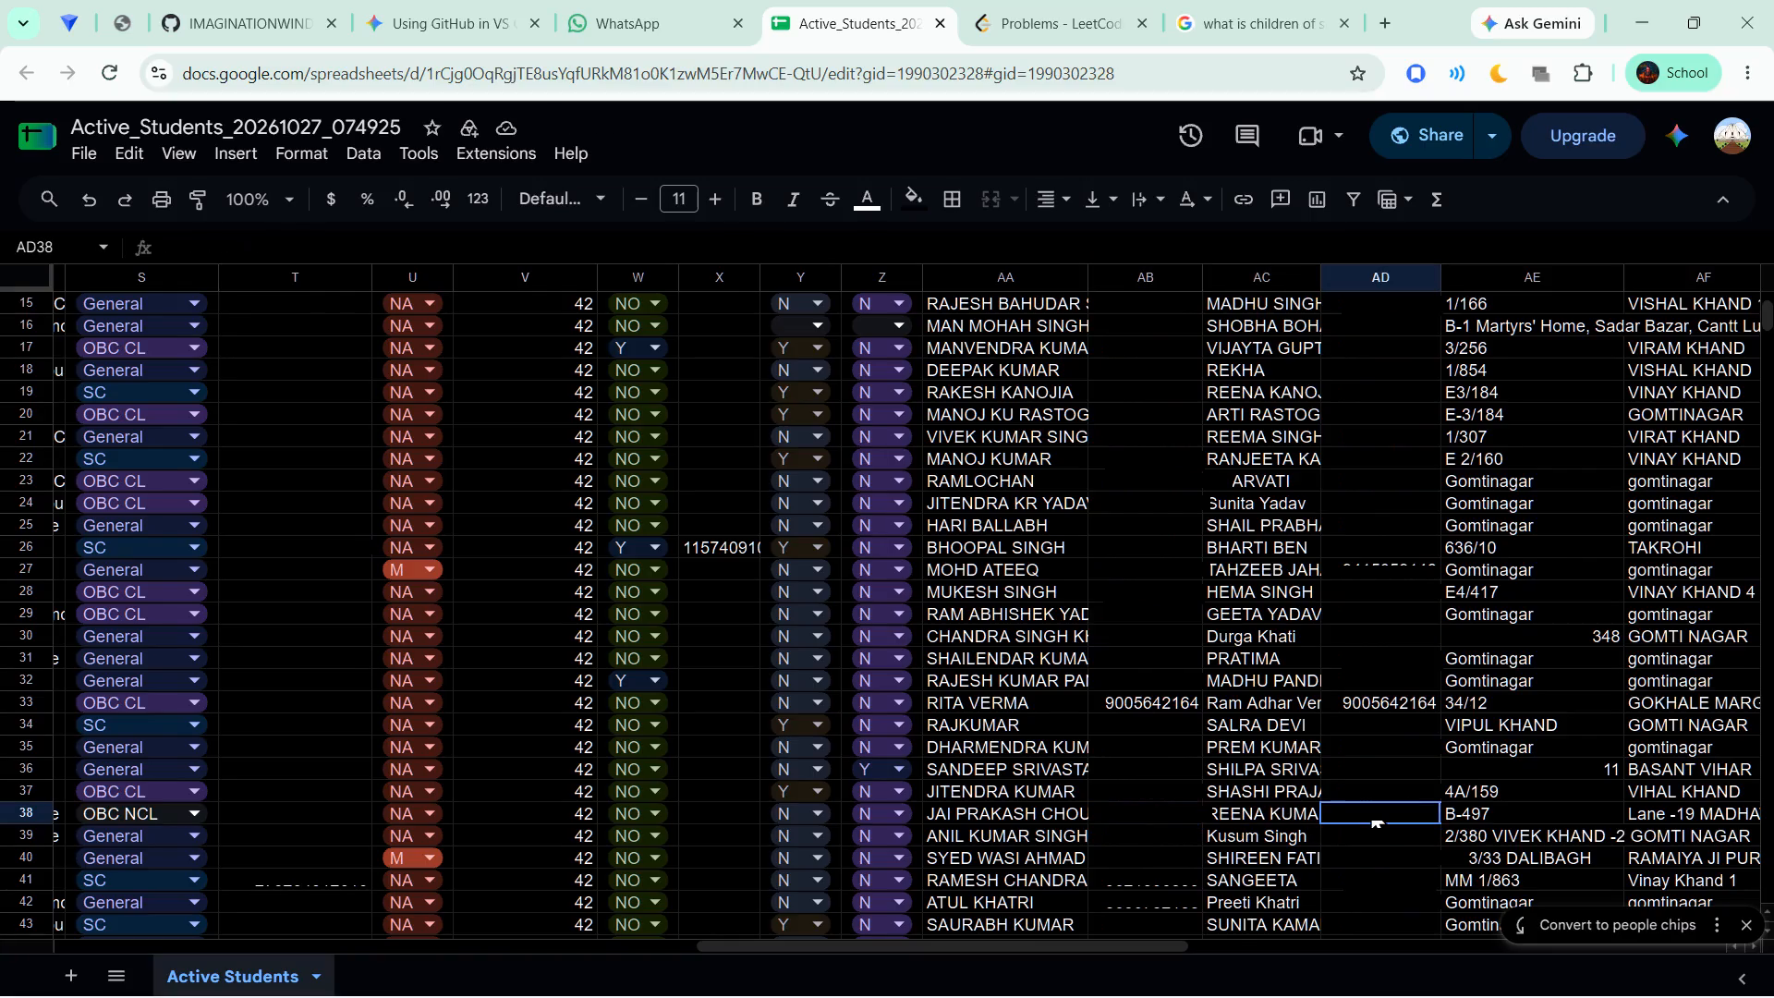
scroll(1370, 807, "up", 4)
scroll(1370, 807, "left", 1)
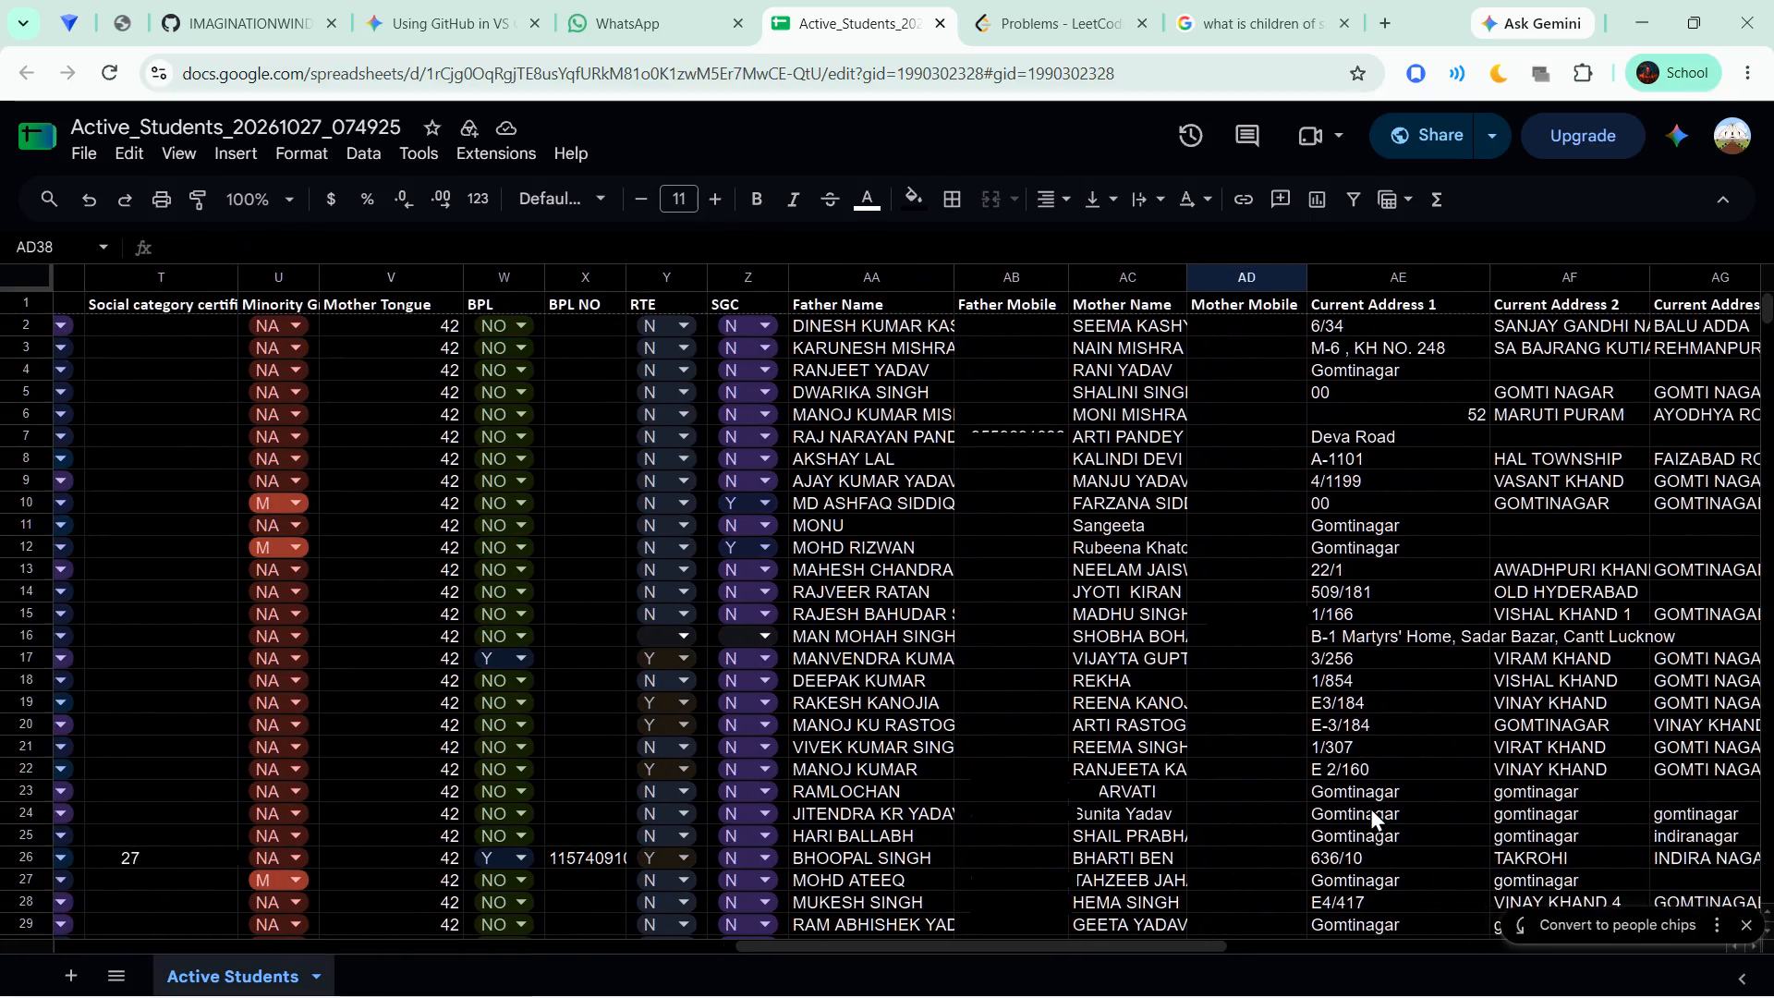
scroll(1370, 807, "left", 1)
scroll(1370, 807, "down", 1)
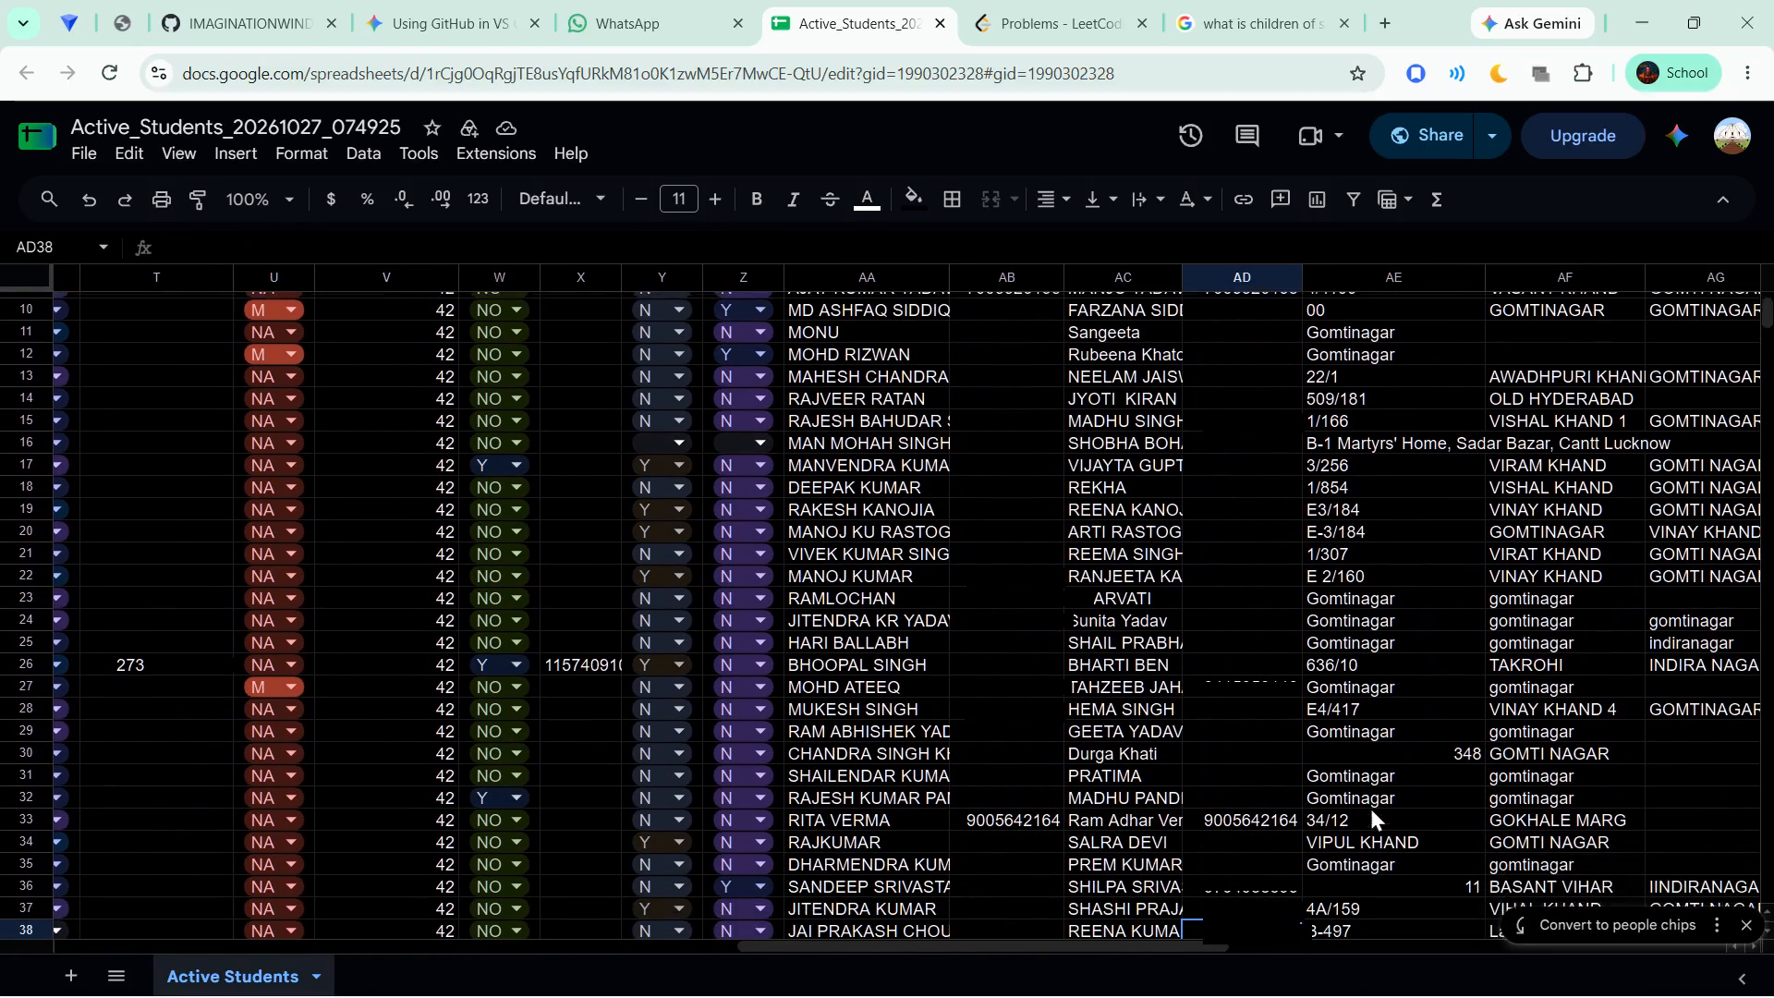
scroll(1370, 807, "down", 2)
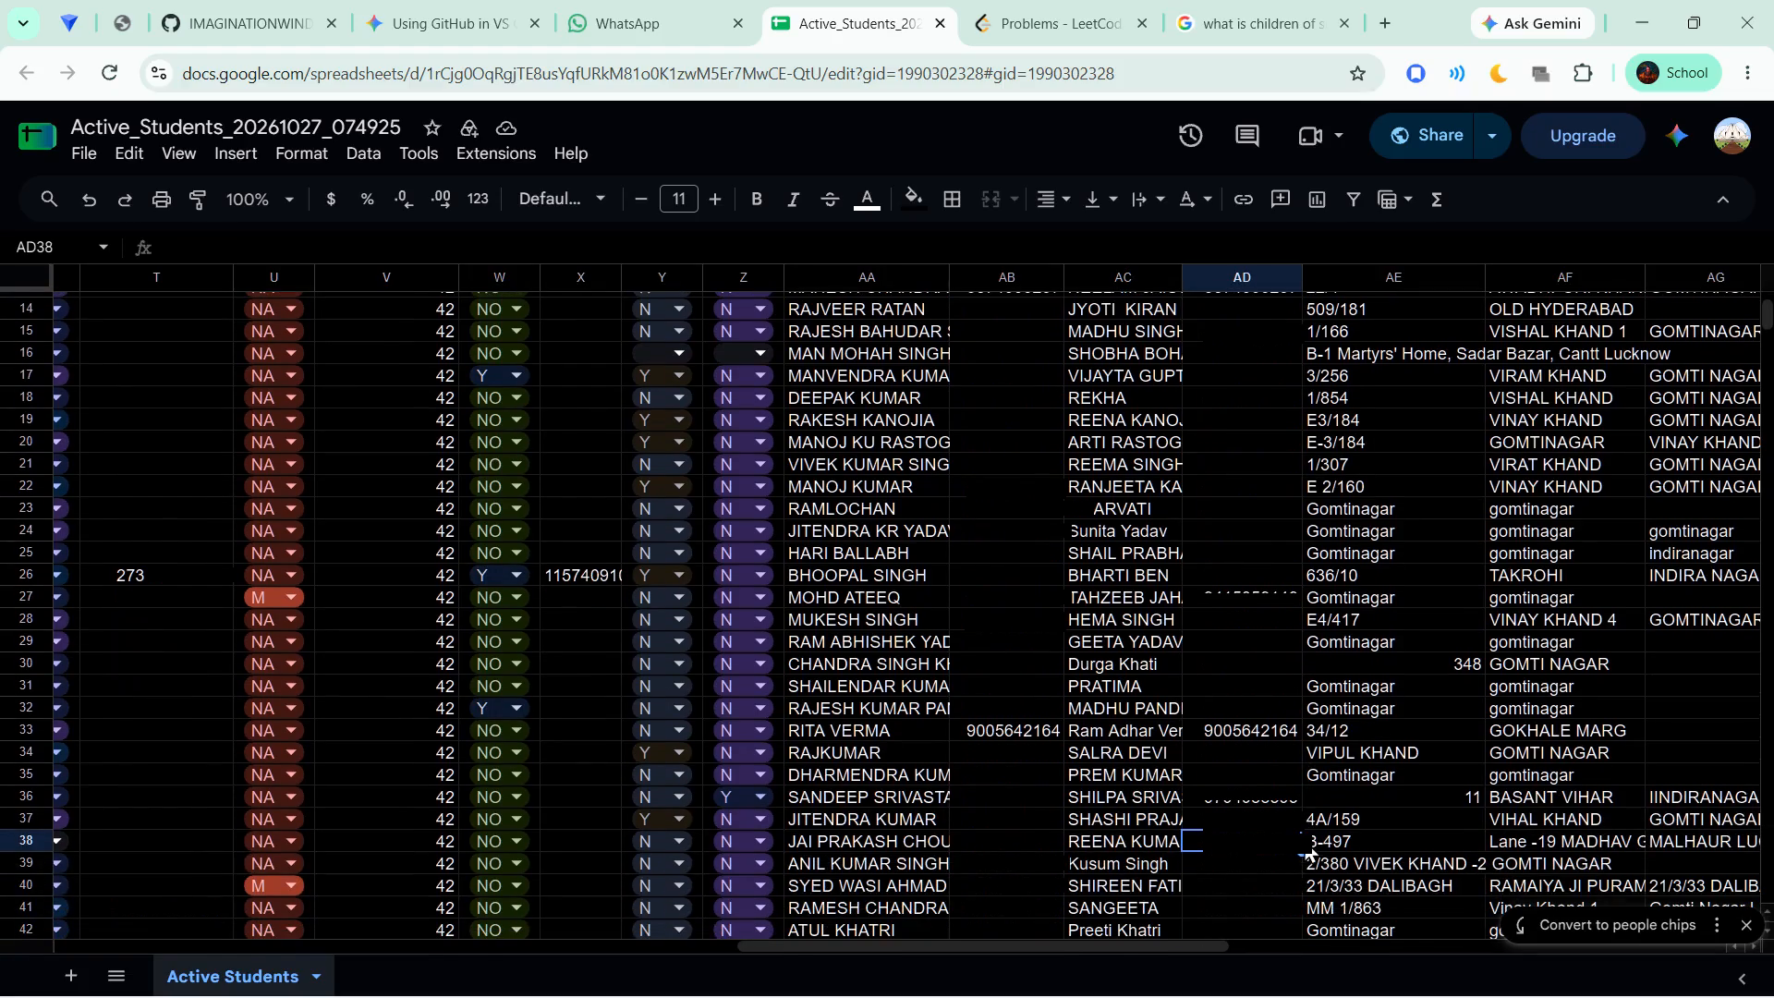
double_click(1052, 838)
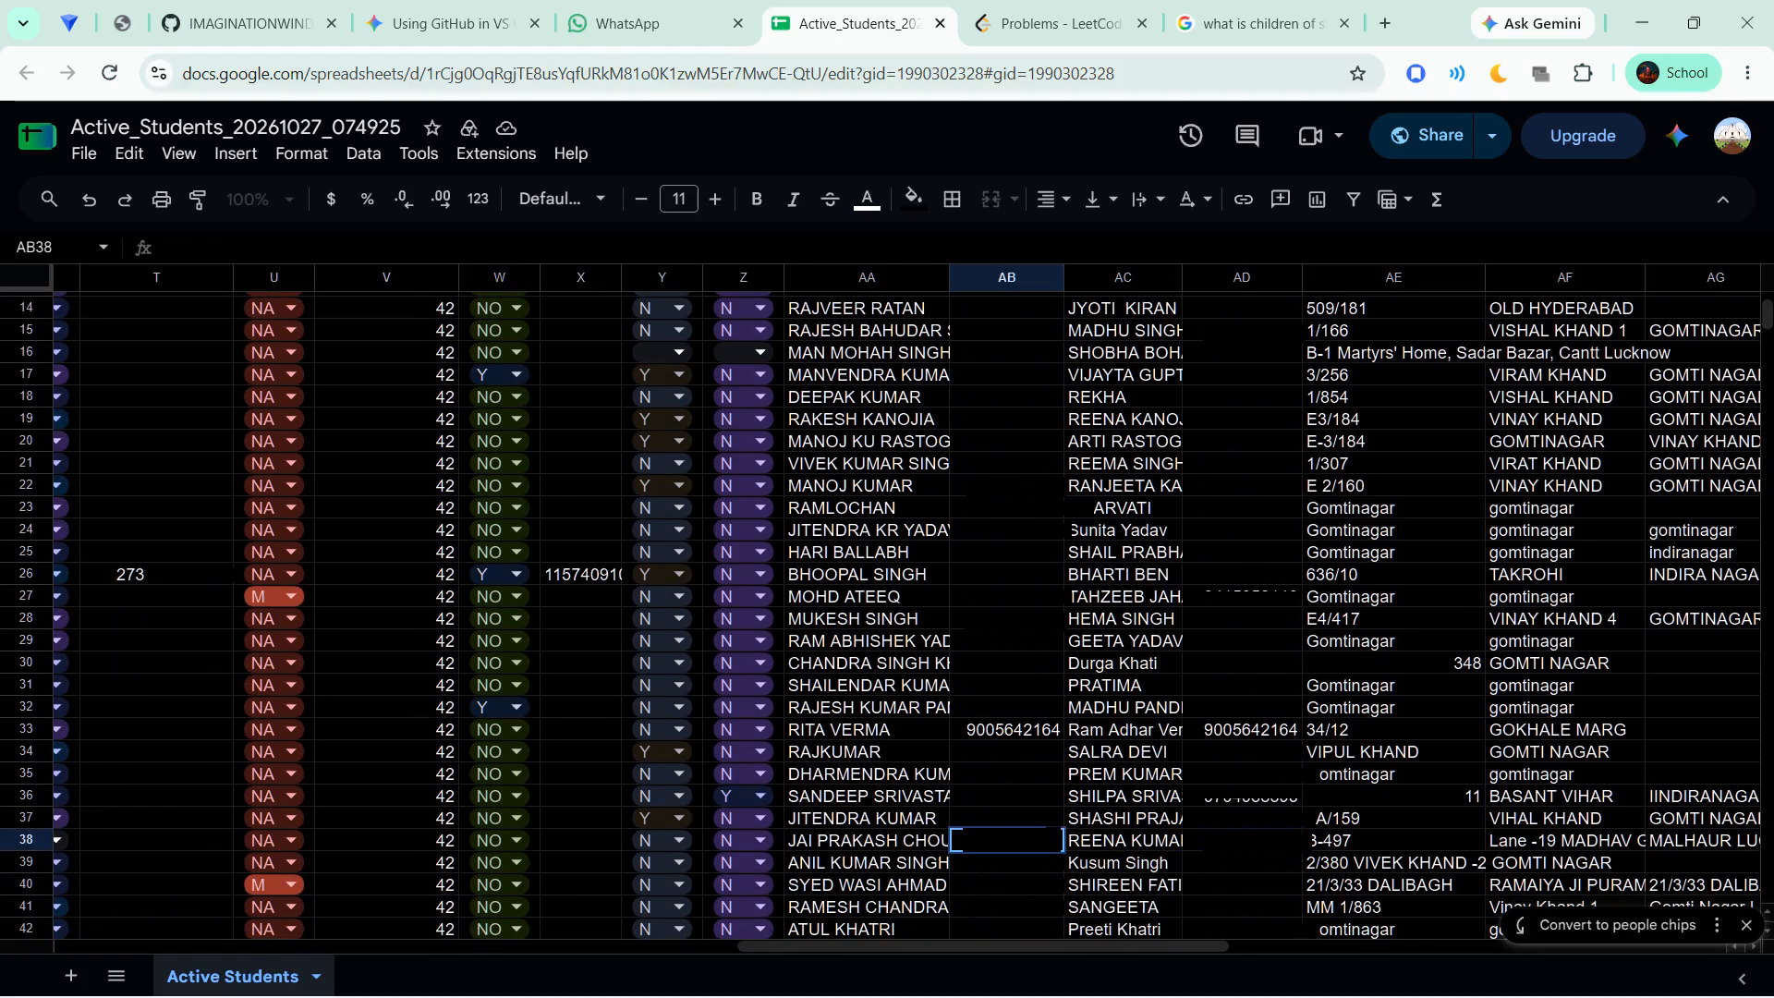
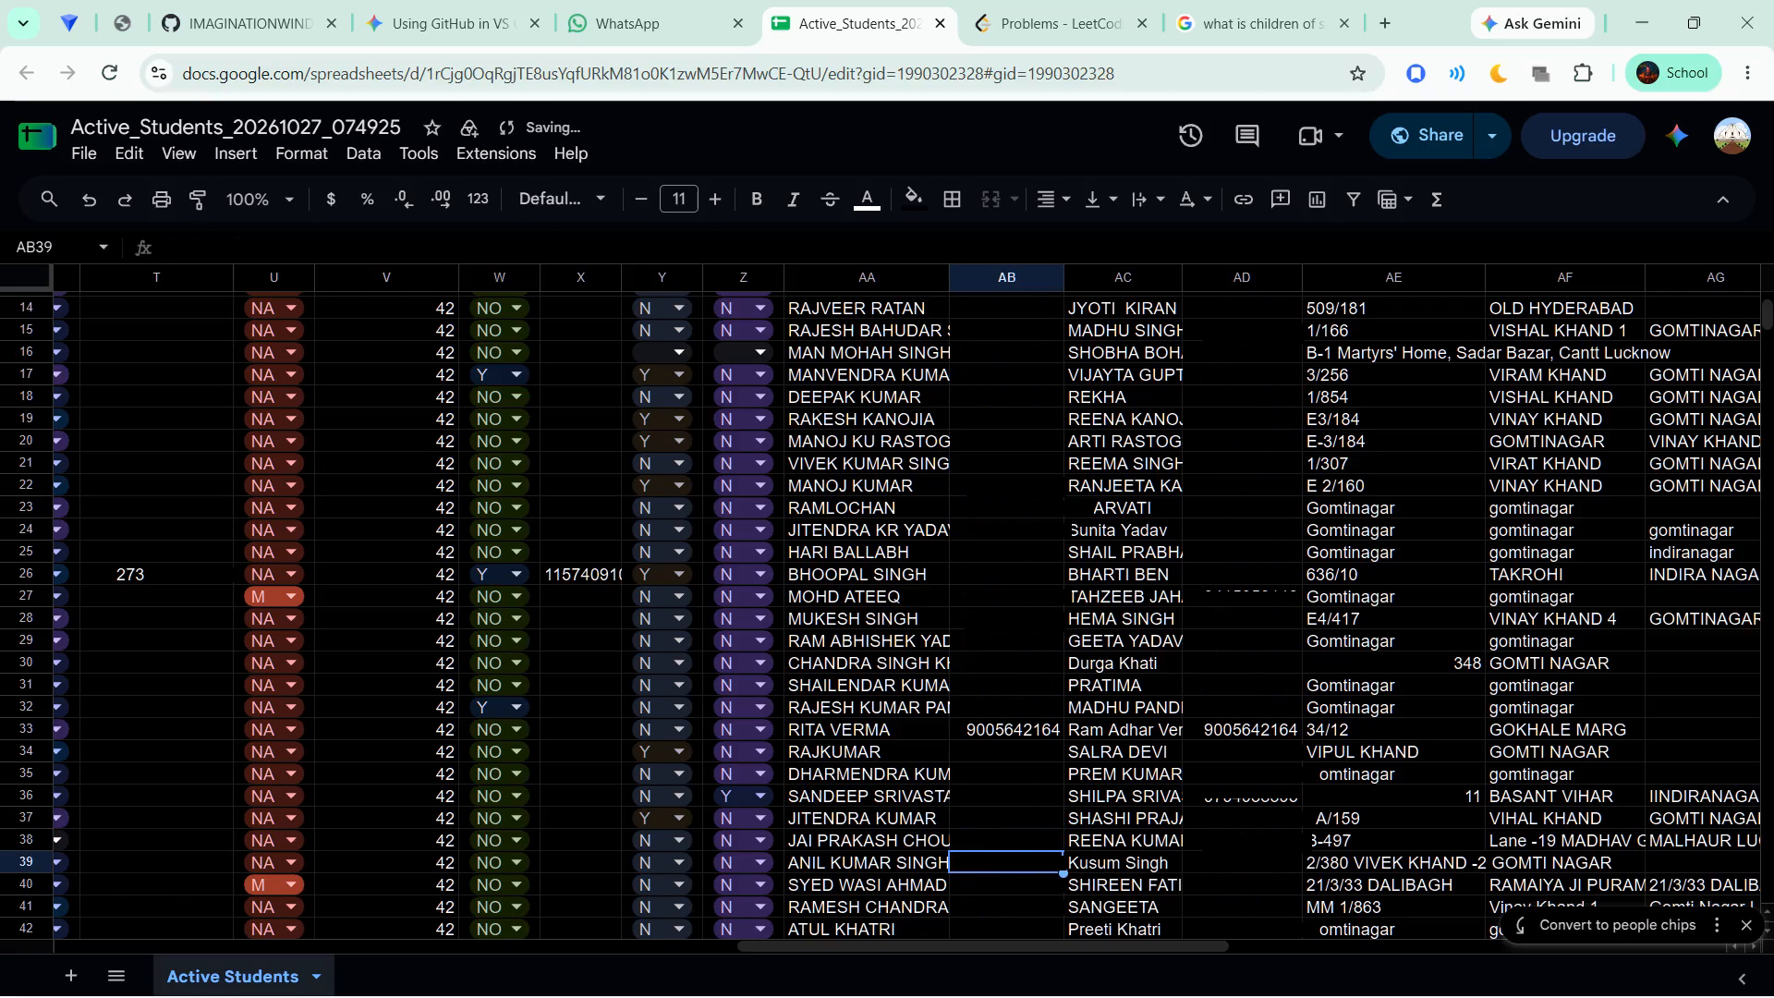
Check row 38's full mother's name and examine the address and city columns that follow it.
left_click(1075, 830)
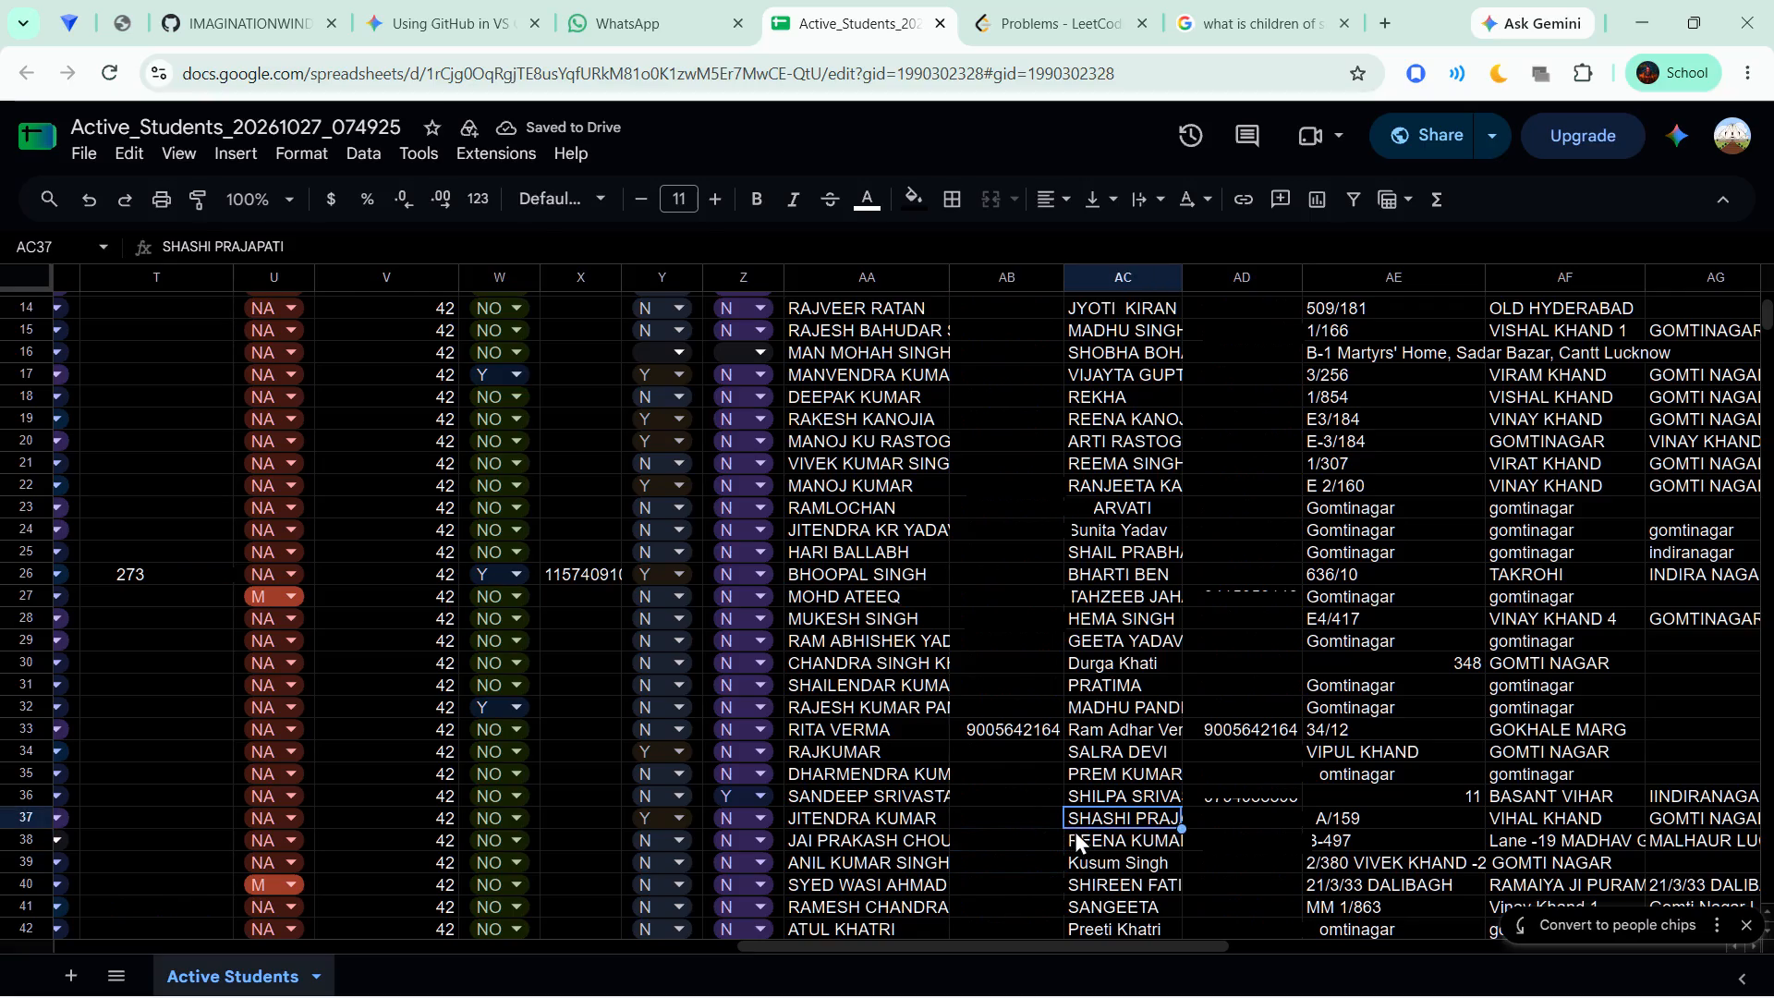
left_click(1085, 835)
scroll(1085, 835, "left", 1)
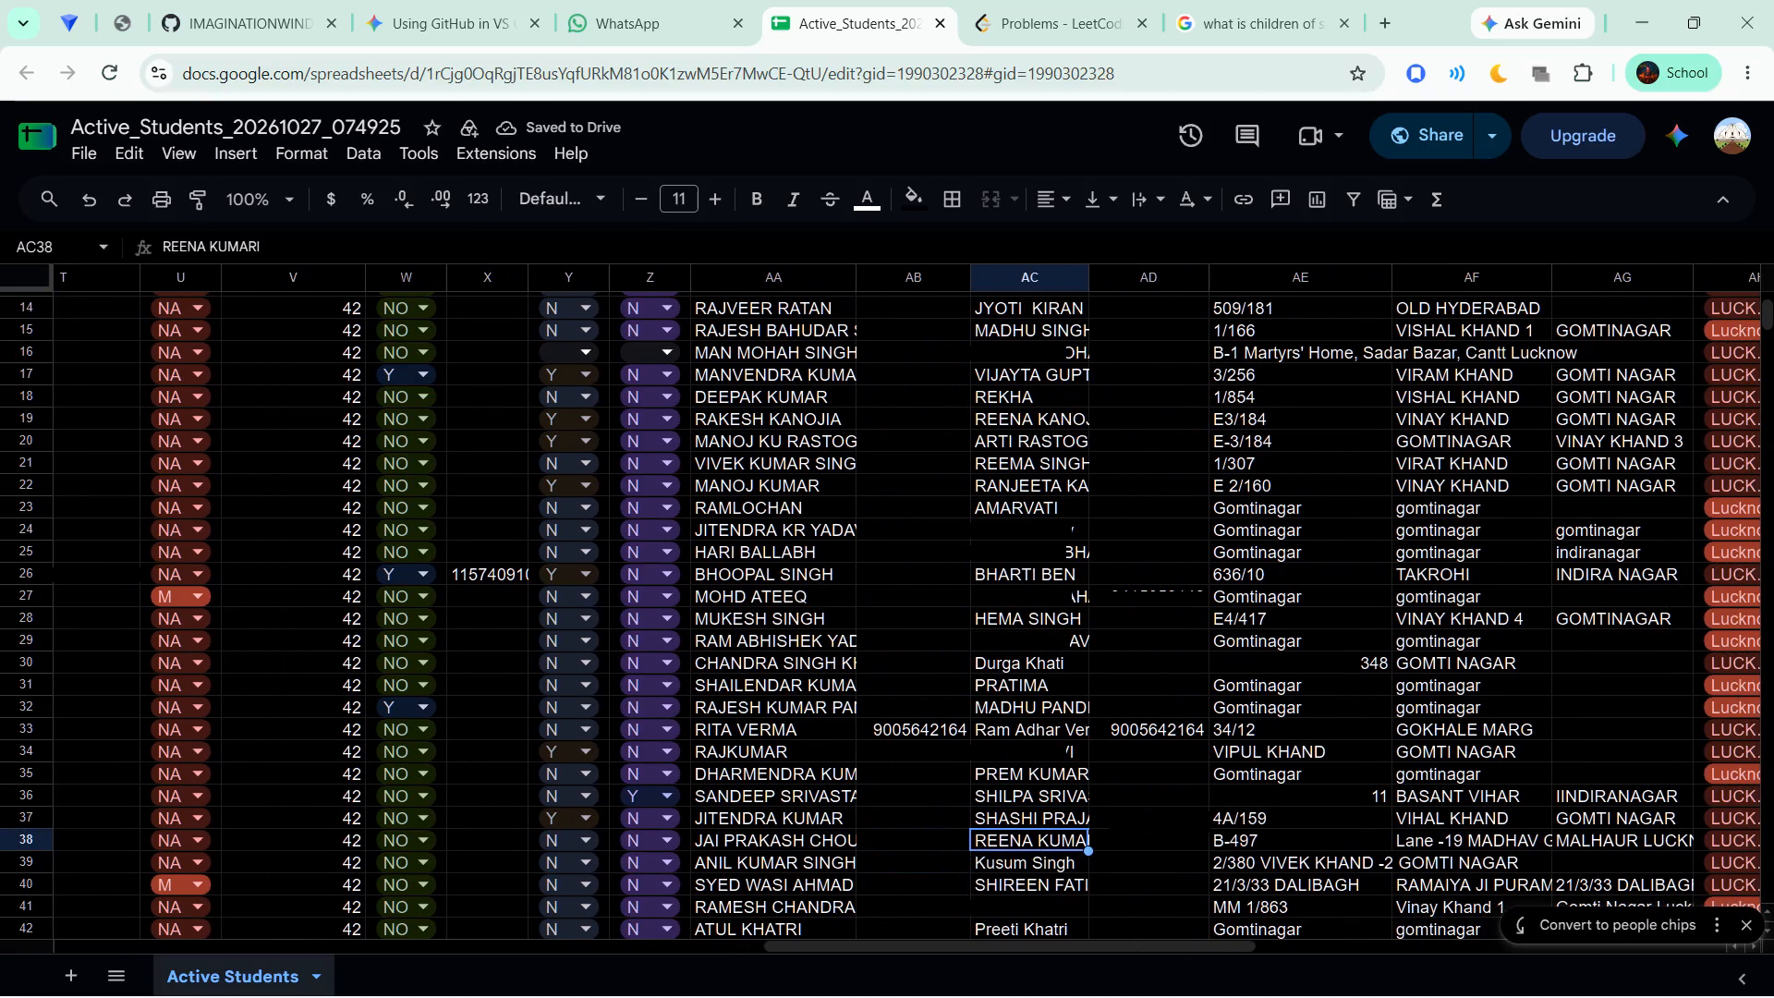
scroll(1085, 835, "left", 1)
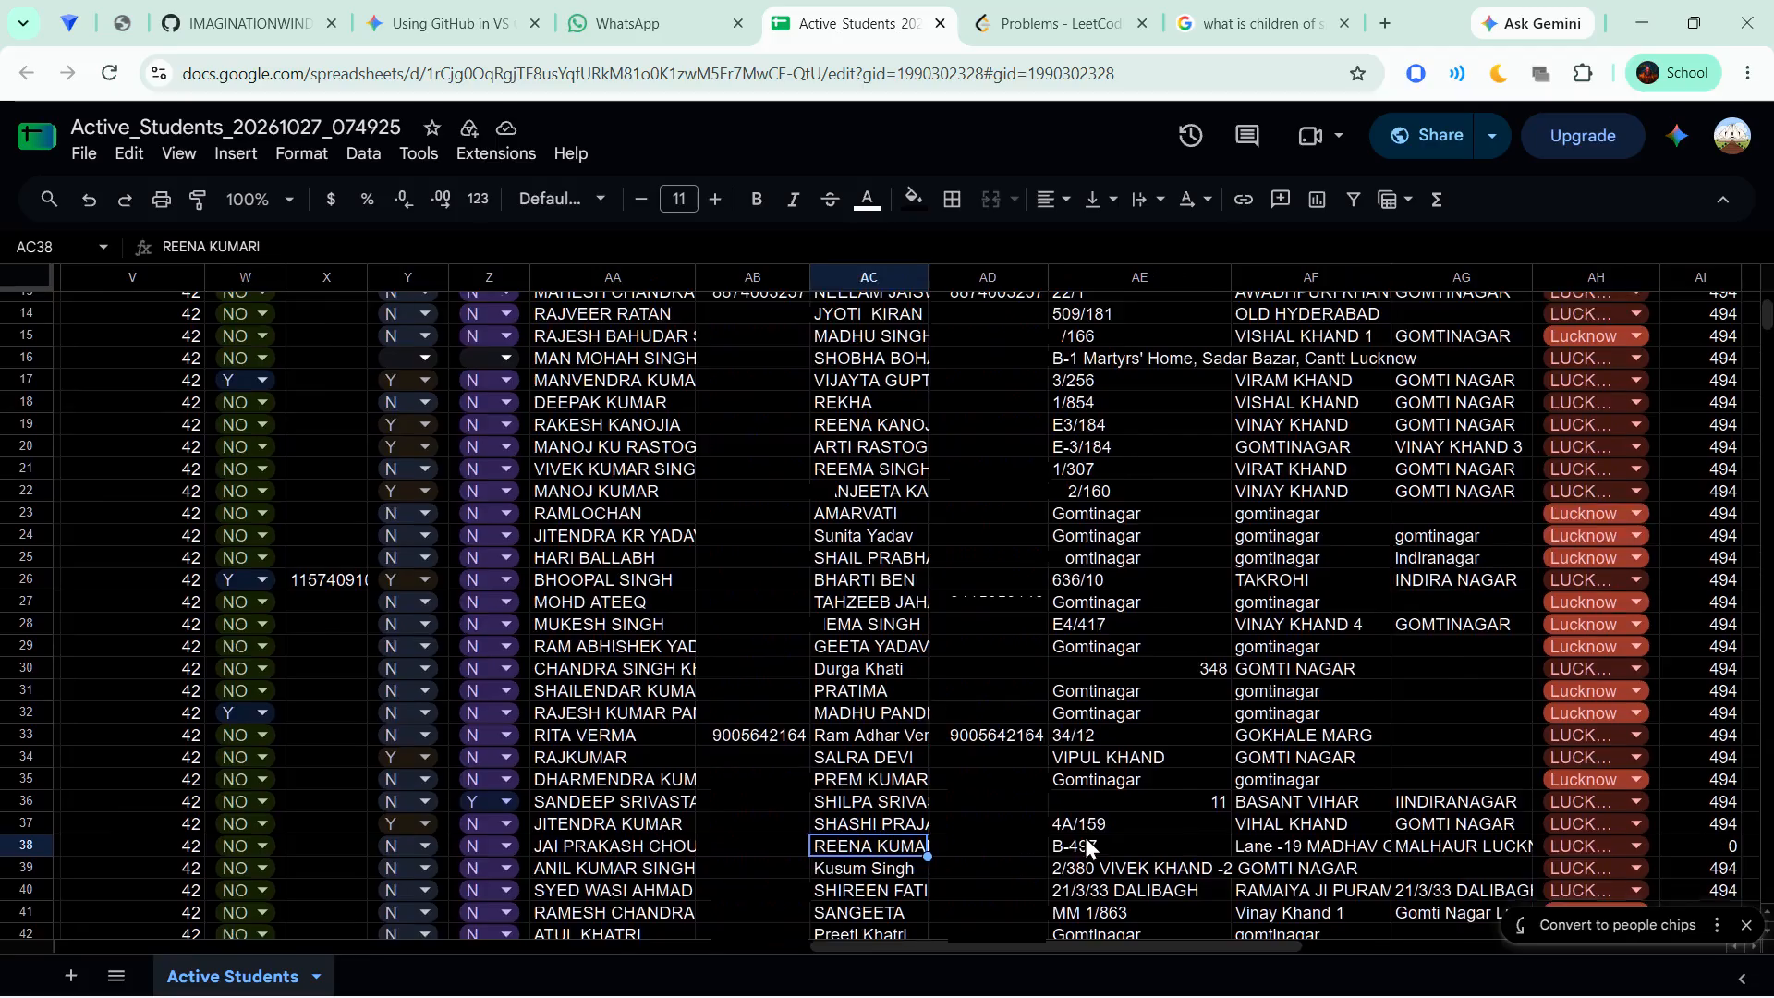
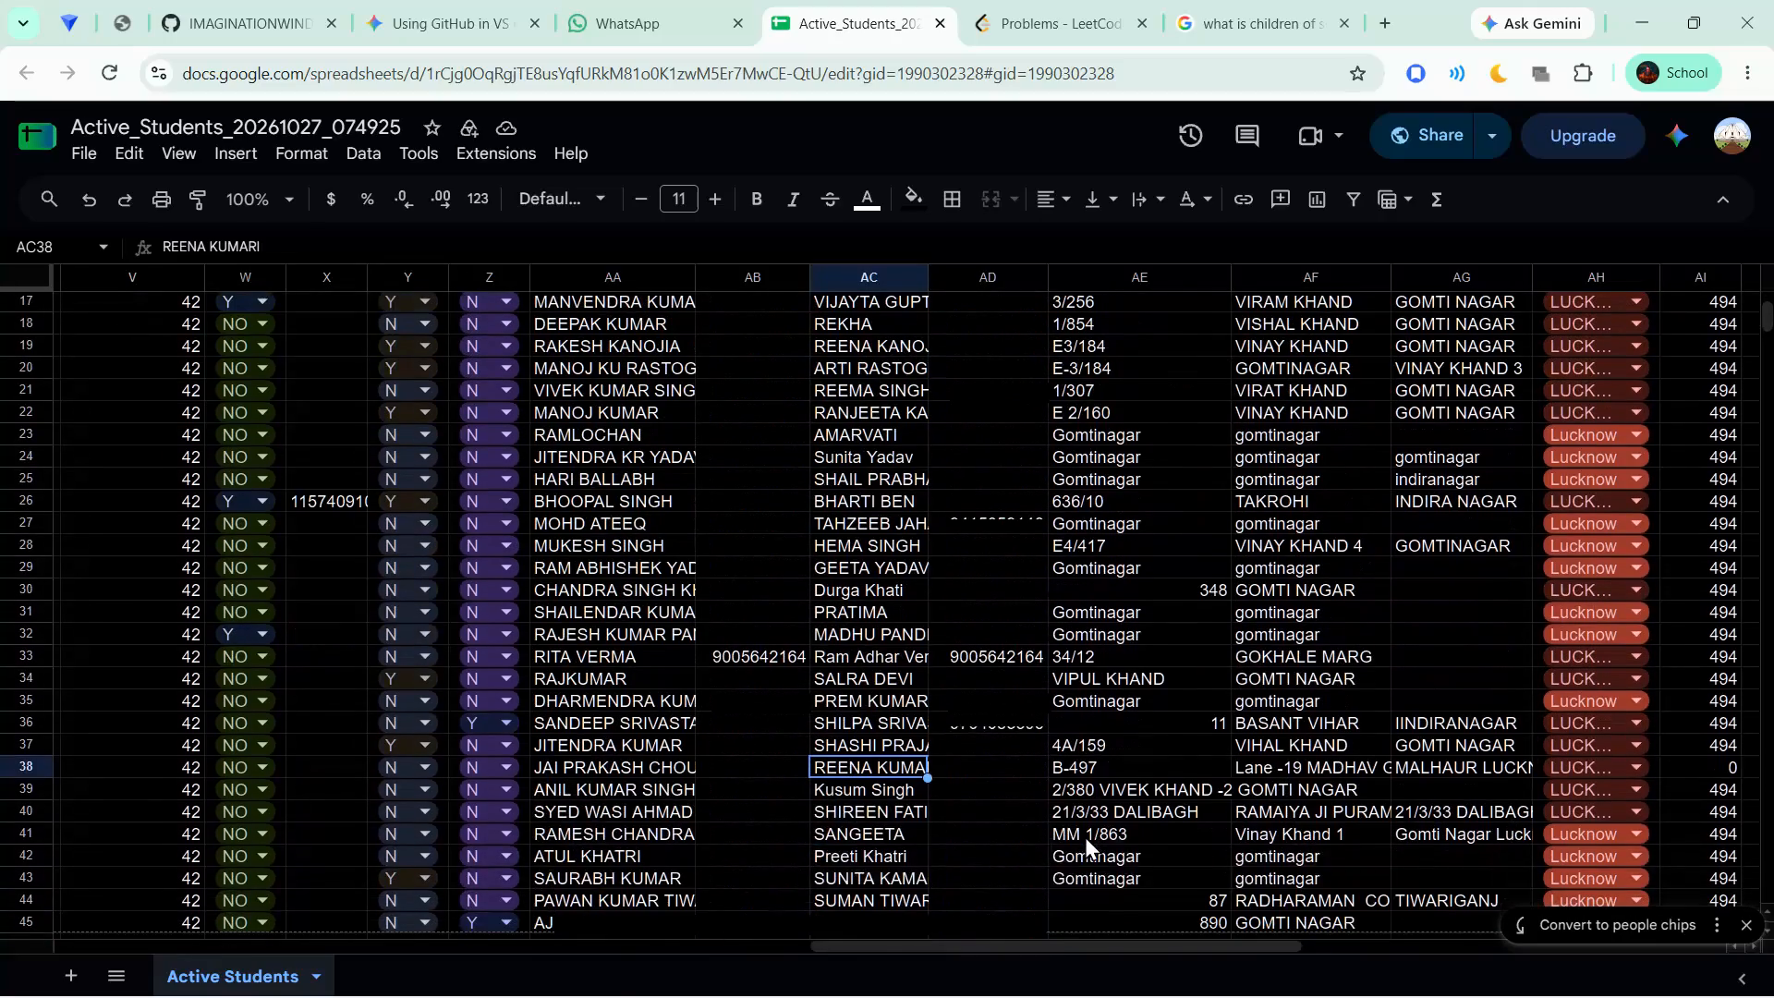
Examine row 38's current address, city, district and permanent address columns against their headers, checking the full Current Address 3 entry.
scroll(1181, 801, "left", 1)
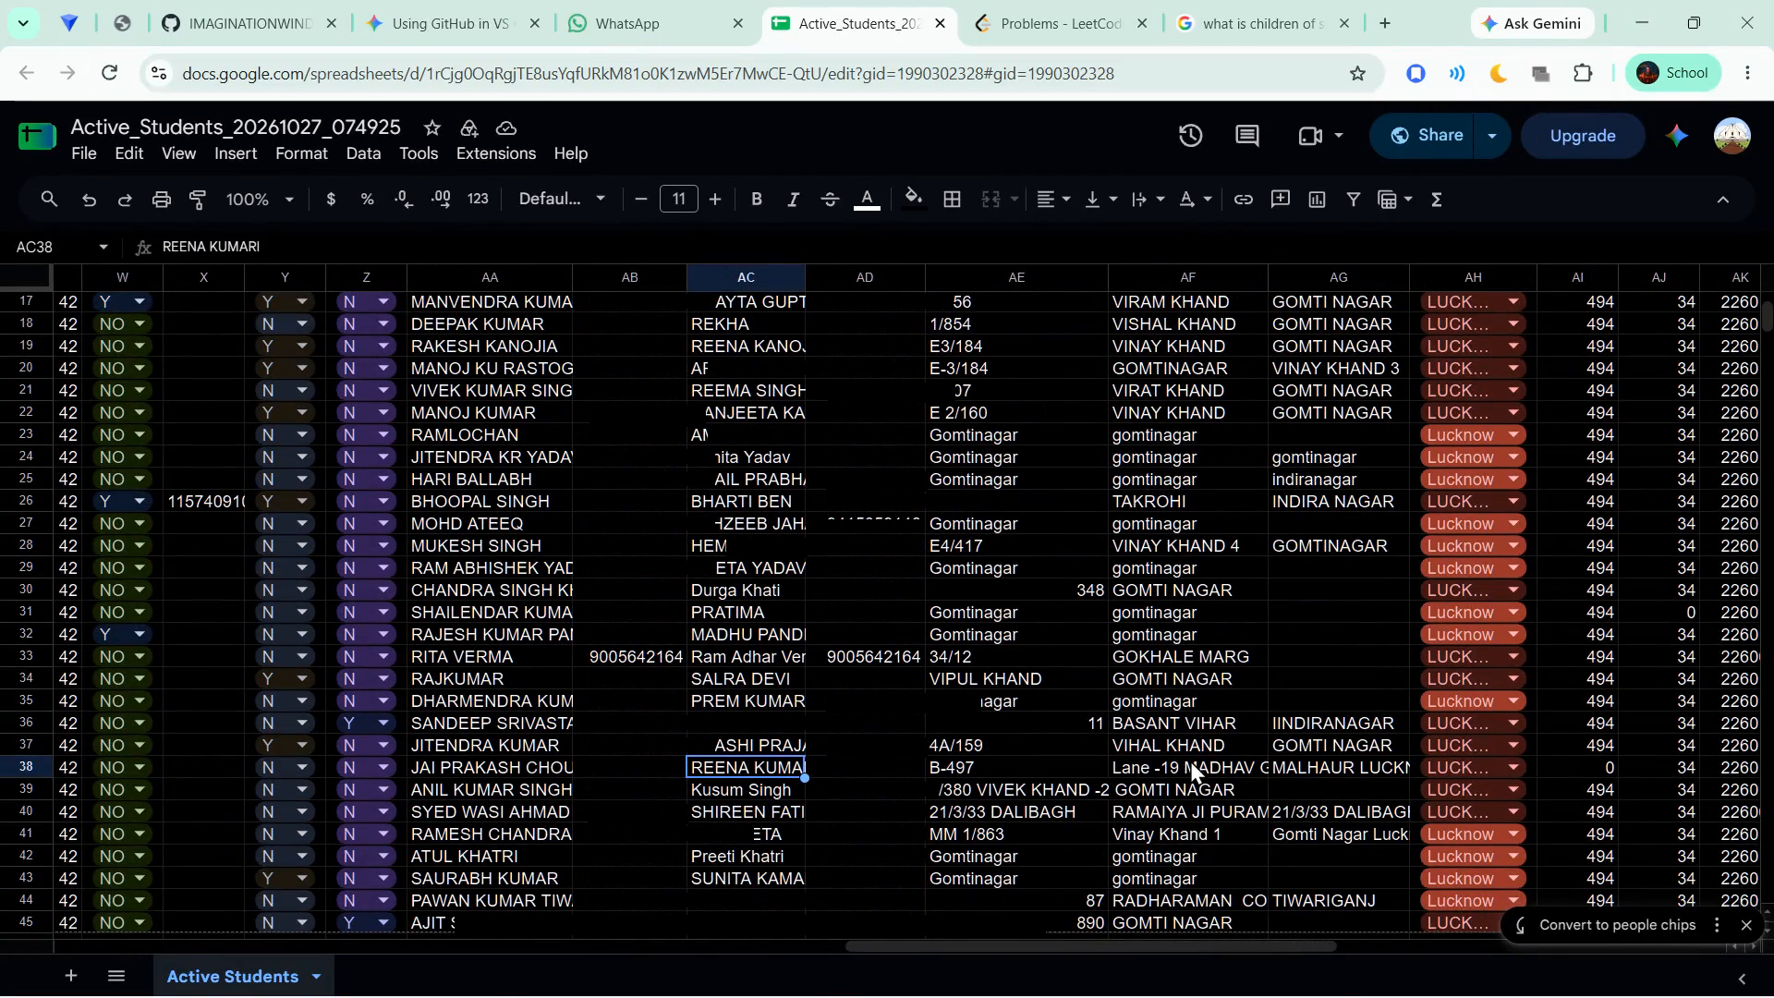
scroll(1285, 752, "left", 1)
scroll(1285, 752, "up", 2)
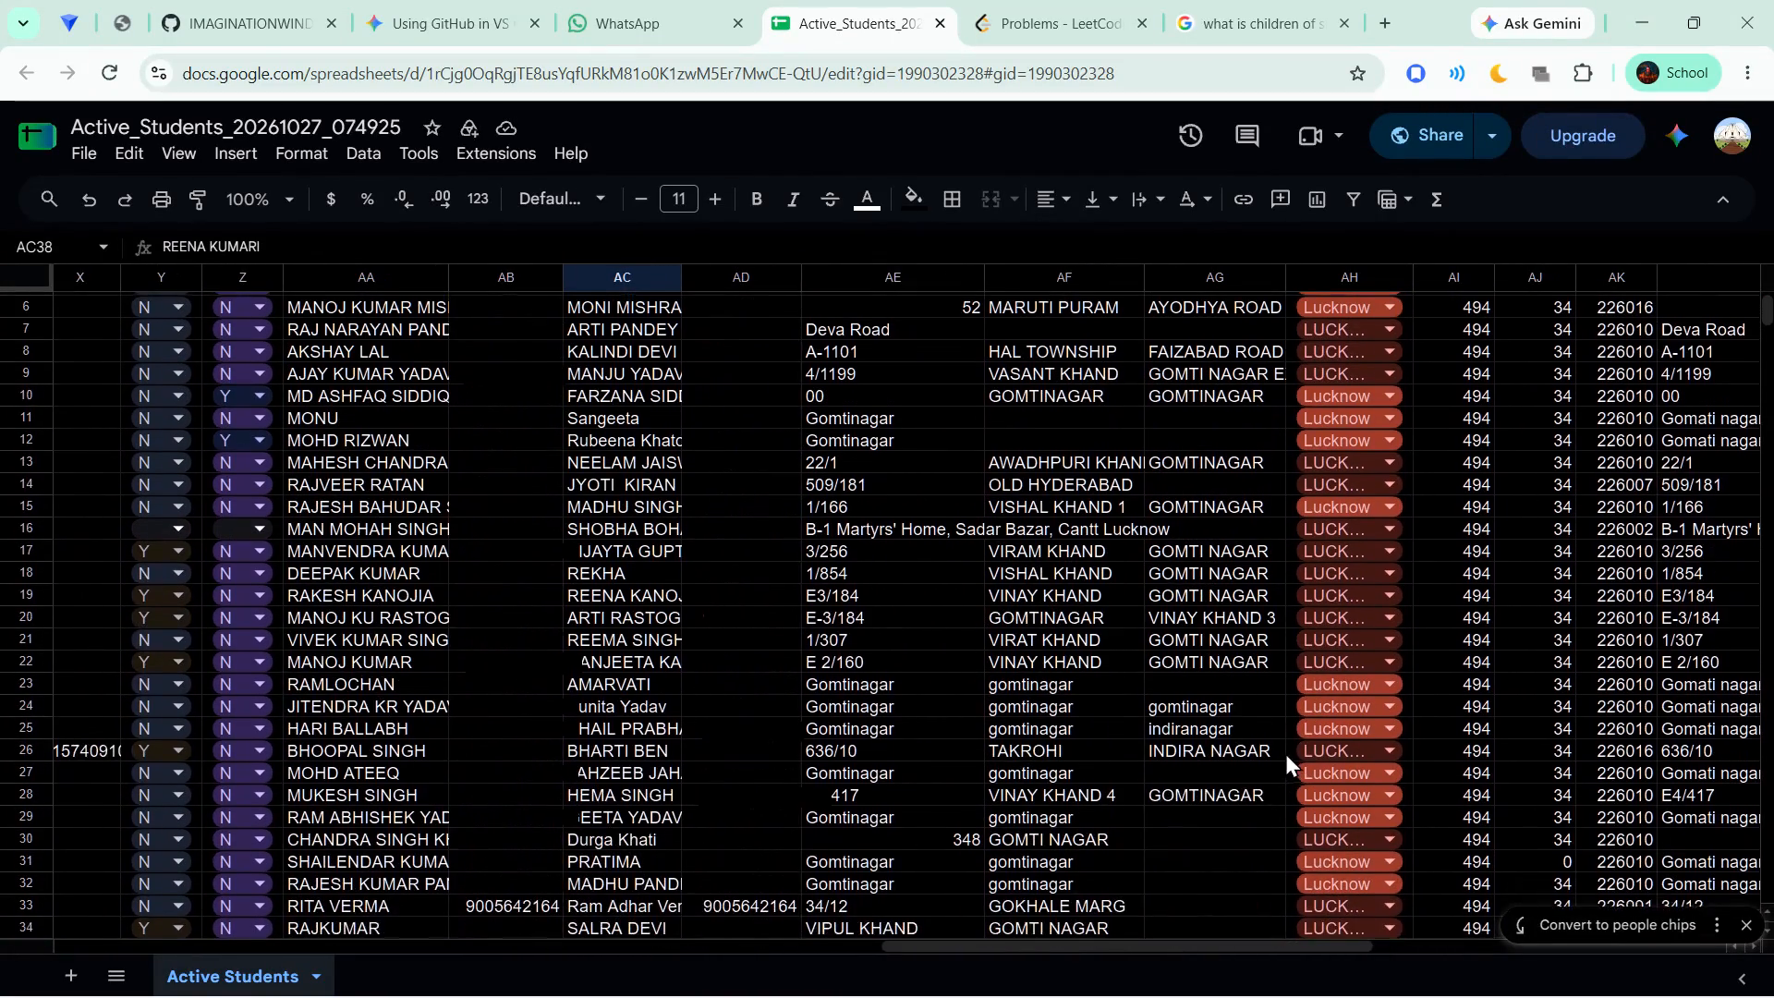
scroll(1285, 752, "up", 2)
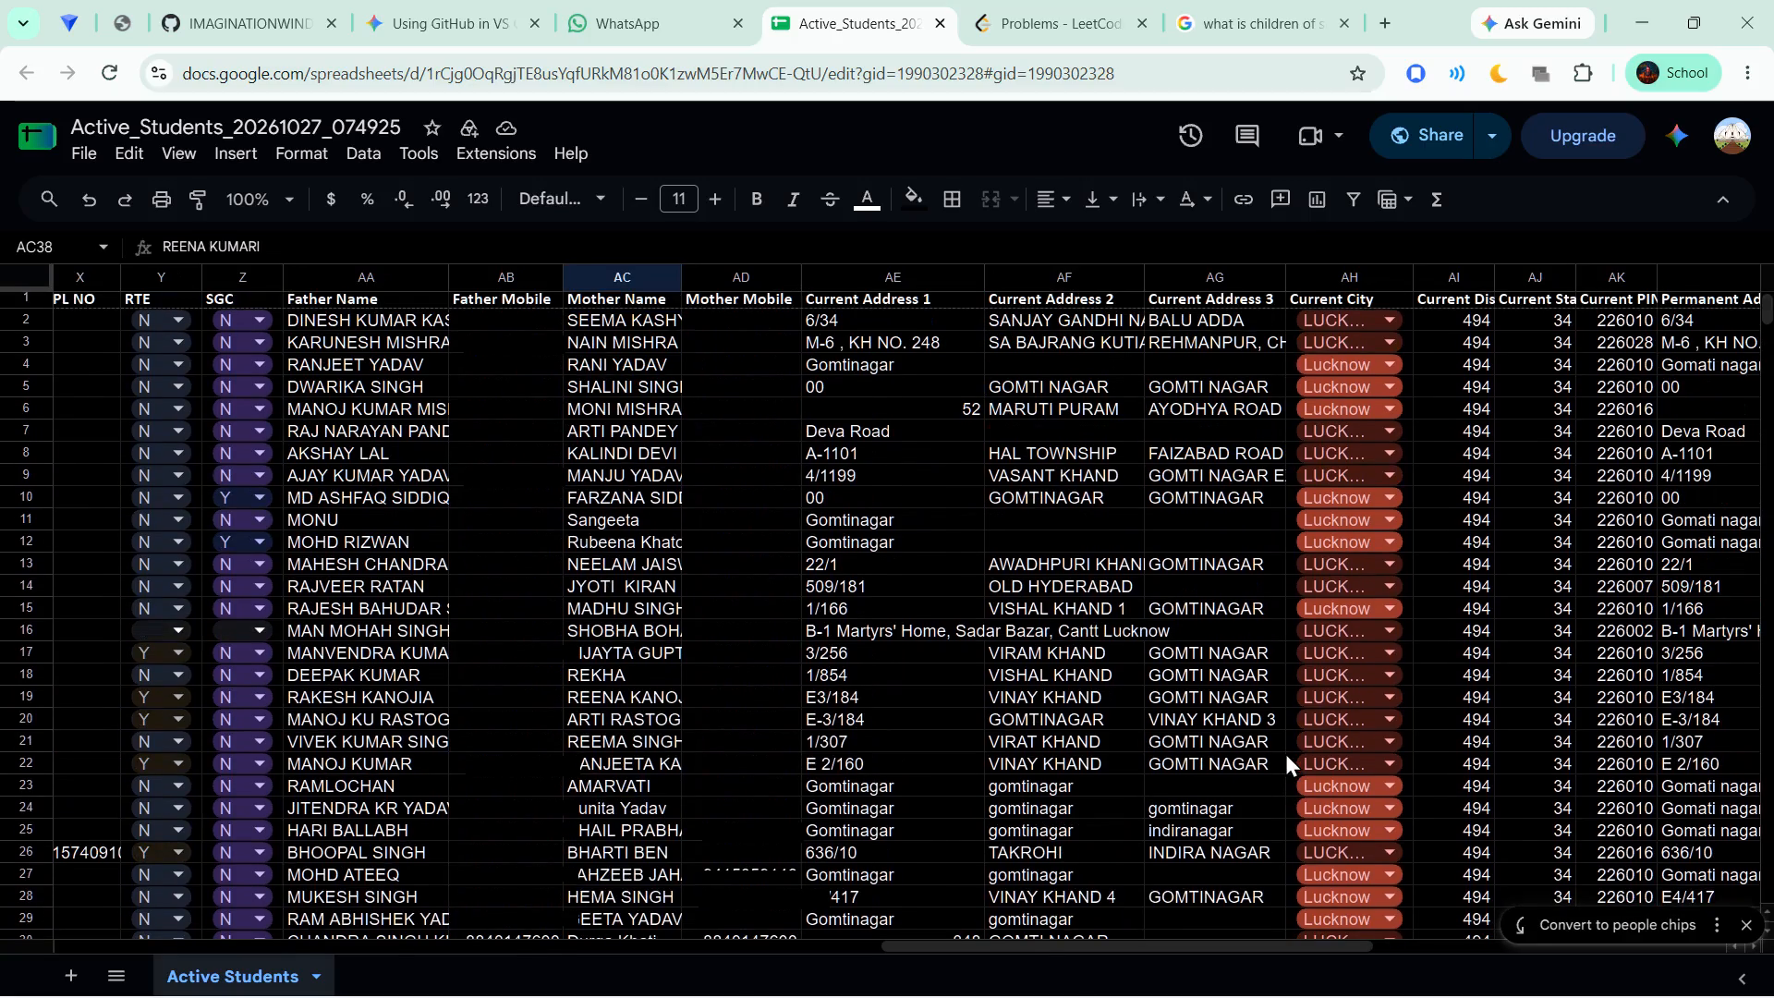
scroll(1285, 752, "down", 3)
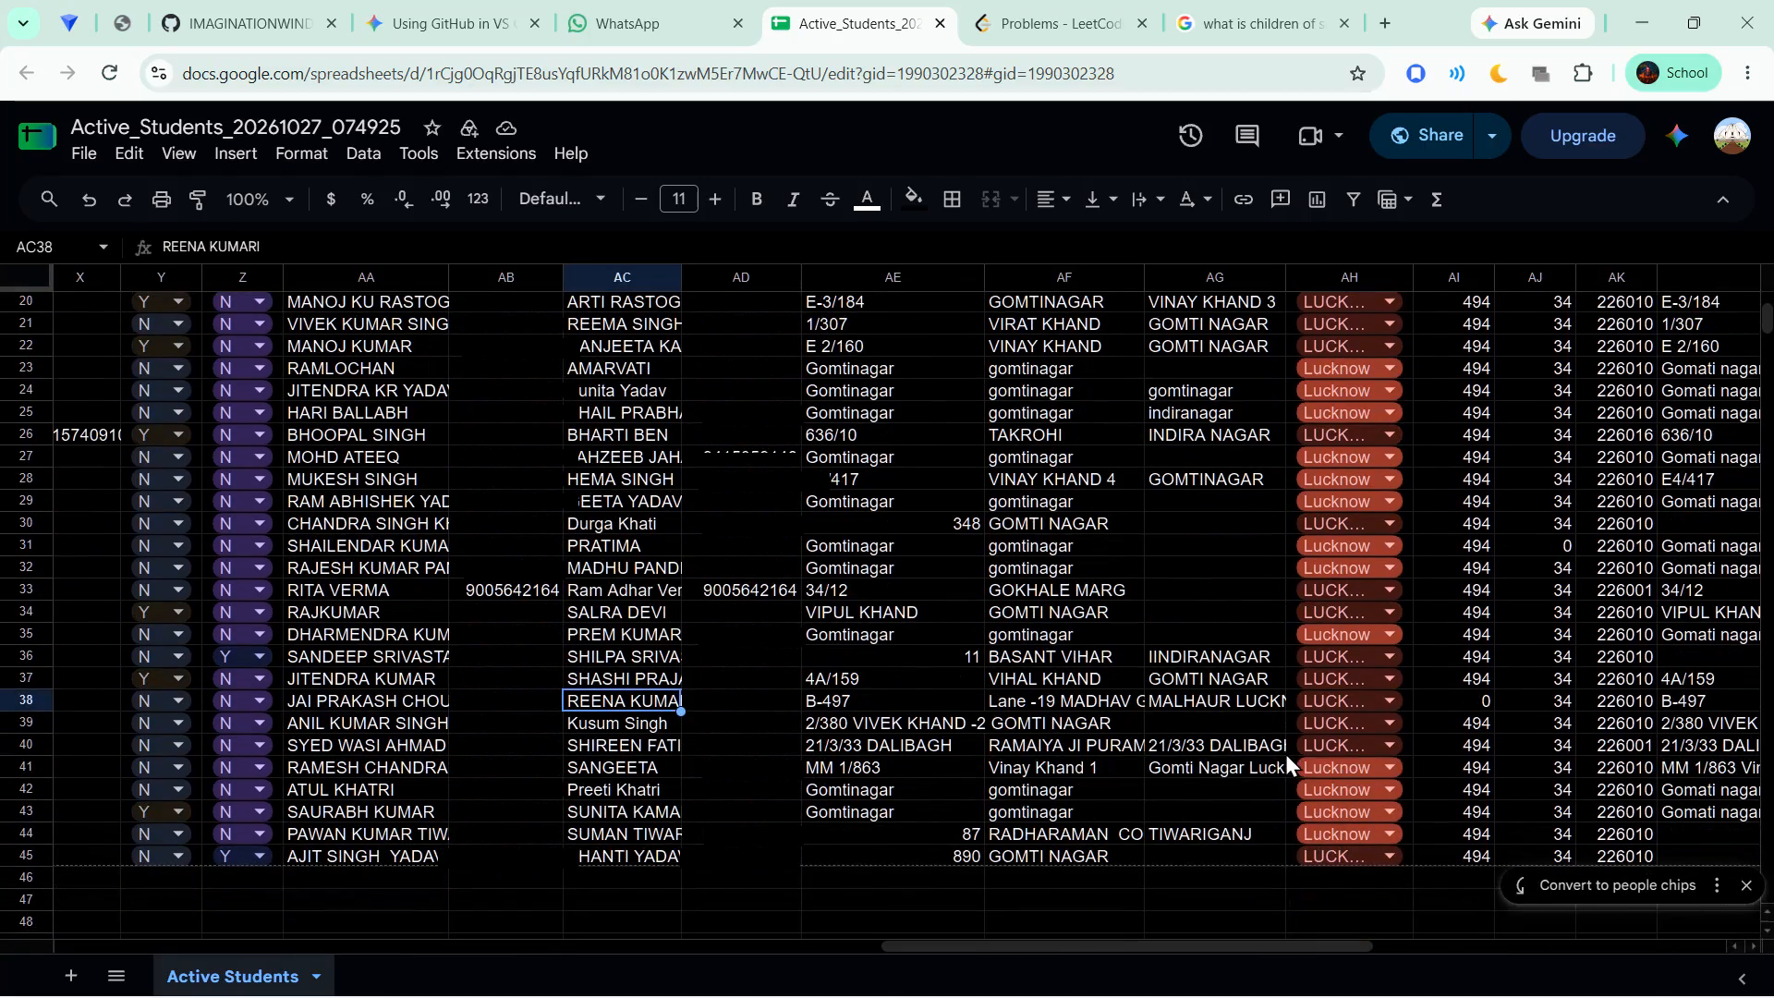
scroll(1285, 752, "left", 1)
left_click(1203, 699)
scroll(1203, 699, "left", 2)
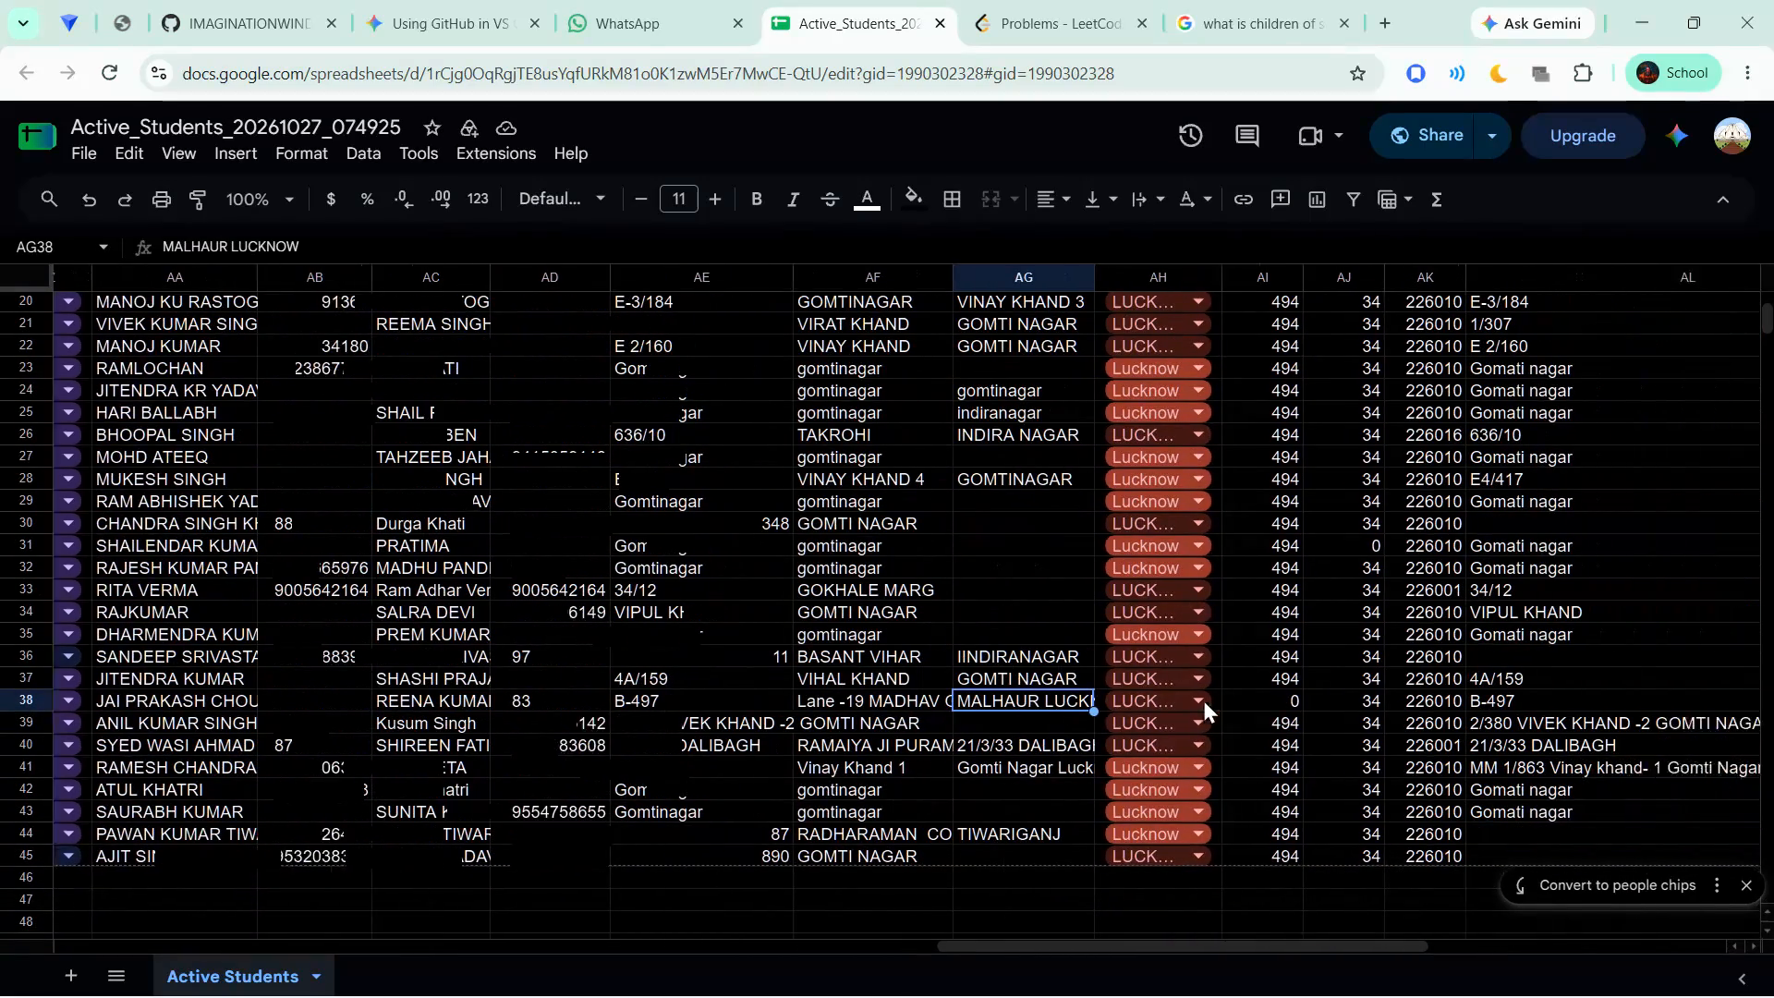
scroll(1203, 699, "up", 3)
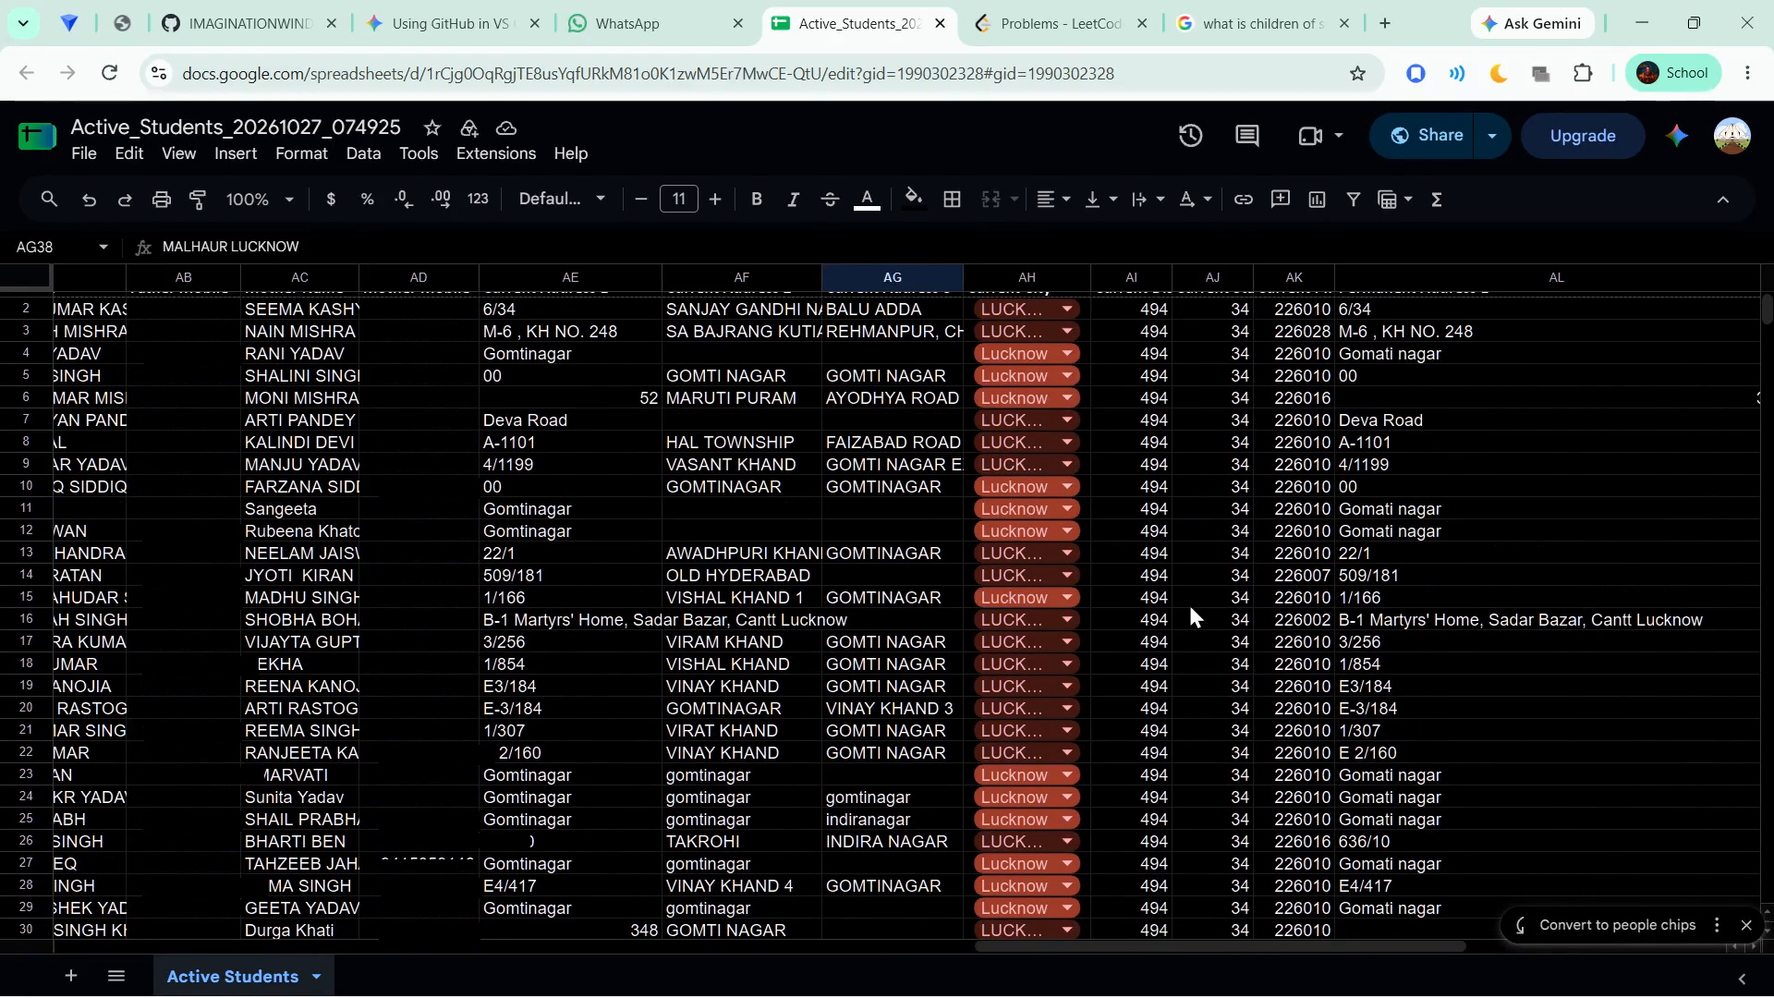
scroll(1189, 603, "down", 2)
scroll(1189, 603, "up", 1)
scroll(1189, 603, "left", 1)
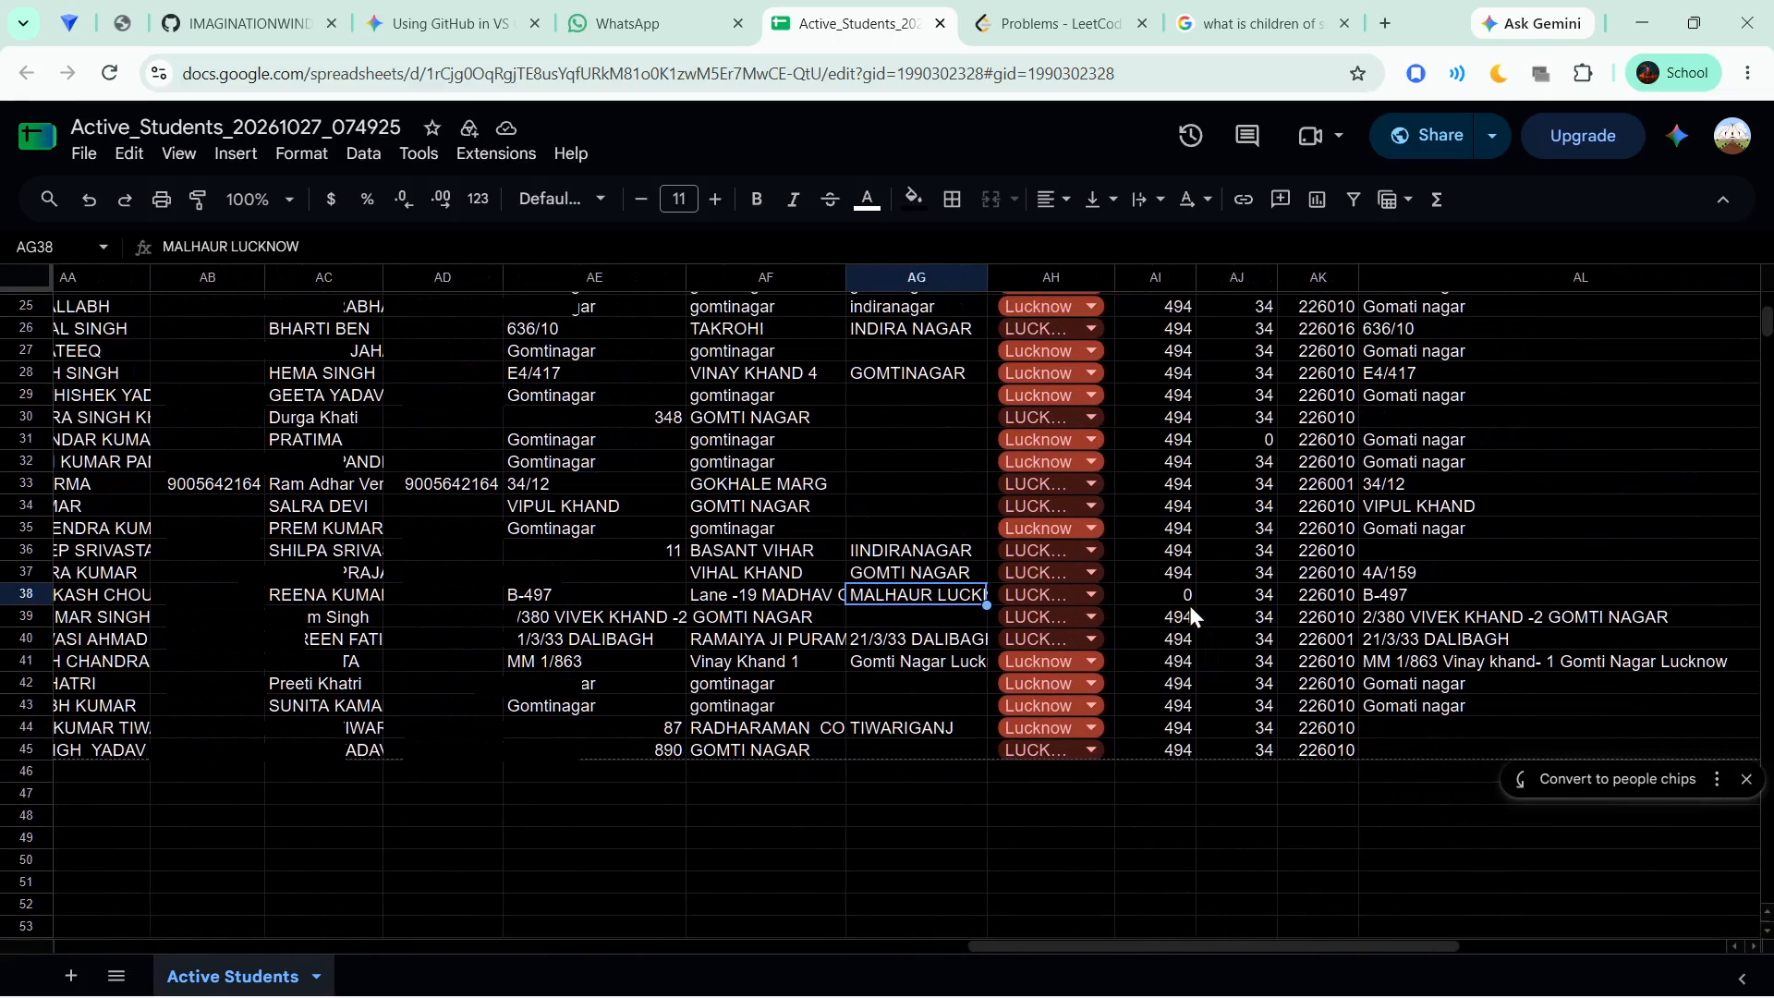
scroll(1189, 603, "up", 1)
scroll(1189, 603, "left", 4)
scroll(1189, 603, "up", 4)
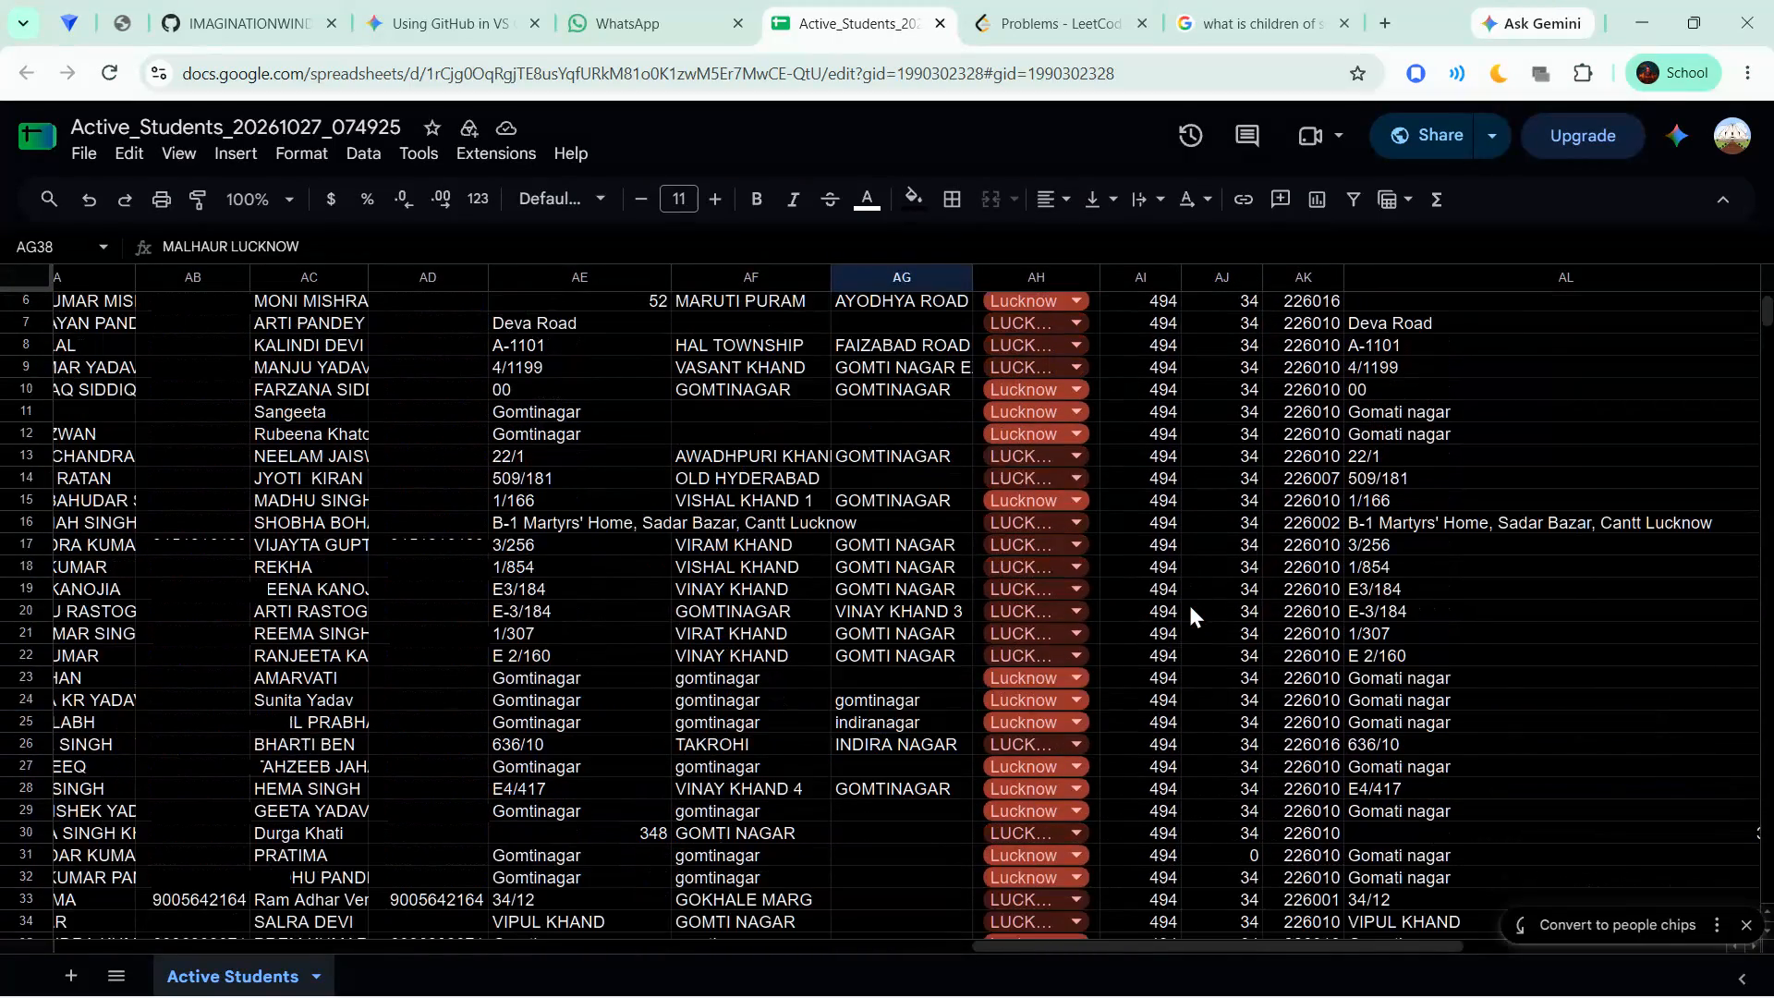
Copy row 38's Current Address 2 text and append it after the house number in its Permanent Address 1 cell.
scroll(1189, 603, "down", 3)
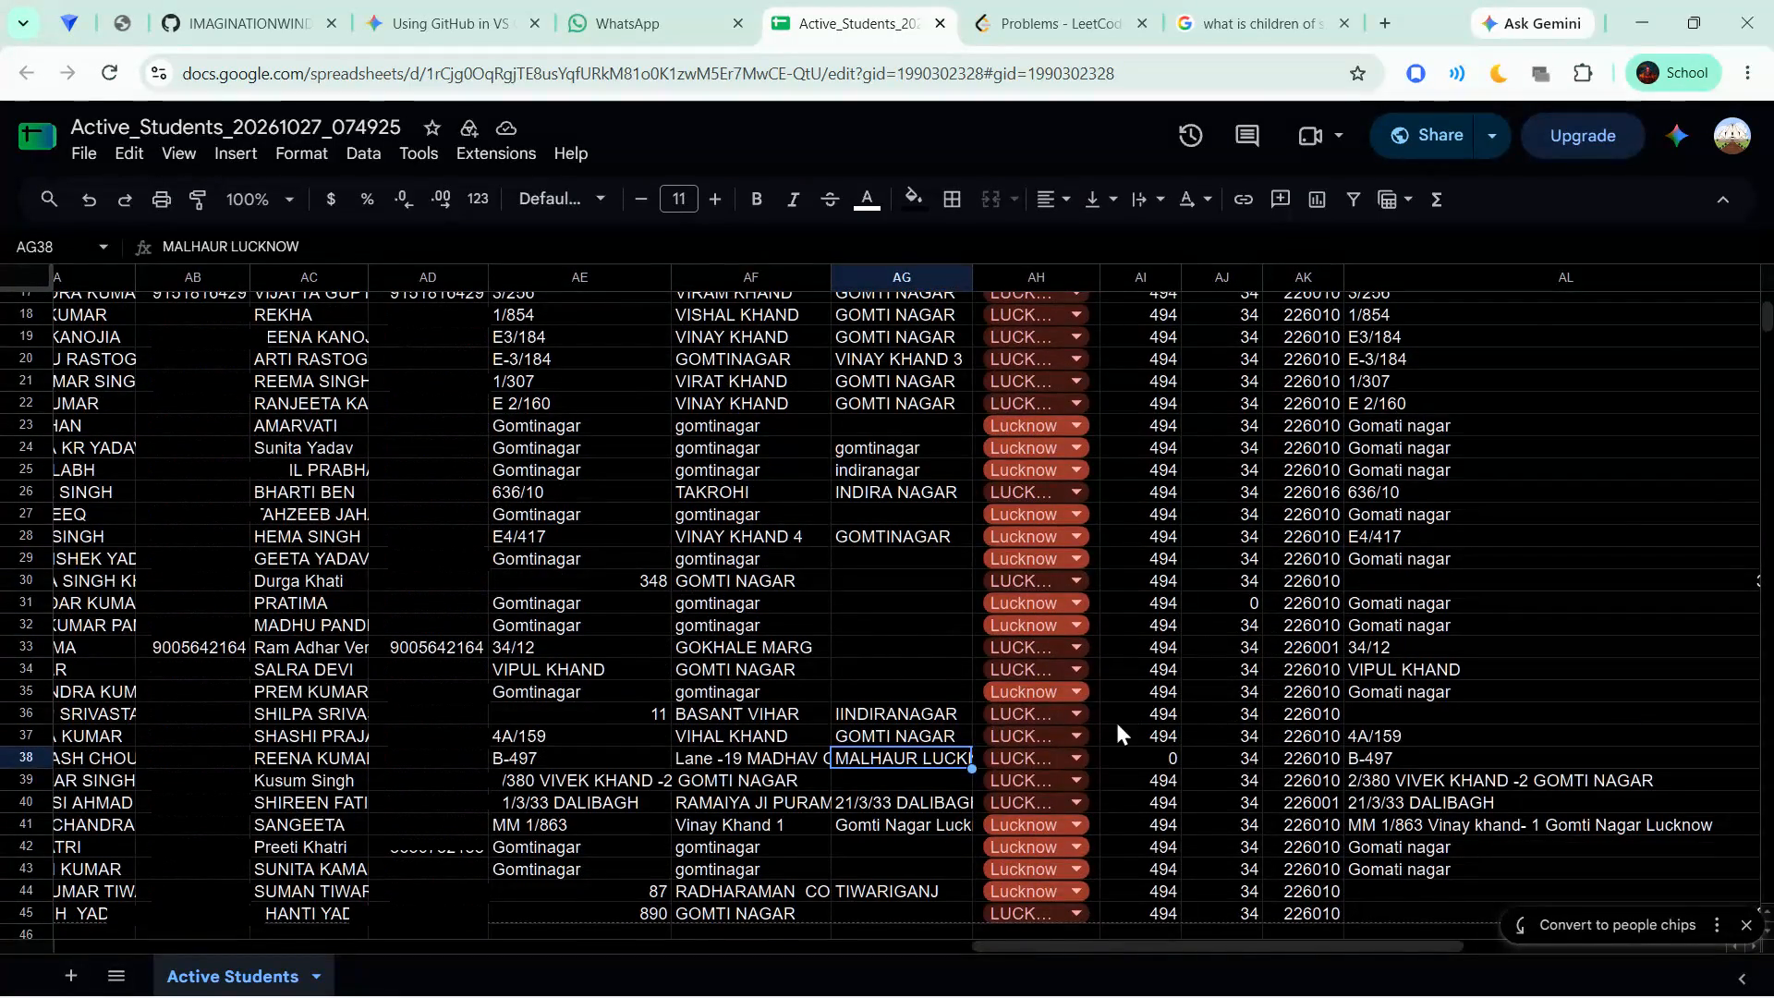
left_click(797, 764)
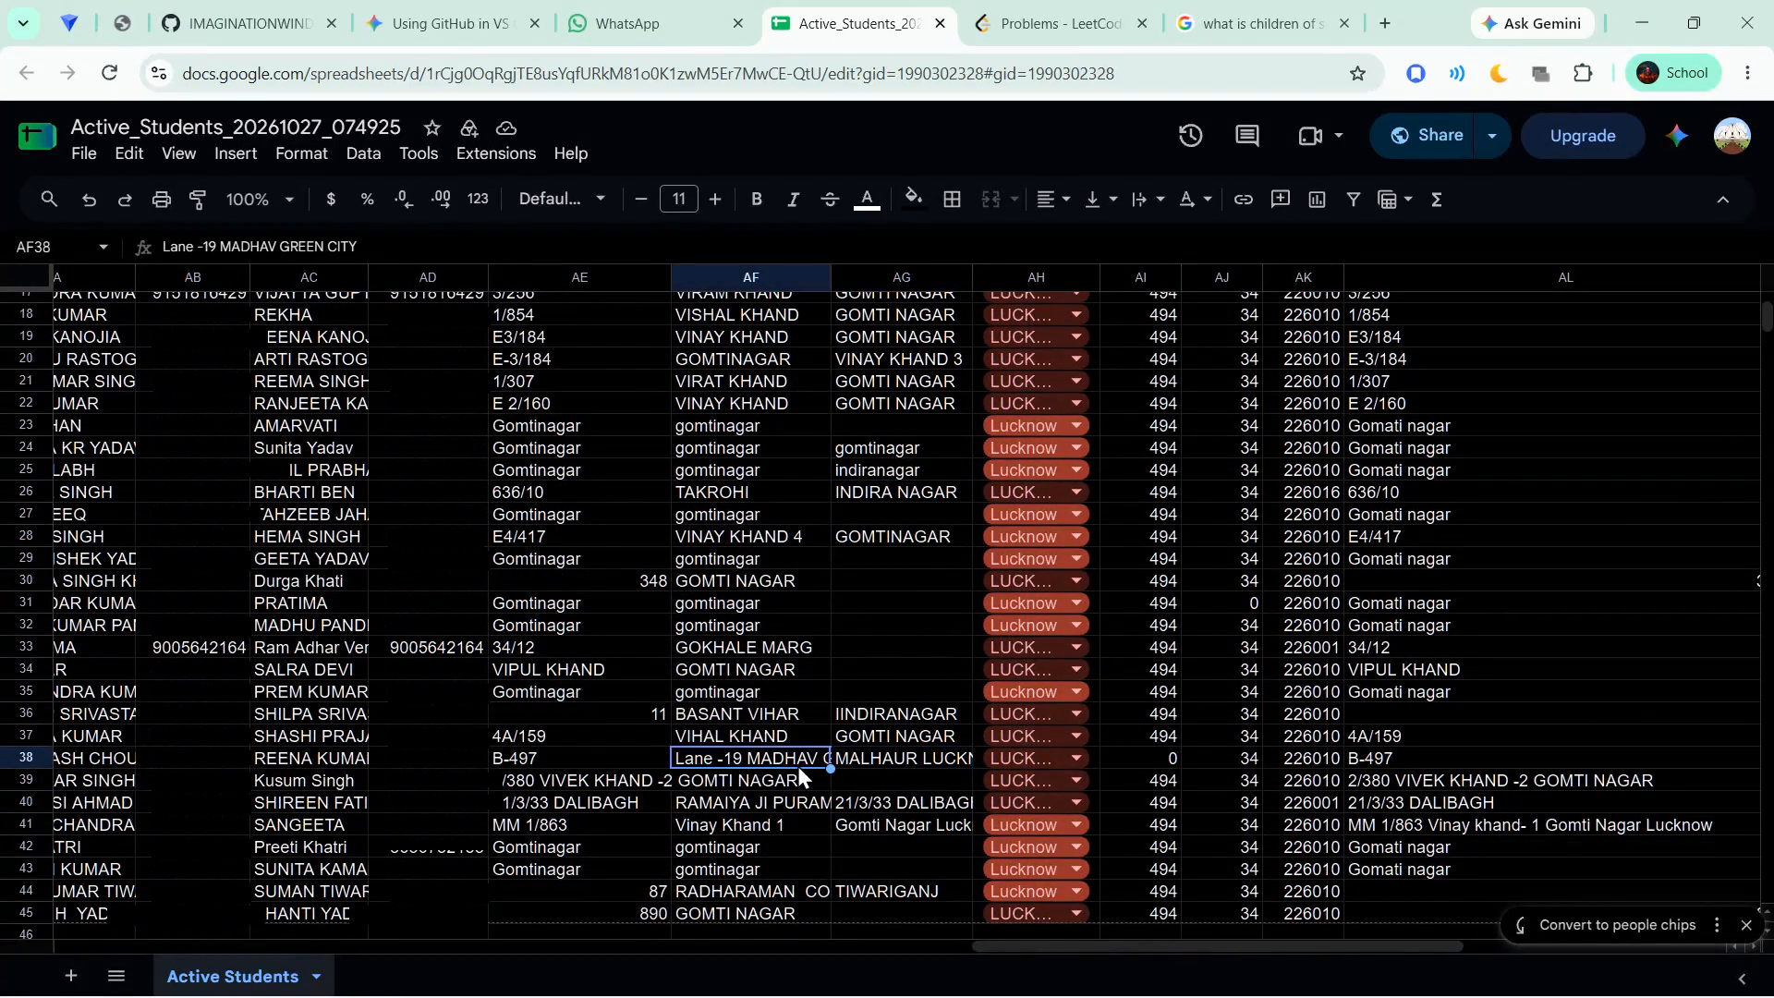
double_click(797, 759)
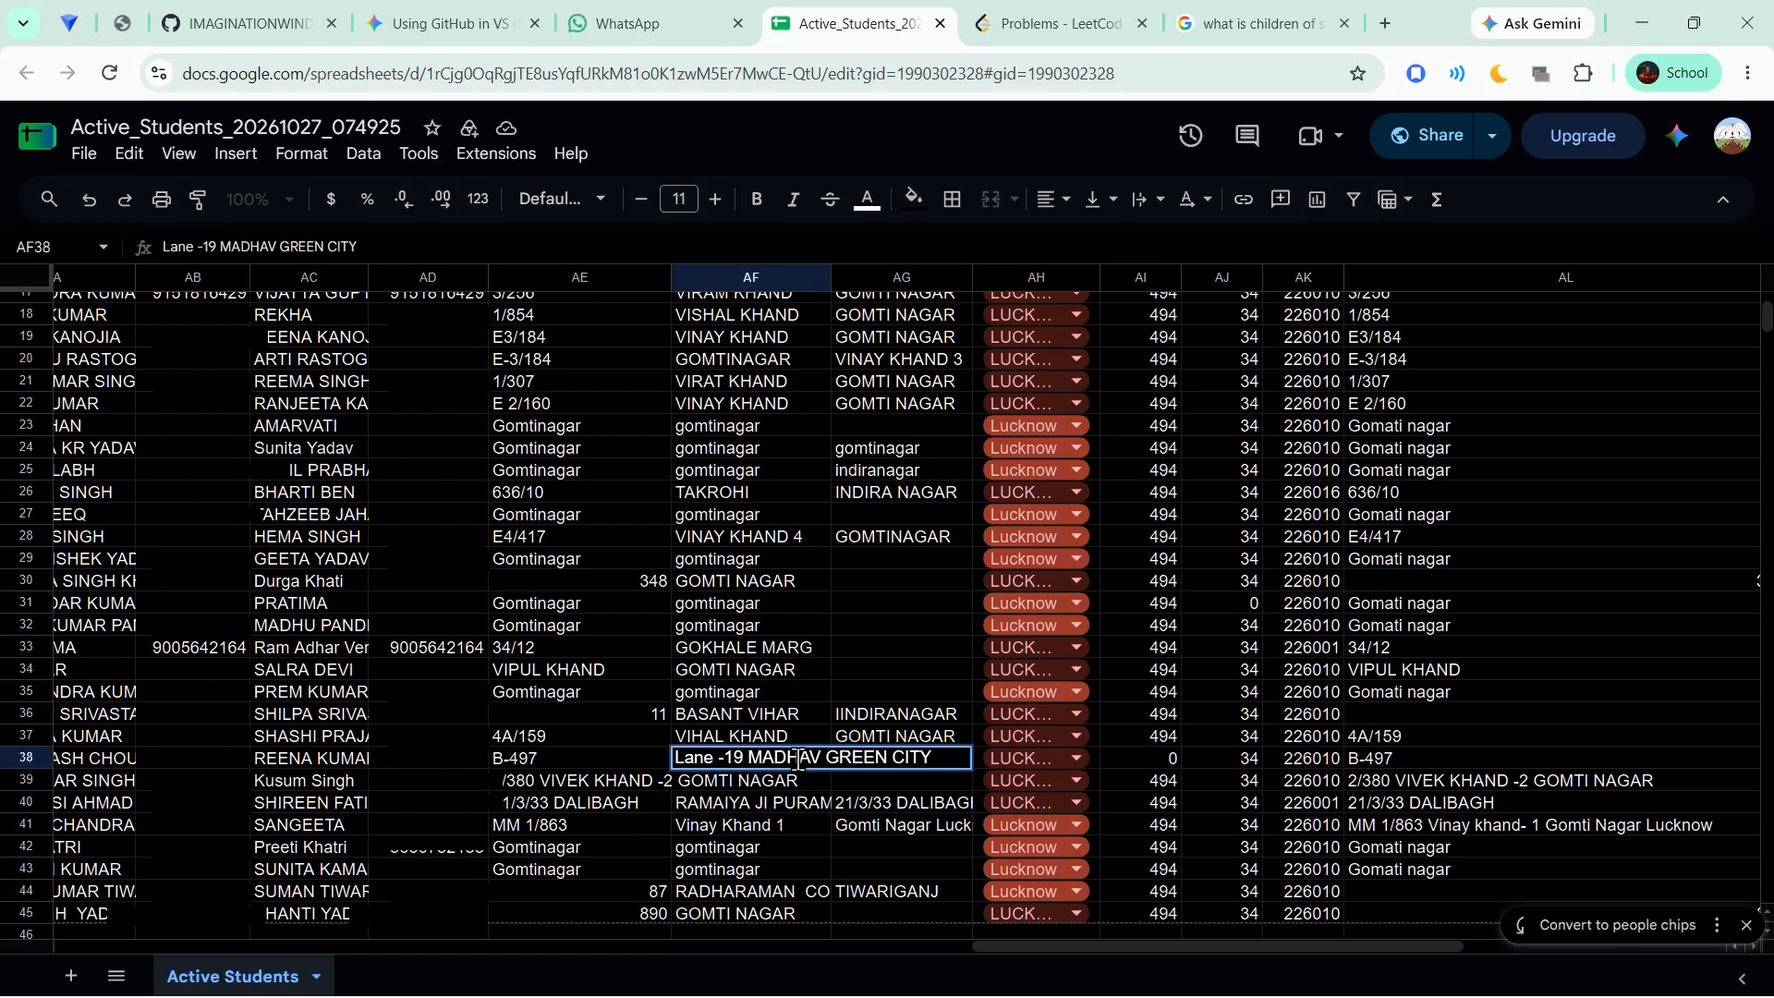
key("ctrl+a")
key("ctrl+c")
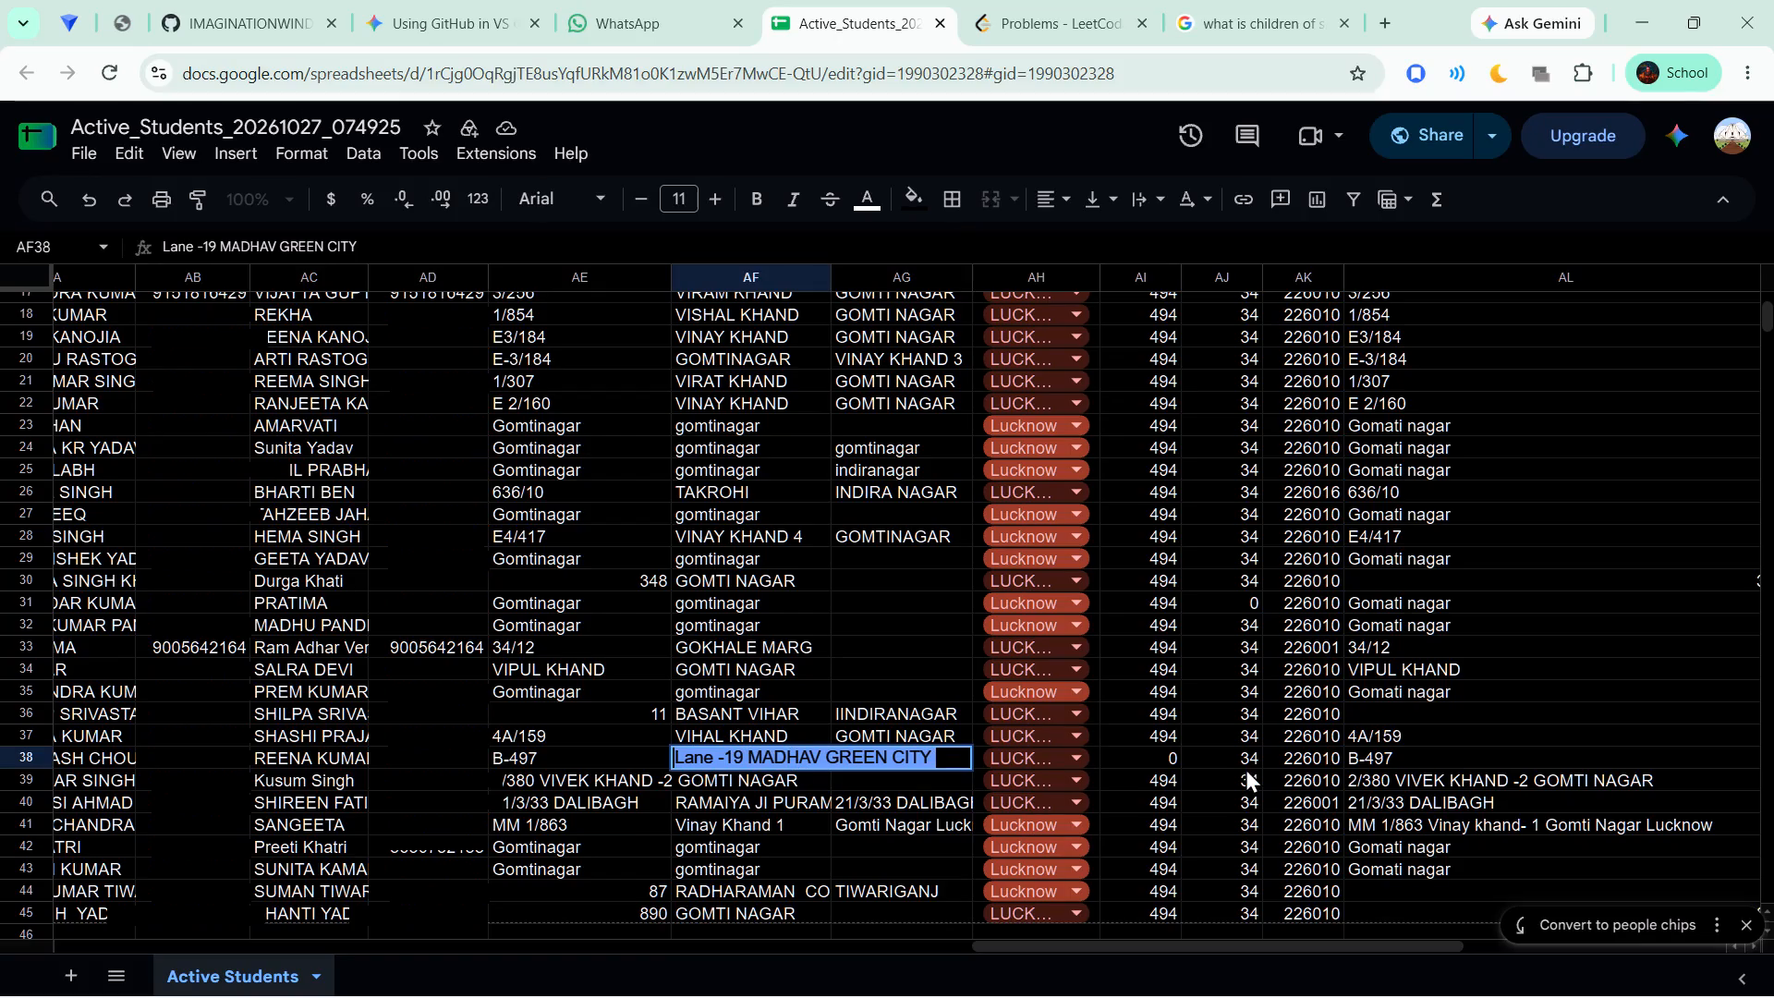
double_click(1423, 747)
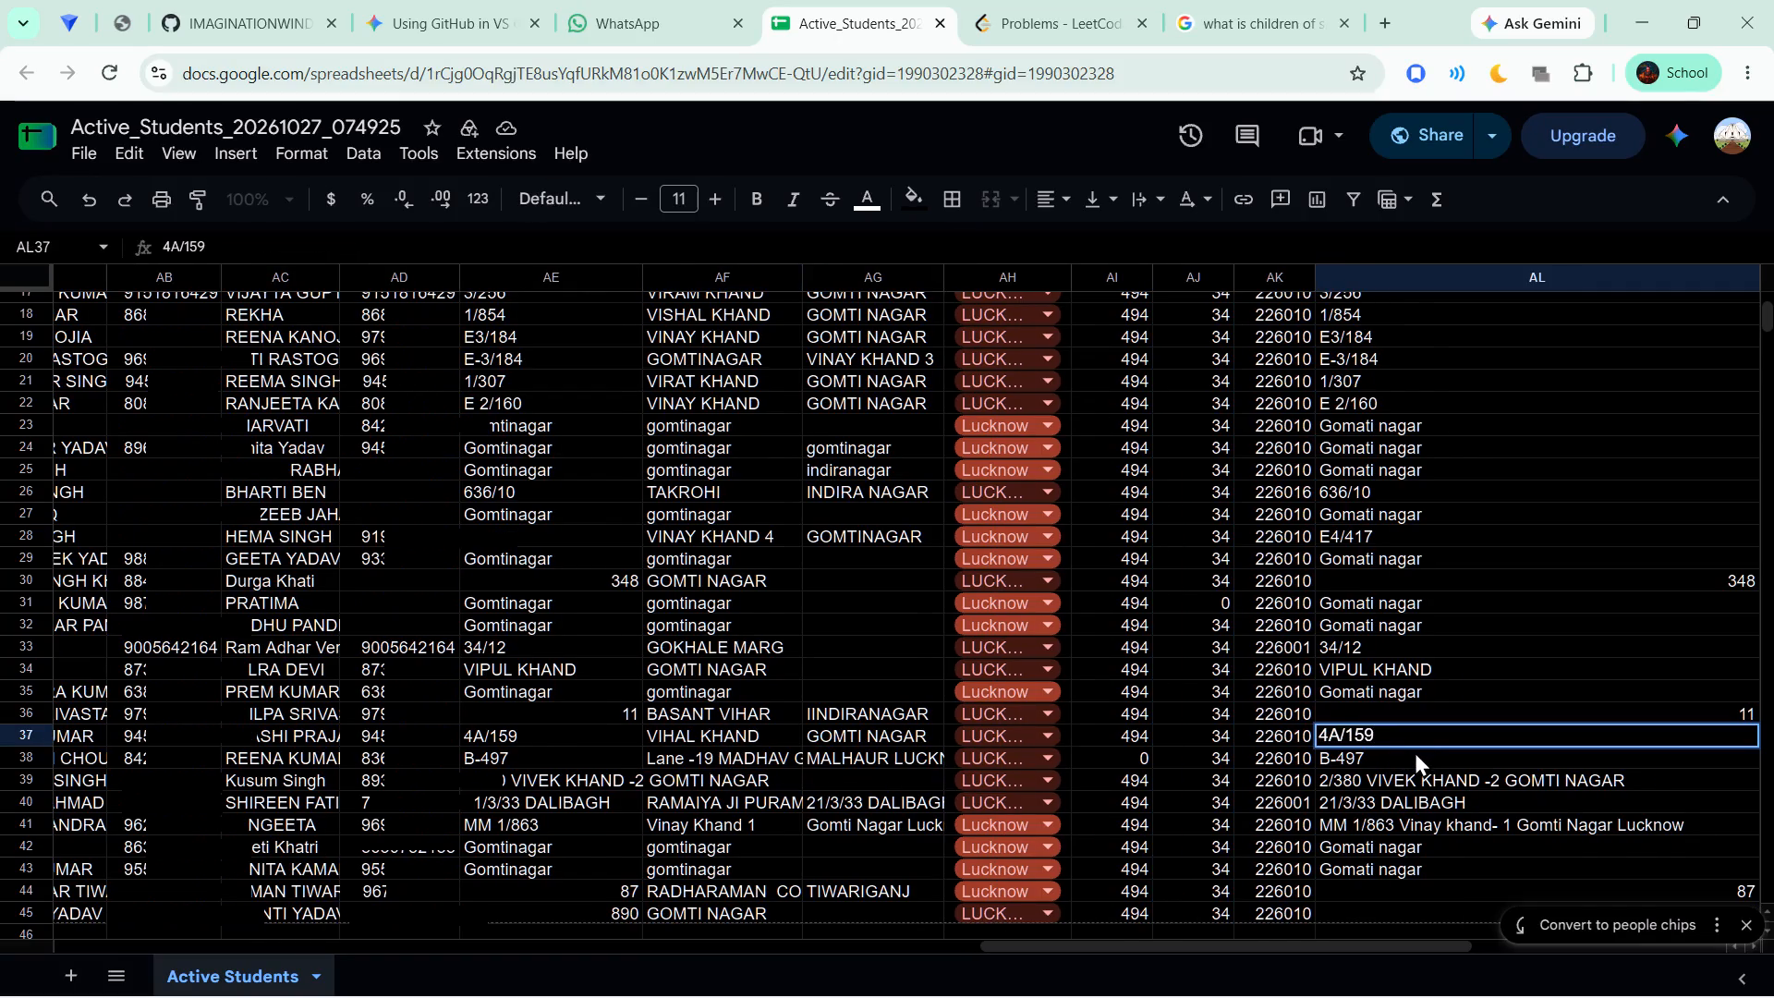
double_click(1413, 752)
key("space")
key("ctrl+v")
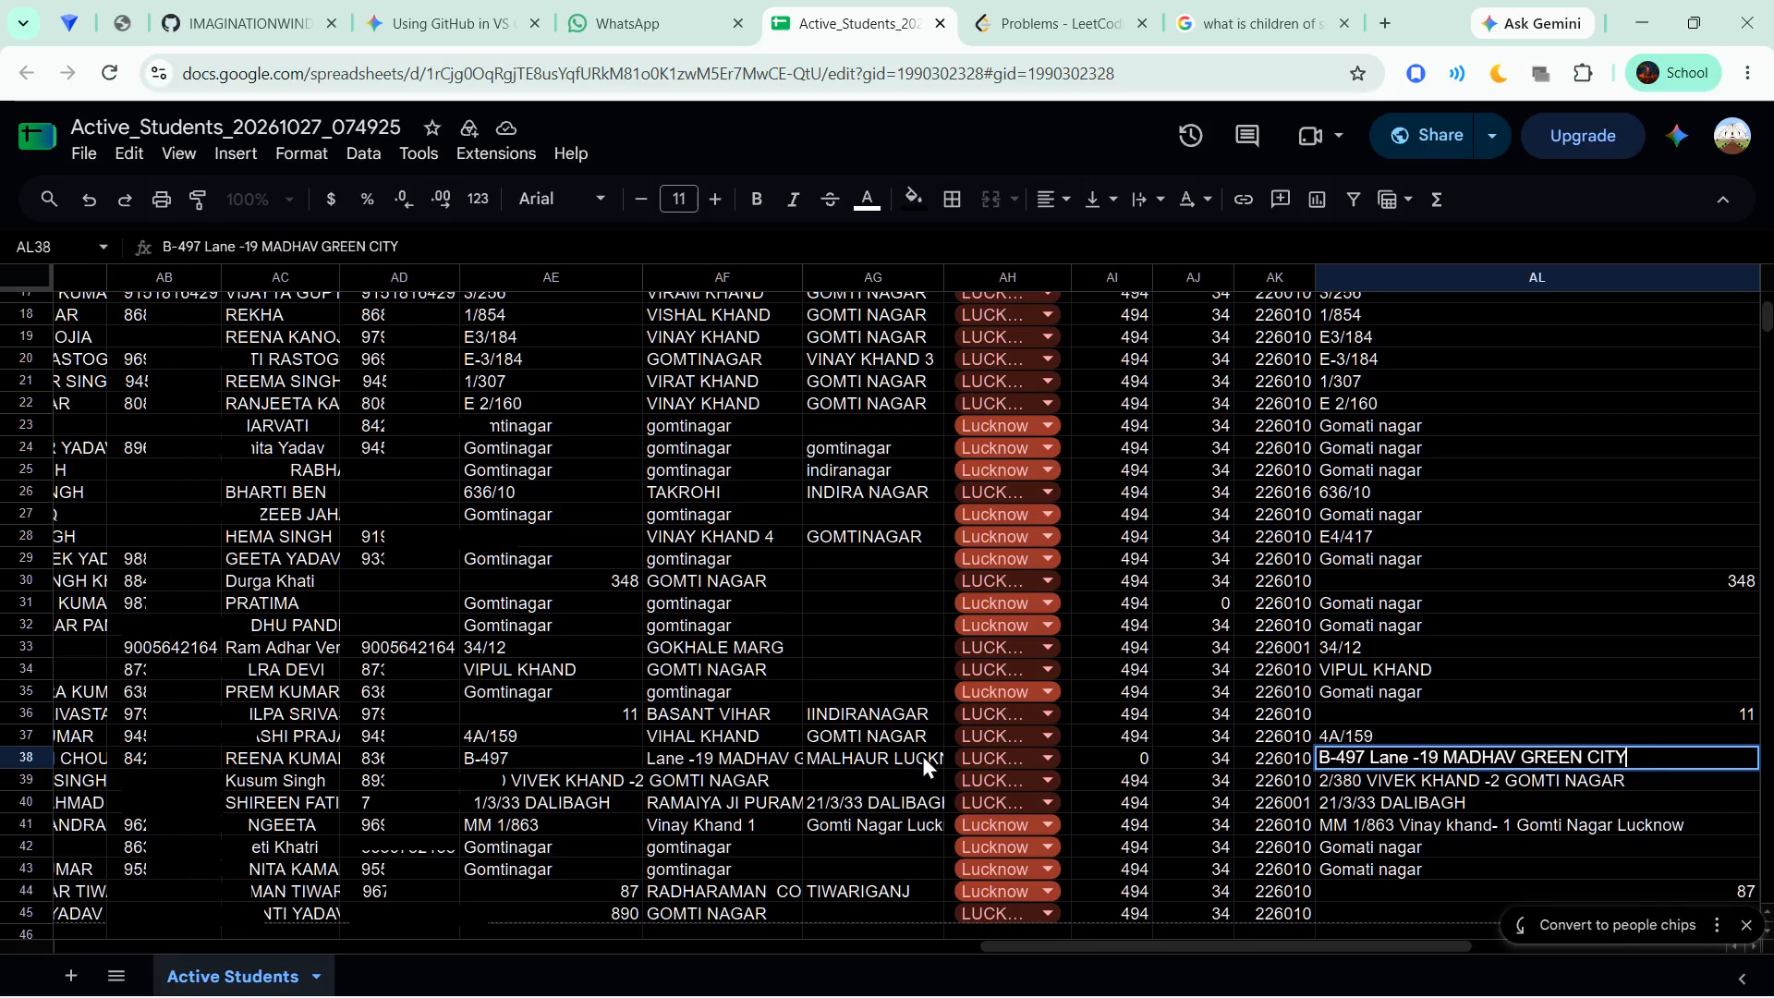
key("space")
Copy row 38's Current Address 3 text and append it, after a space, to the end of its Permanent Address 1 cell.
double_click(834, 756)
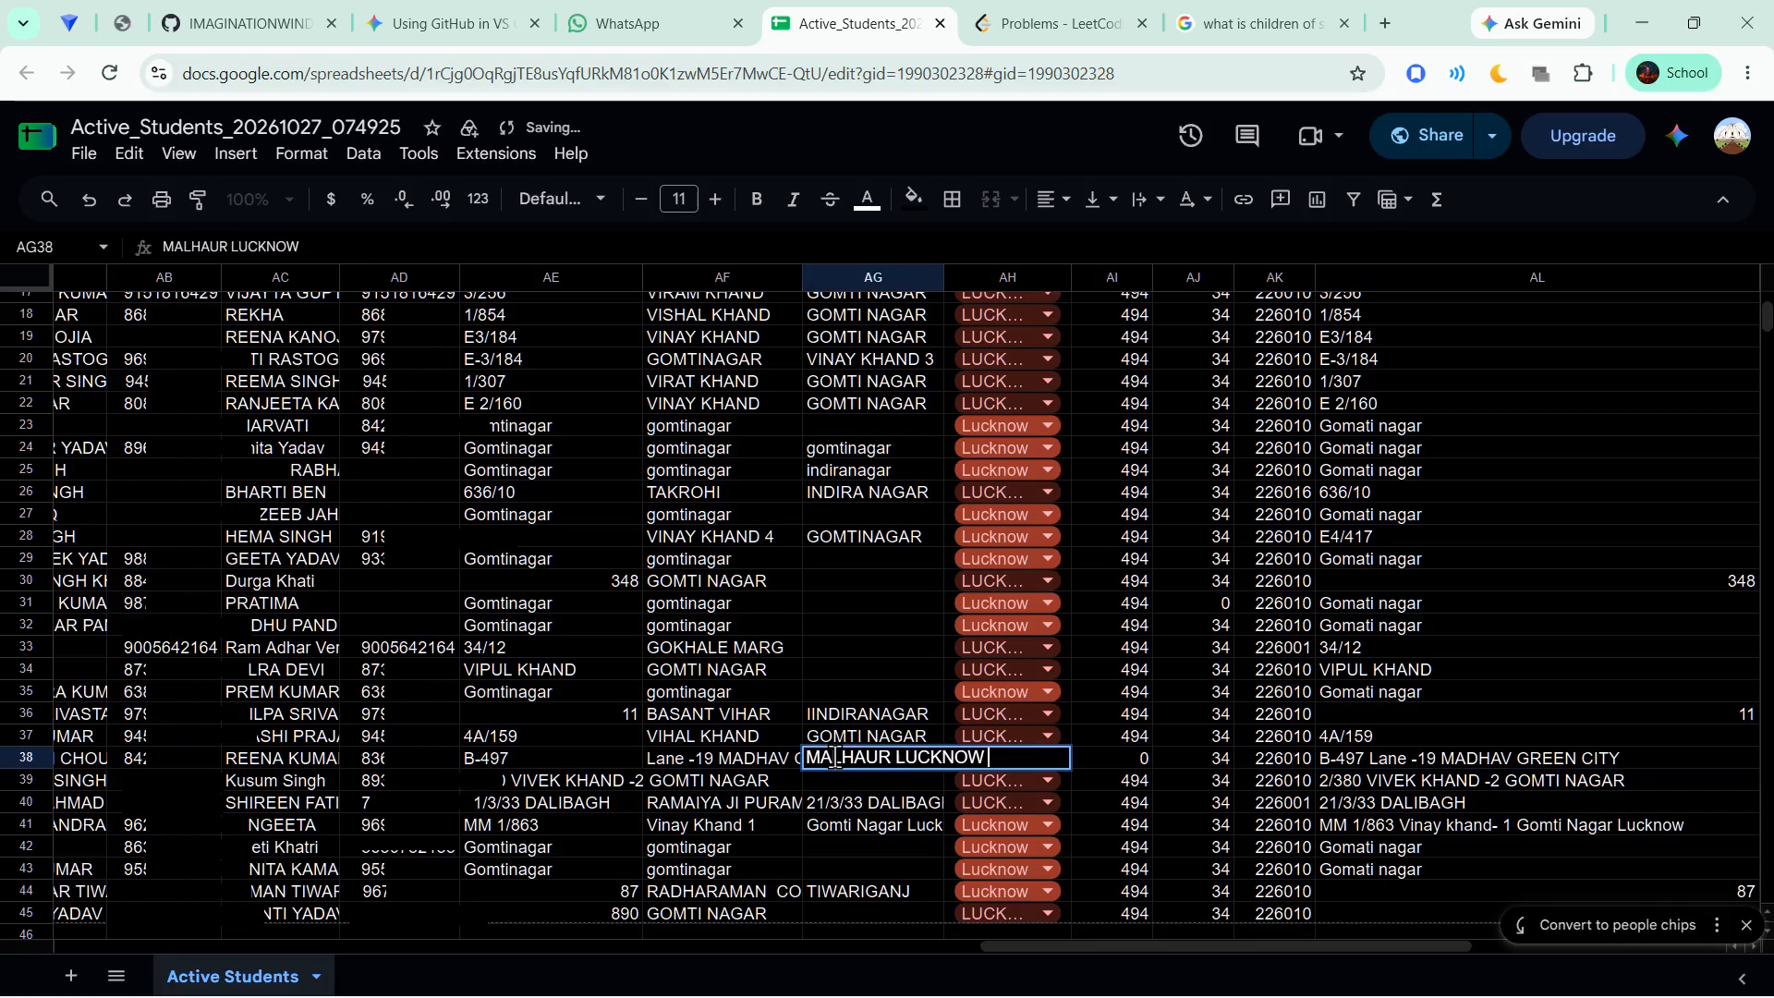
key("ctrl+a")
key("ctrl+c")
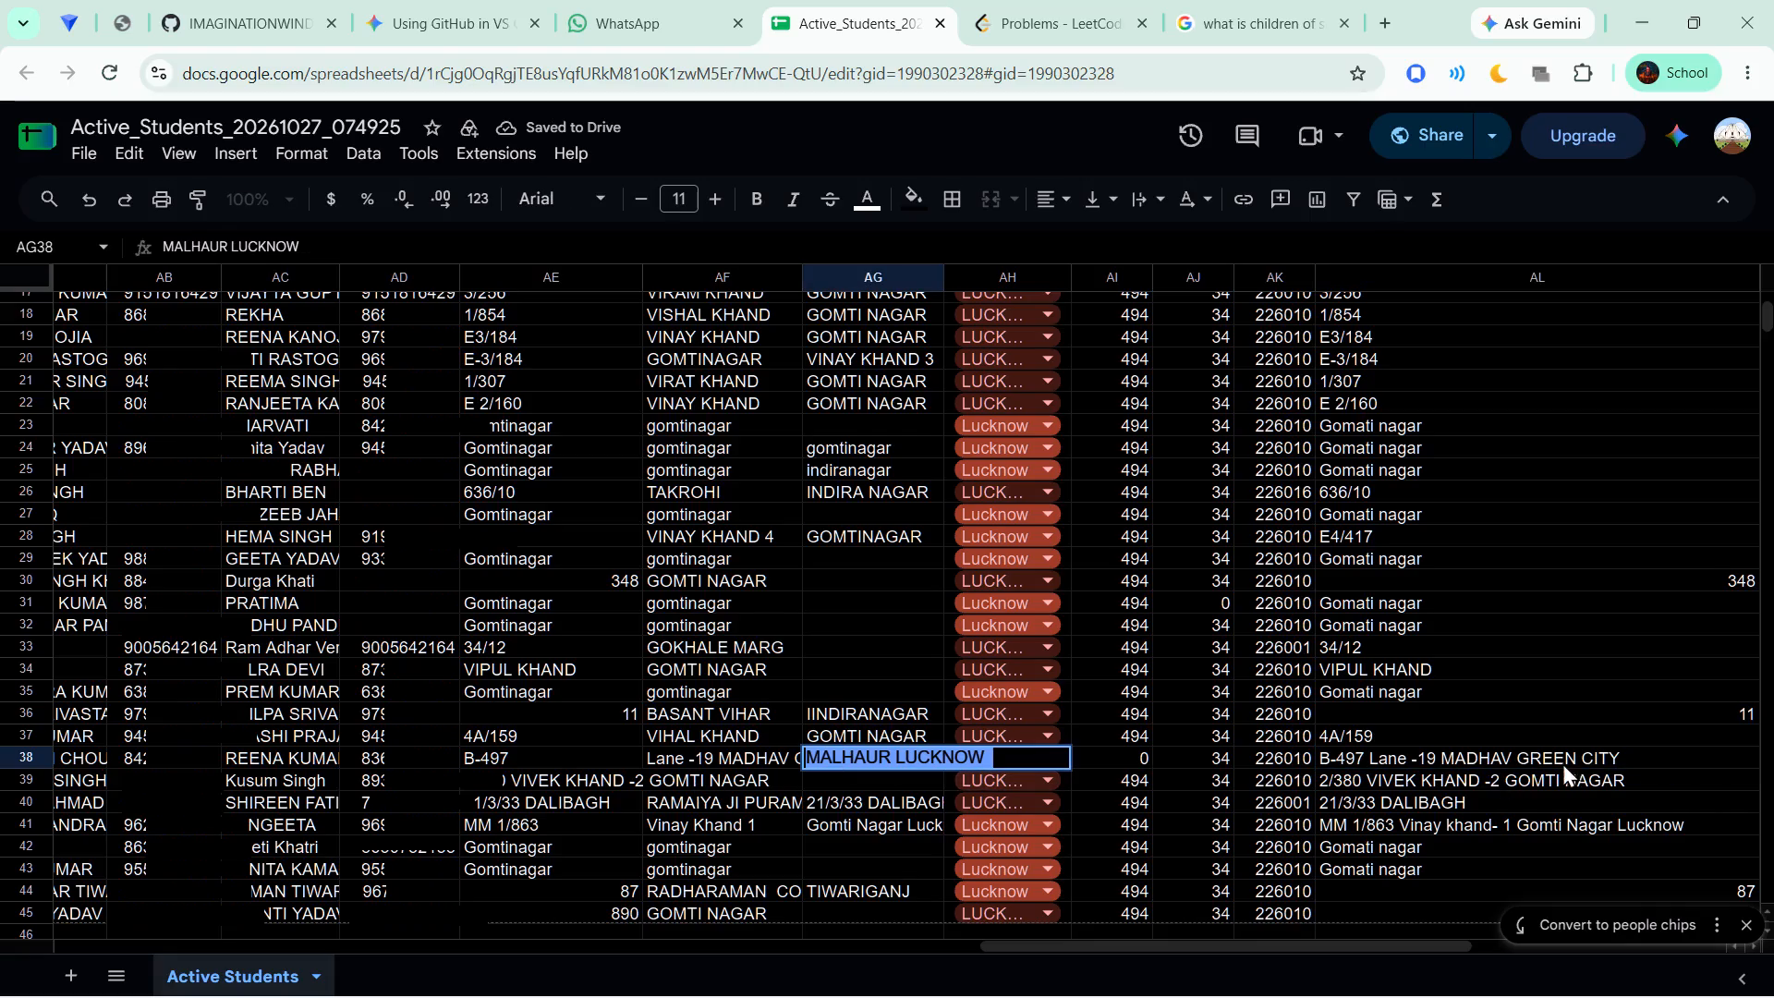
left_click(1626, 755)
left_click(1626, 755)
left_click(1626, 755)
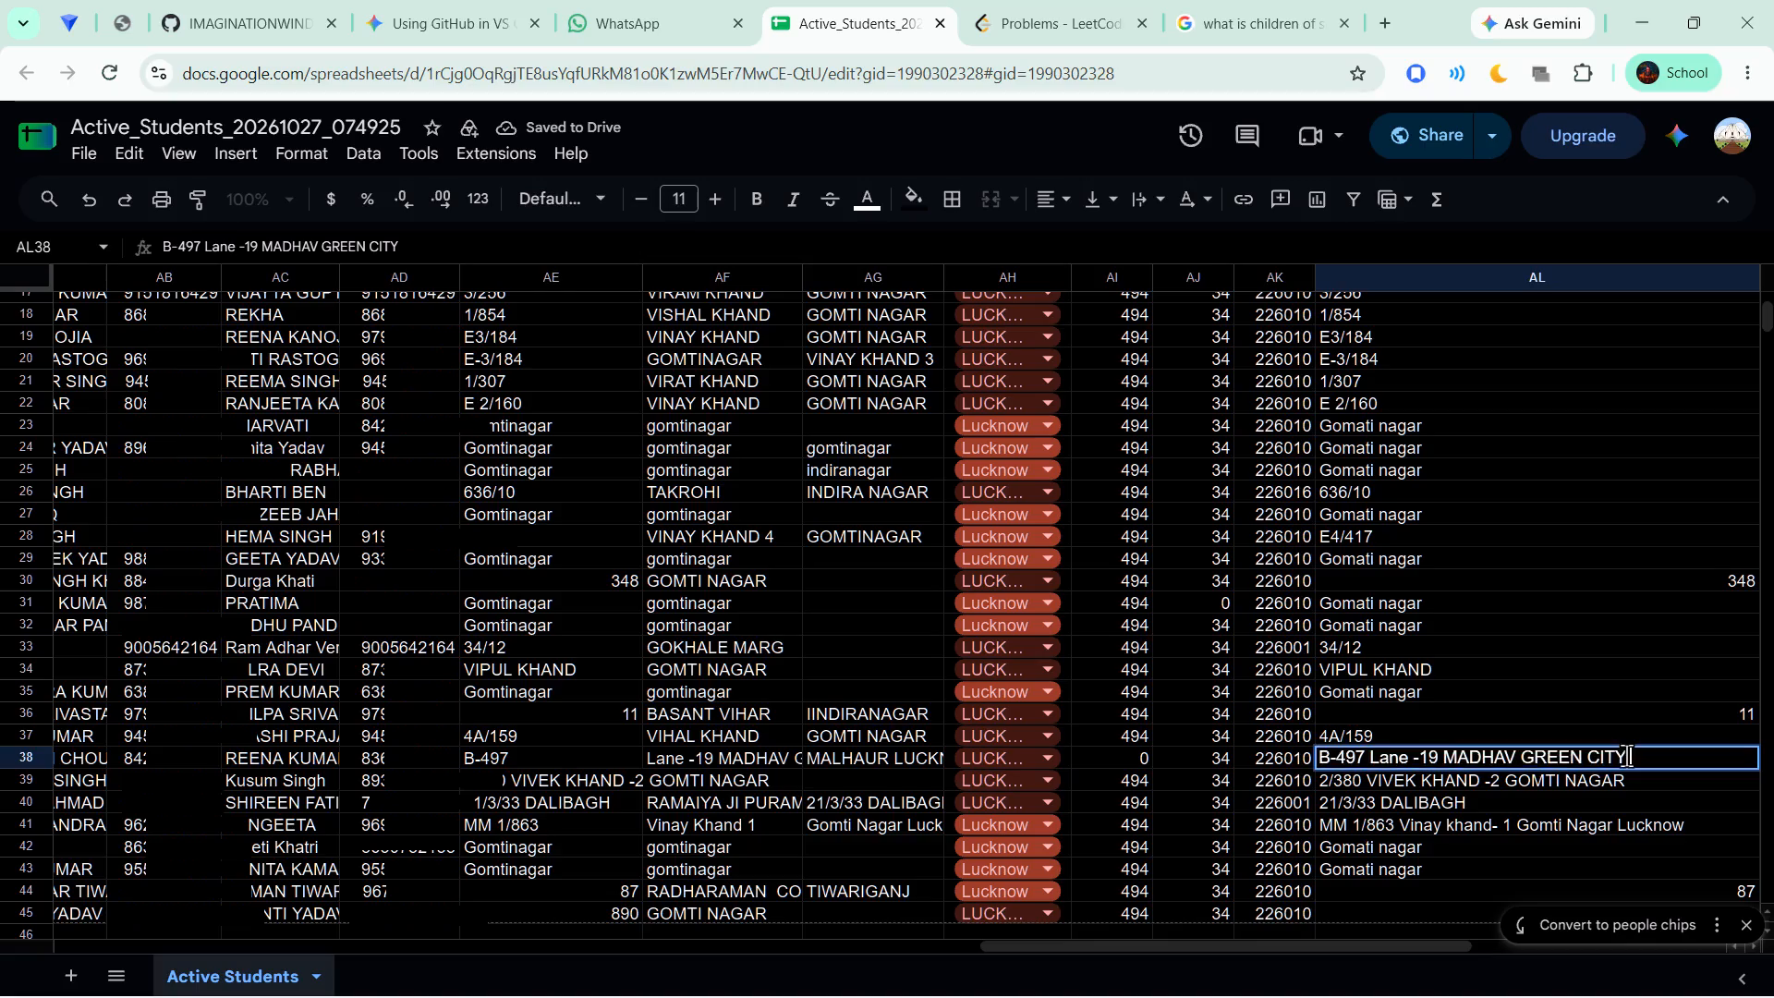
left_click(1626, 755)
left_click(1626, 755)
key("space")
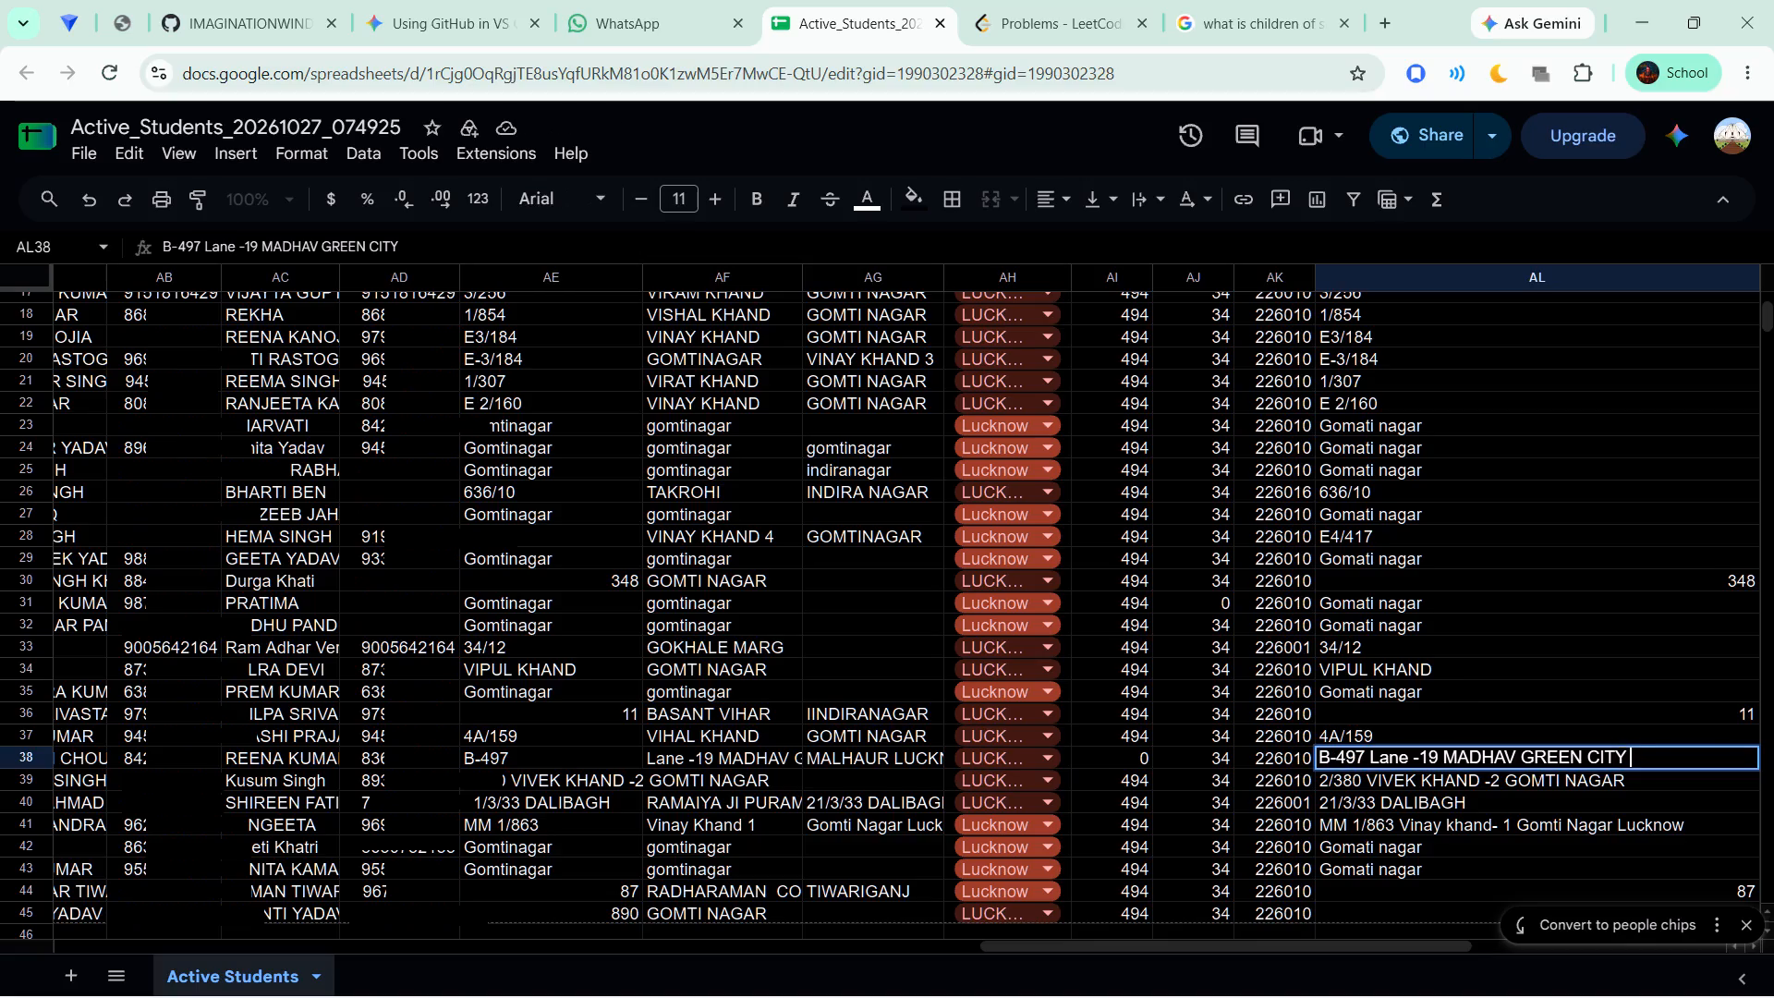
key("ctrl+v")
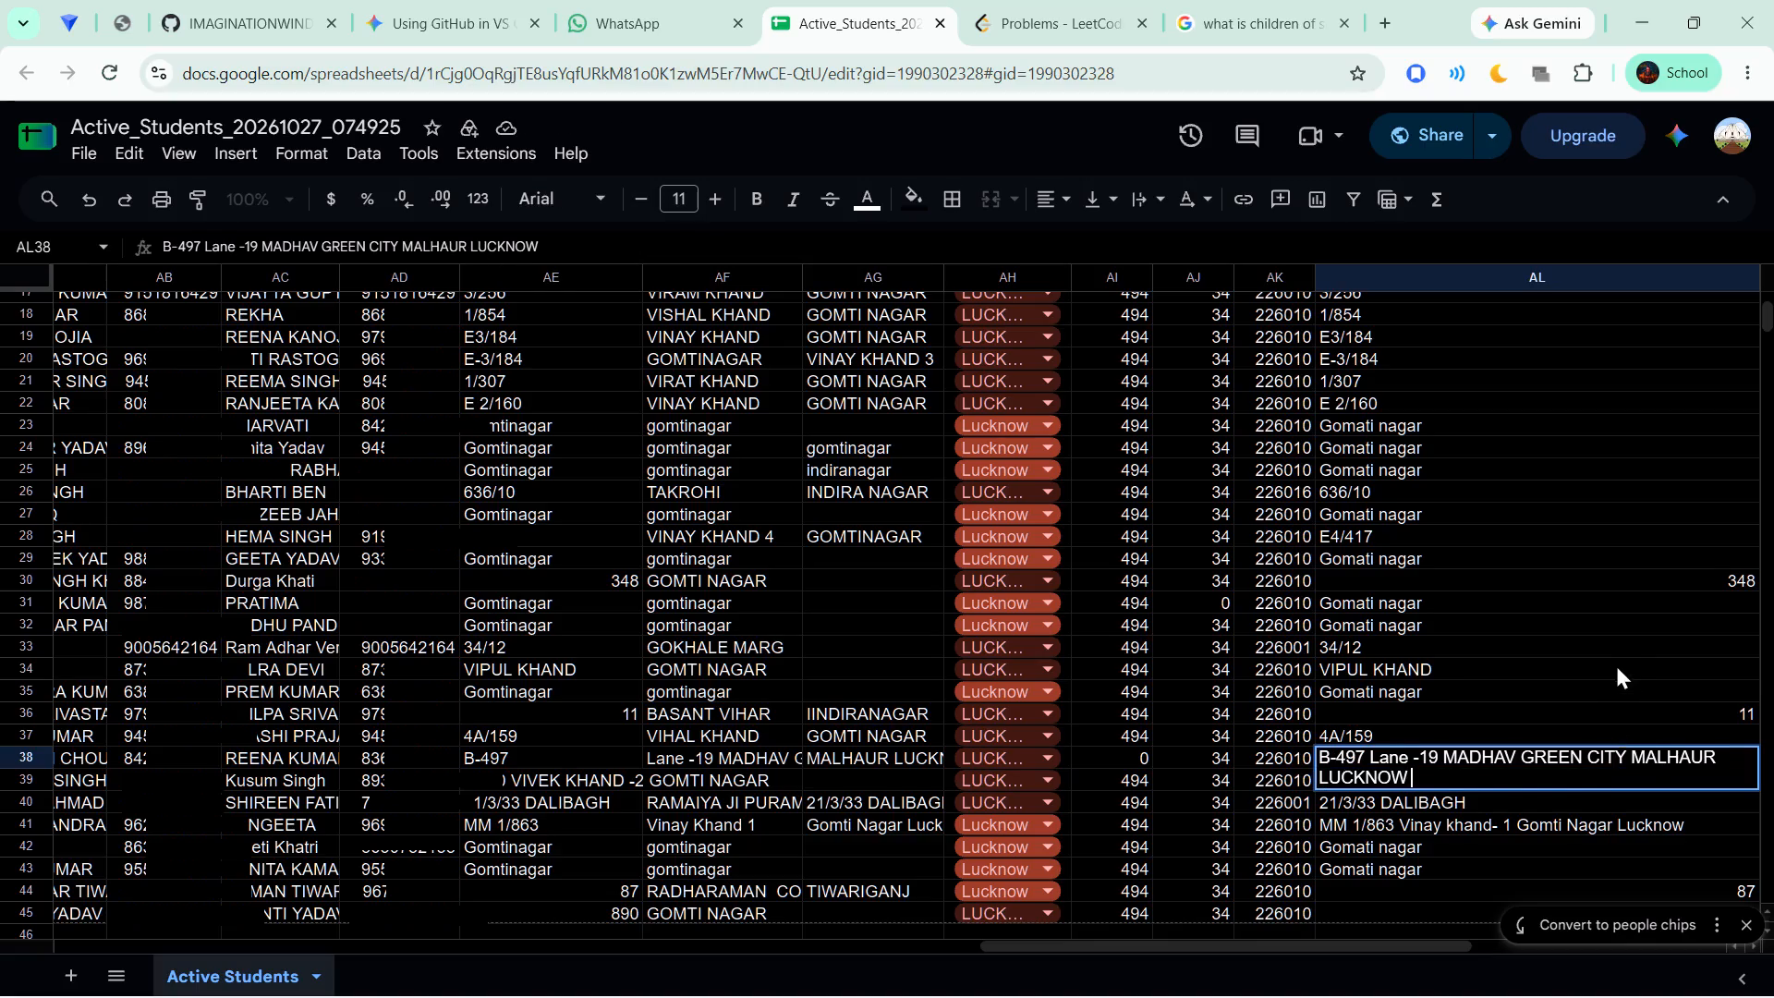
left_click(1616, 664)
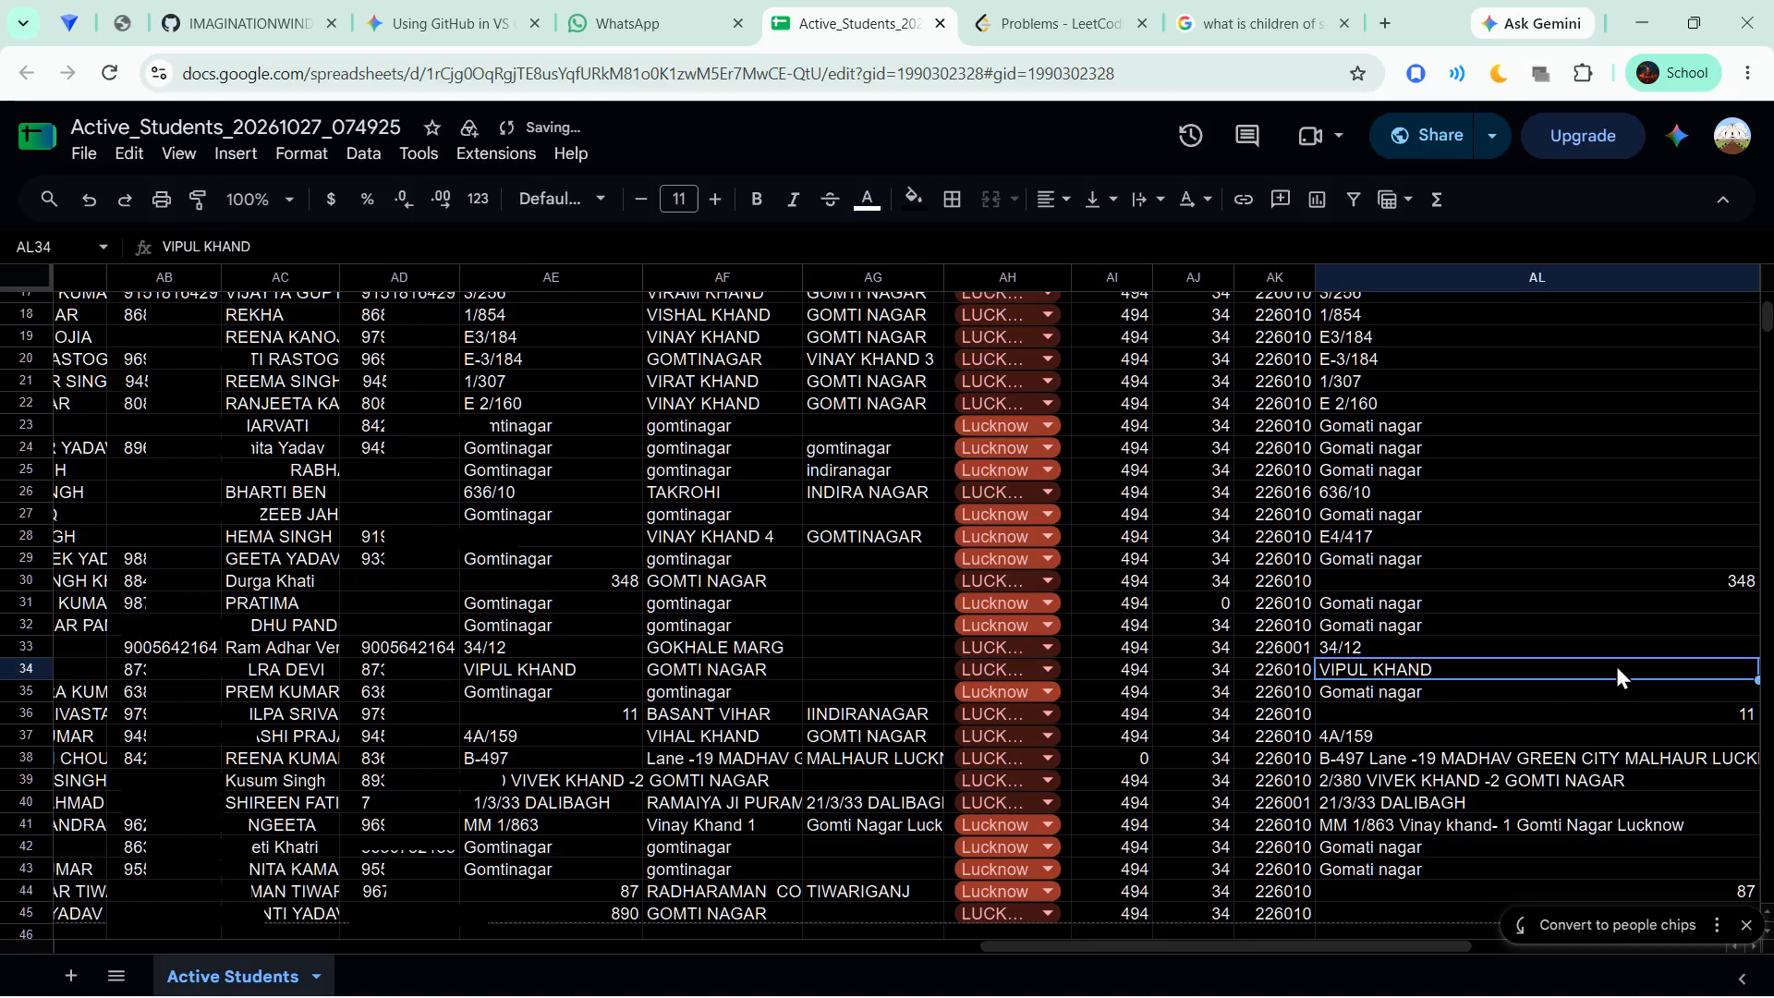
Examine the Permanent Address 1 column alongside the current address columns and their headers across the student rows.
scroll(1616, 664, "up", 6)
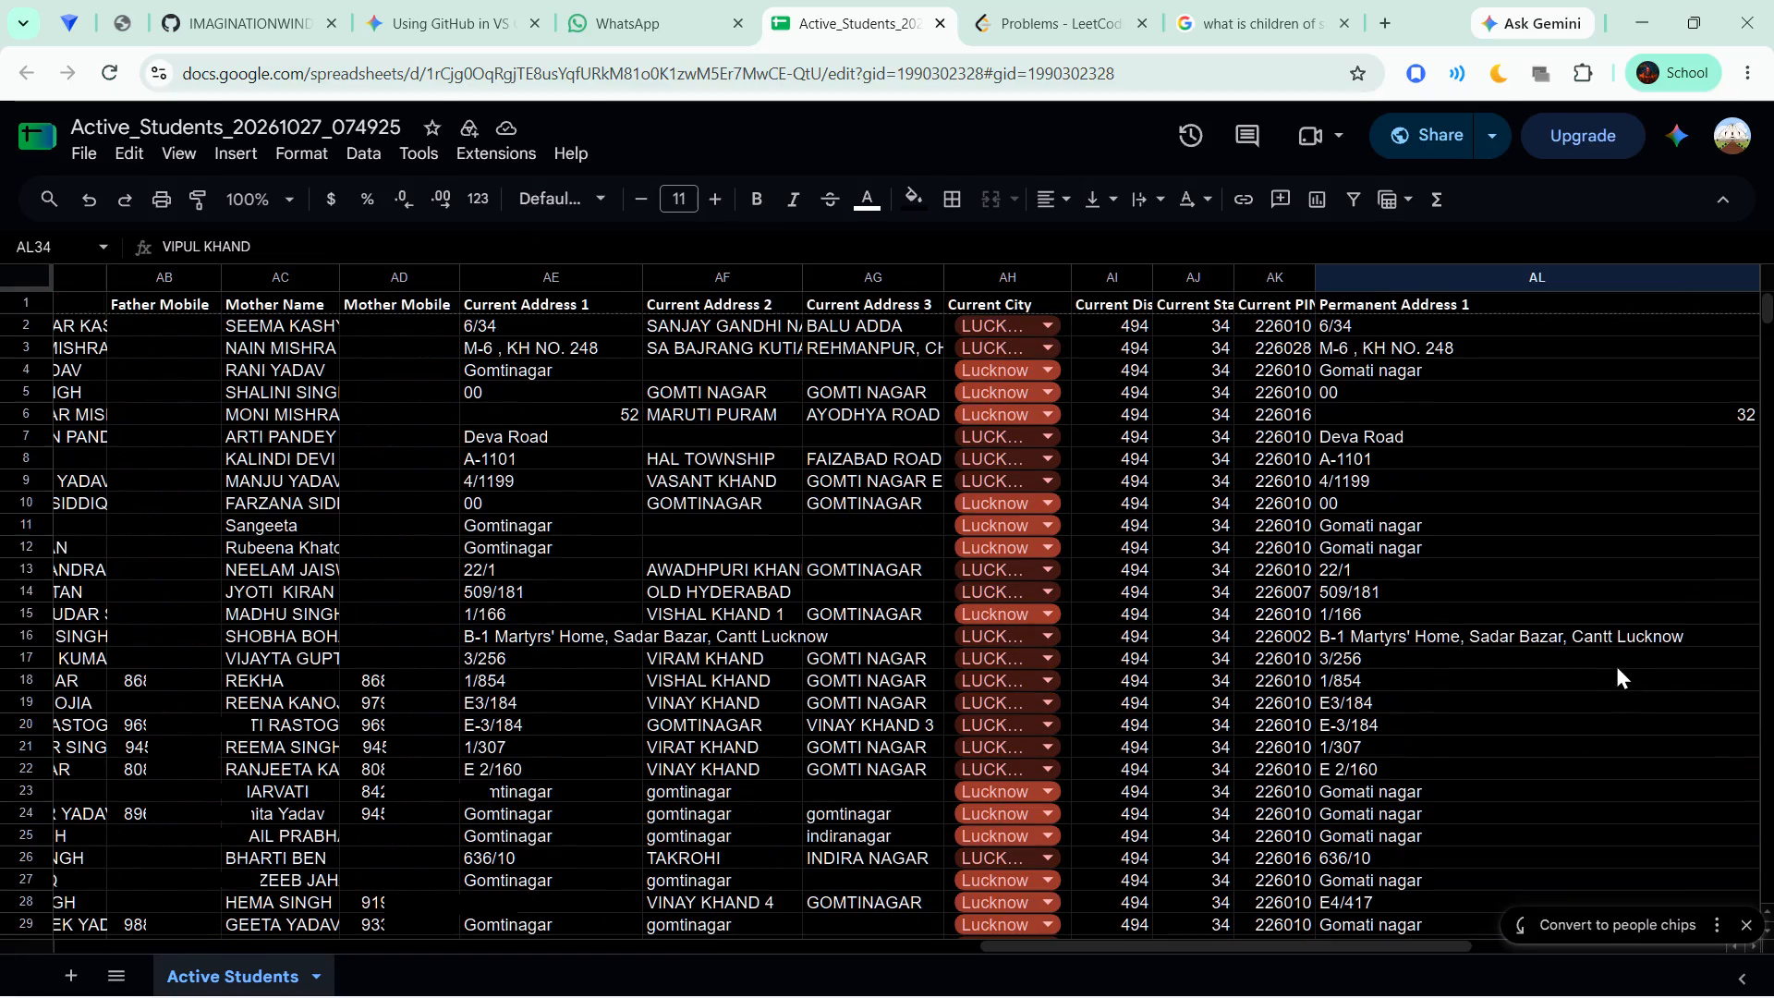
scroll(1616, 664, "down", 3)
scroll(1415, 593, "up", 3)
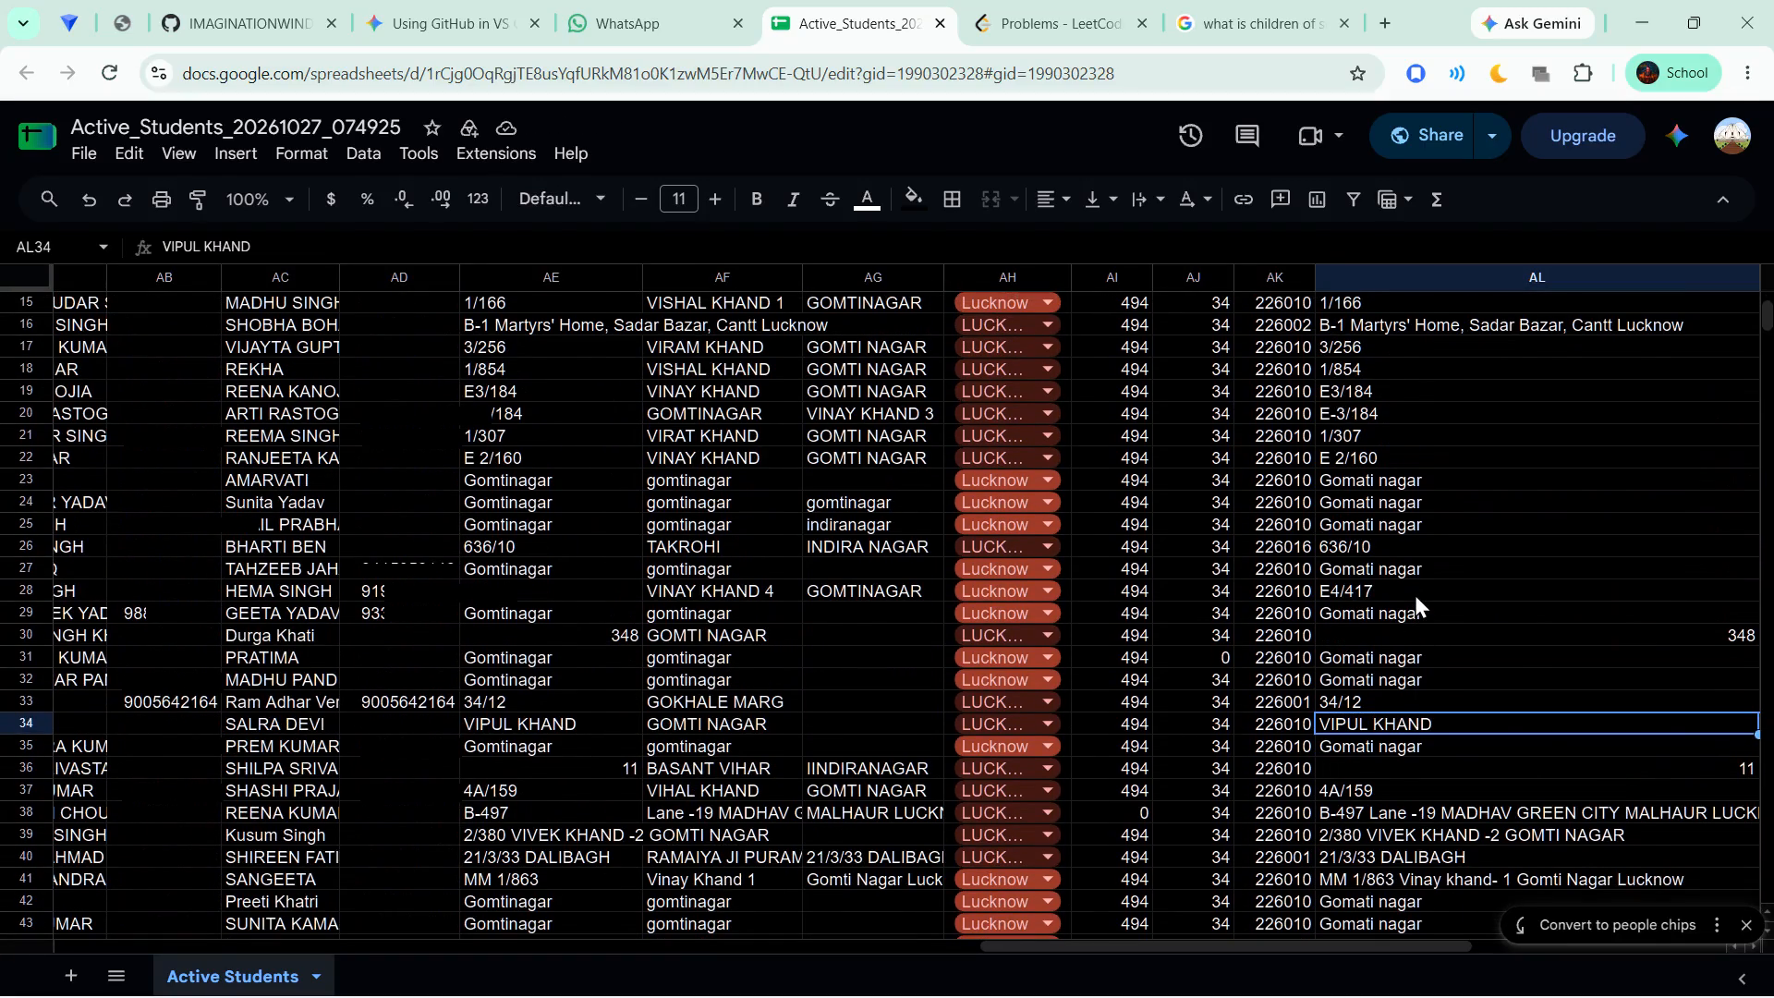
scroll(1415, 593, "up", 1)
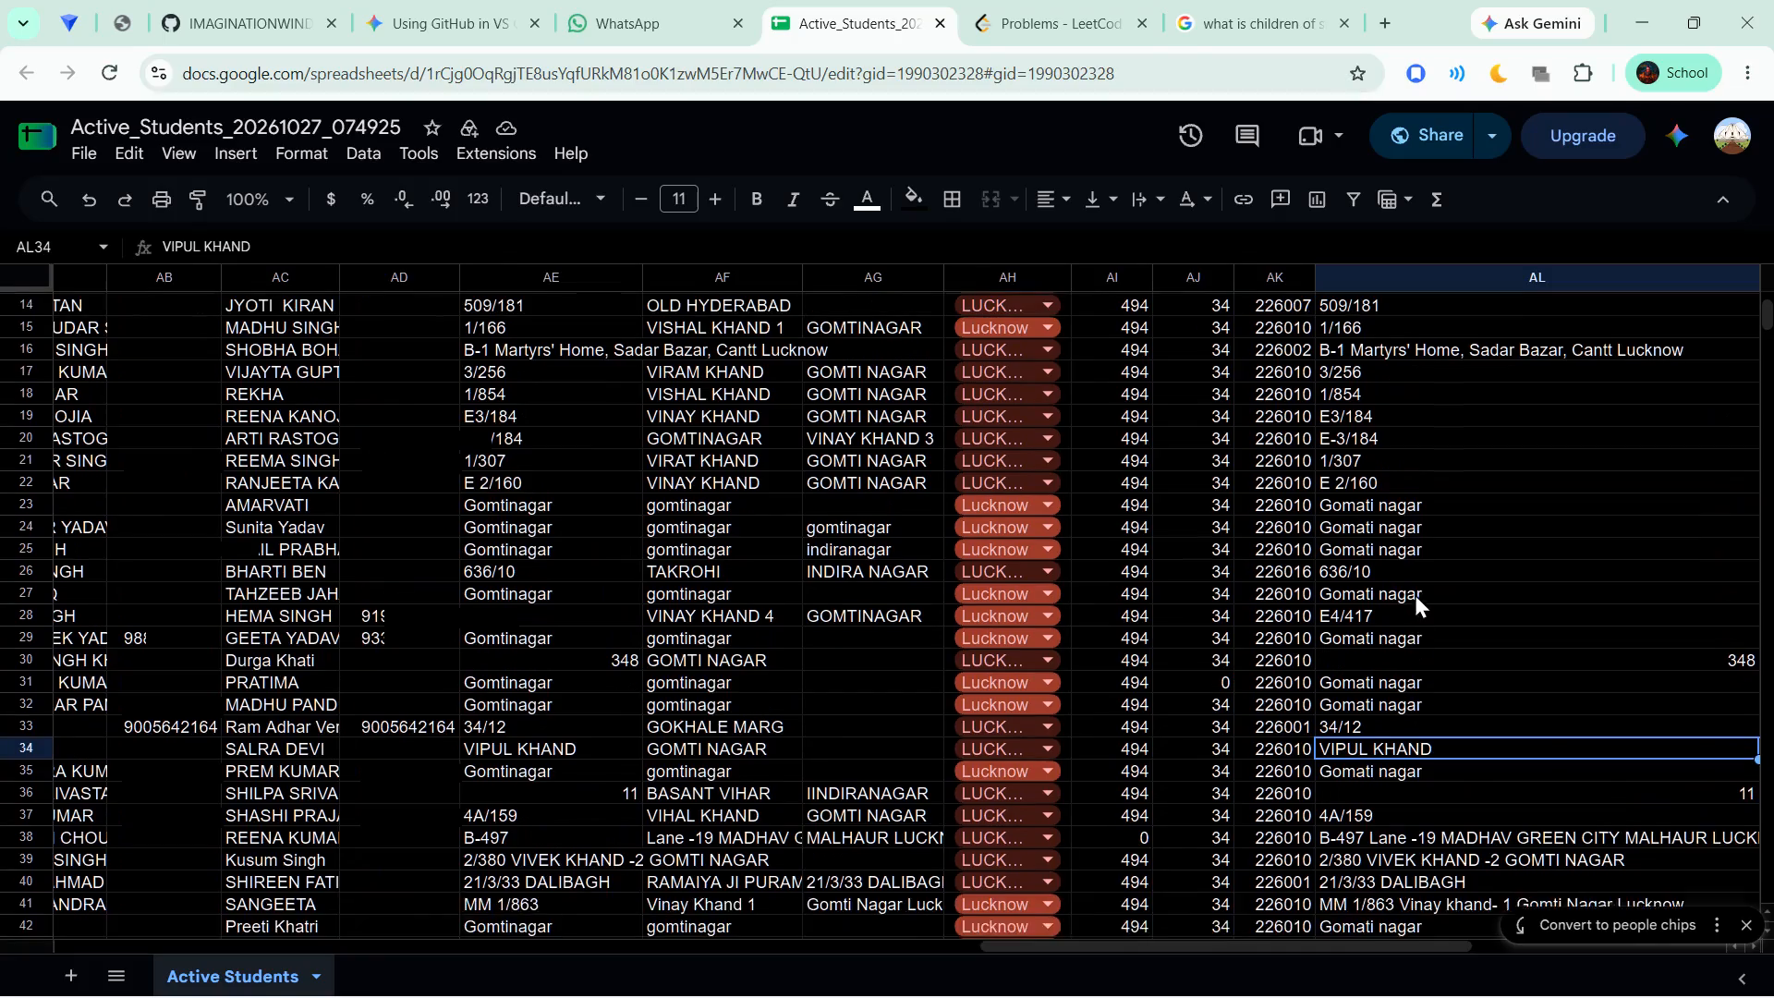
scroll(1415, 593, "up", 1)
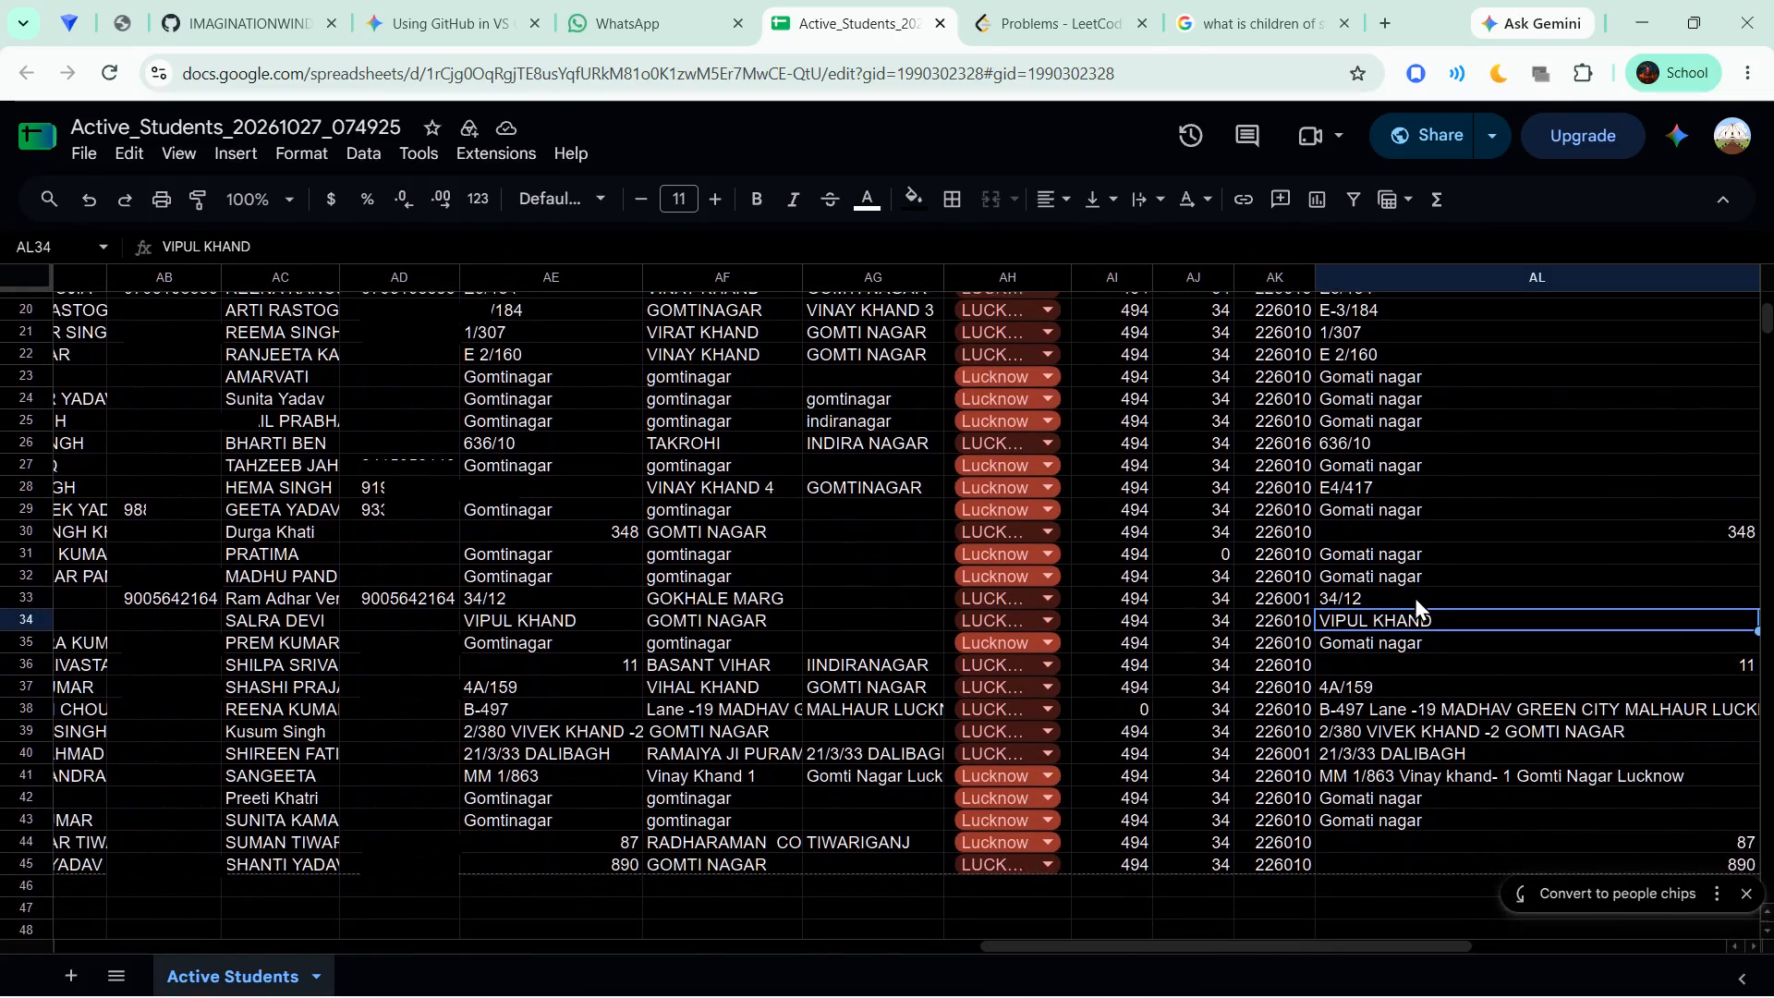
scroll(1363, 655, "up", 2)
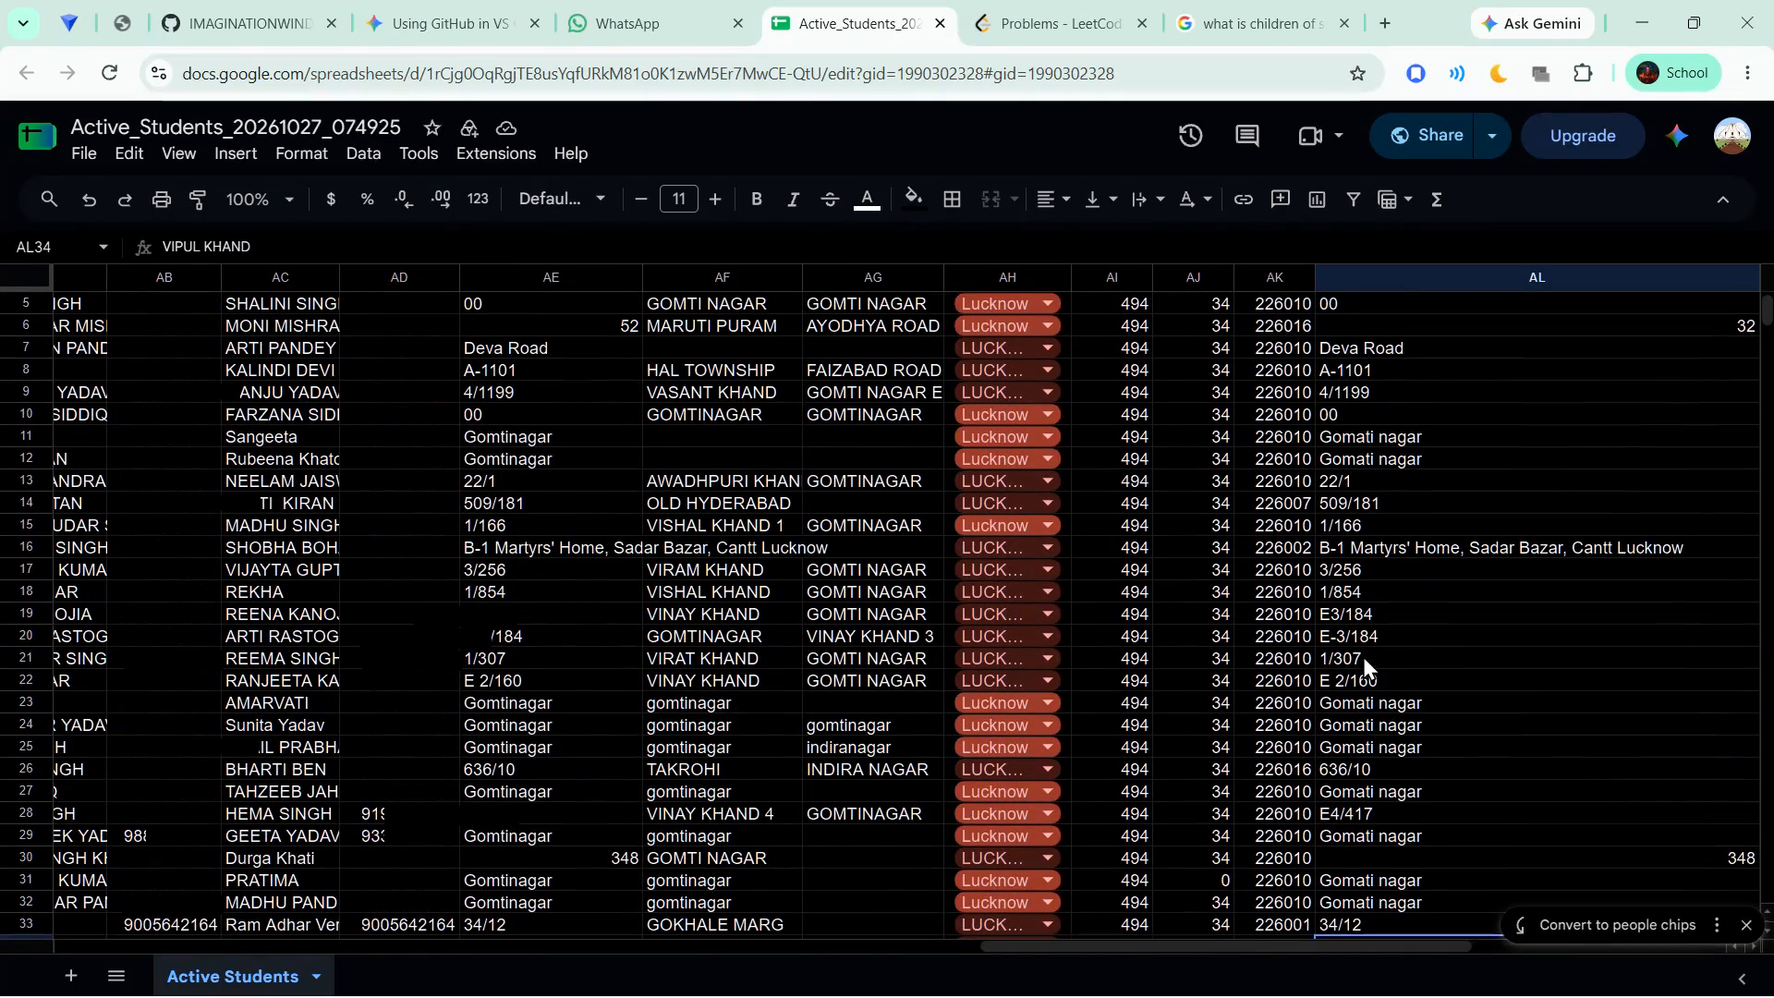
Review the earlier columns back to the student names, birth dates, gender and blood groups.
scroll(1363, 655, "right", 3)
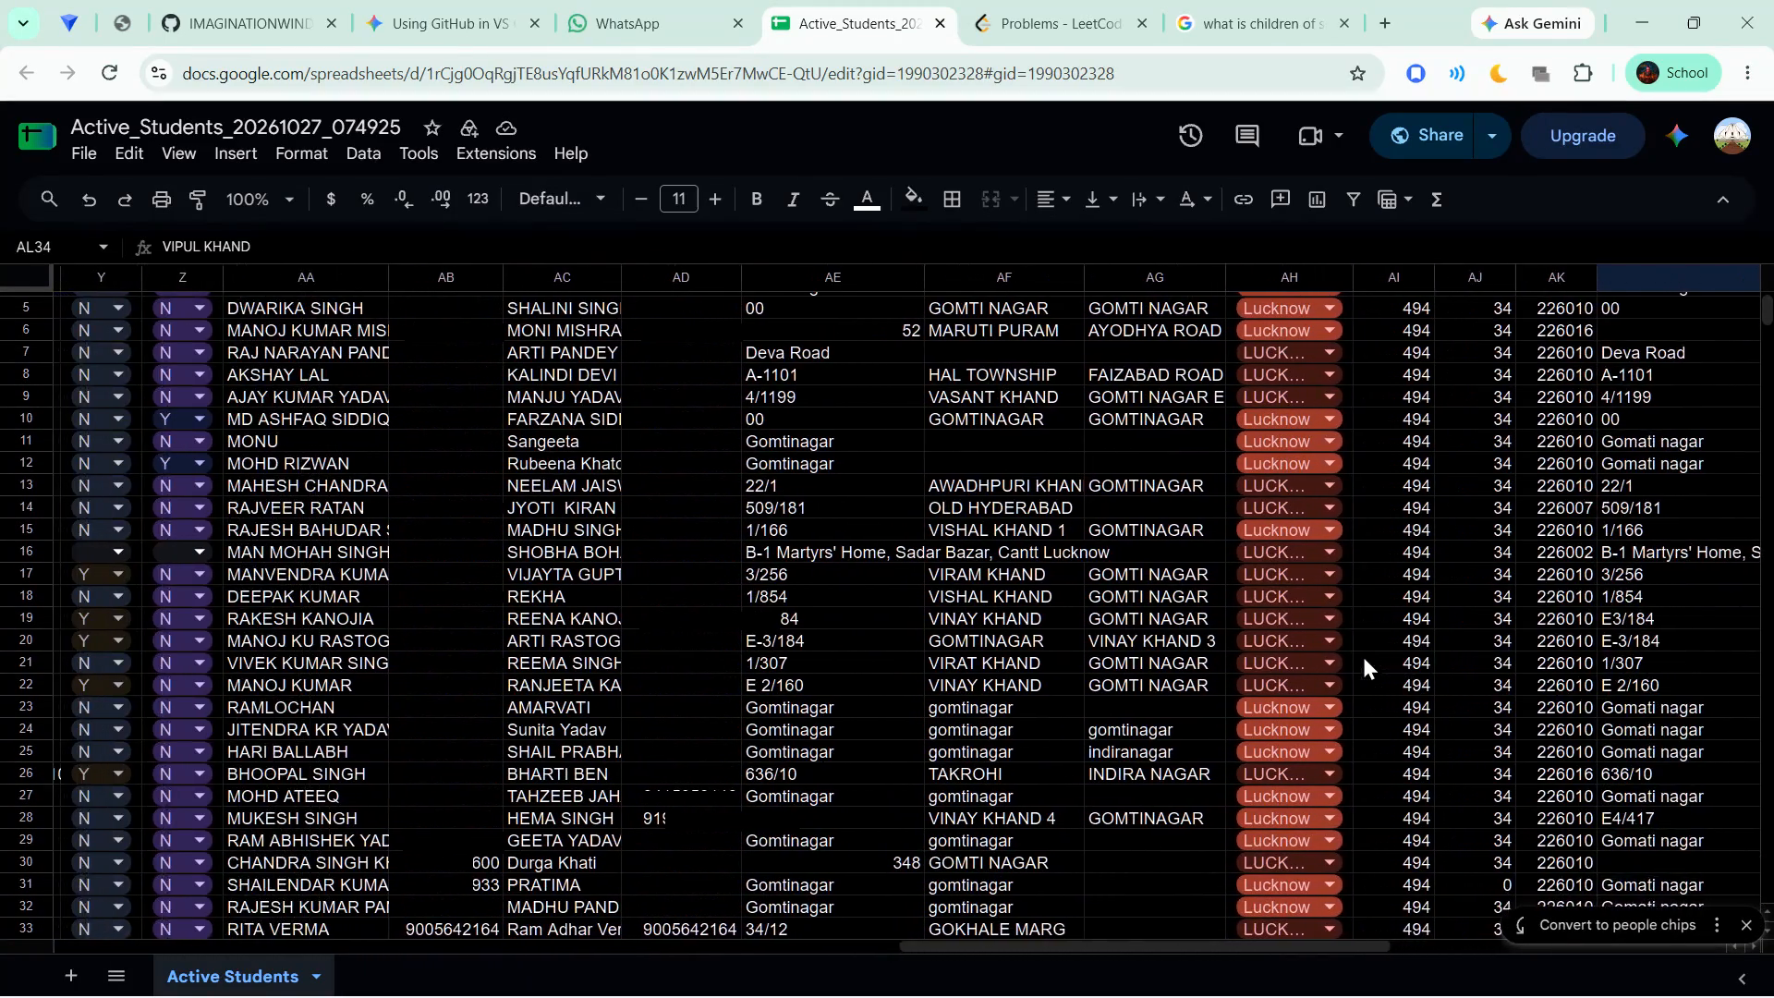
scroll(1363, 655, "right", 3)
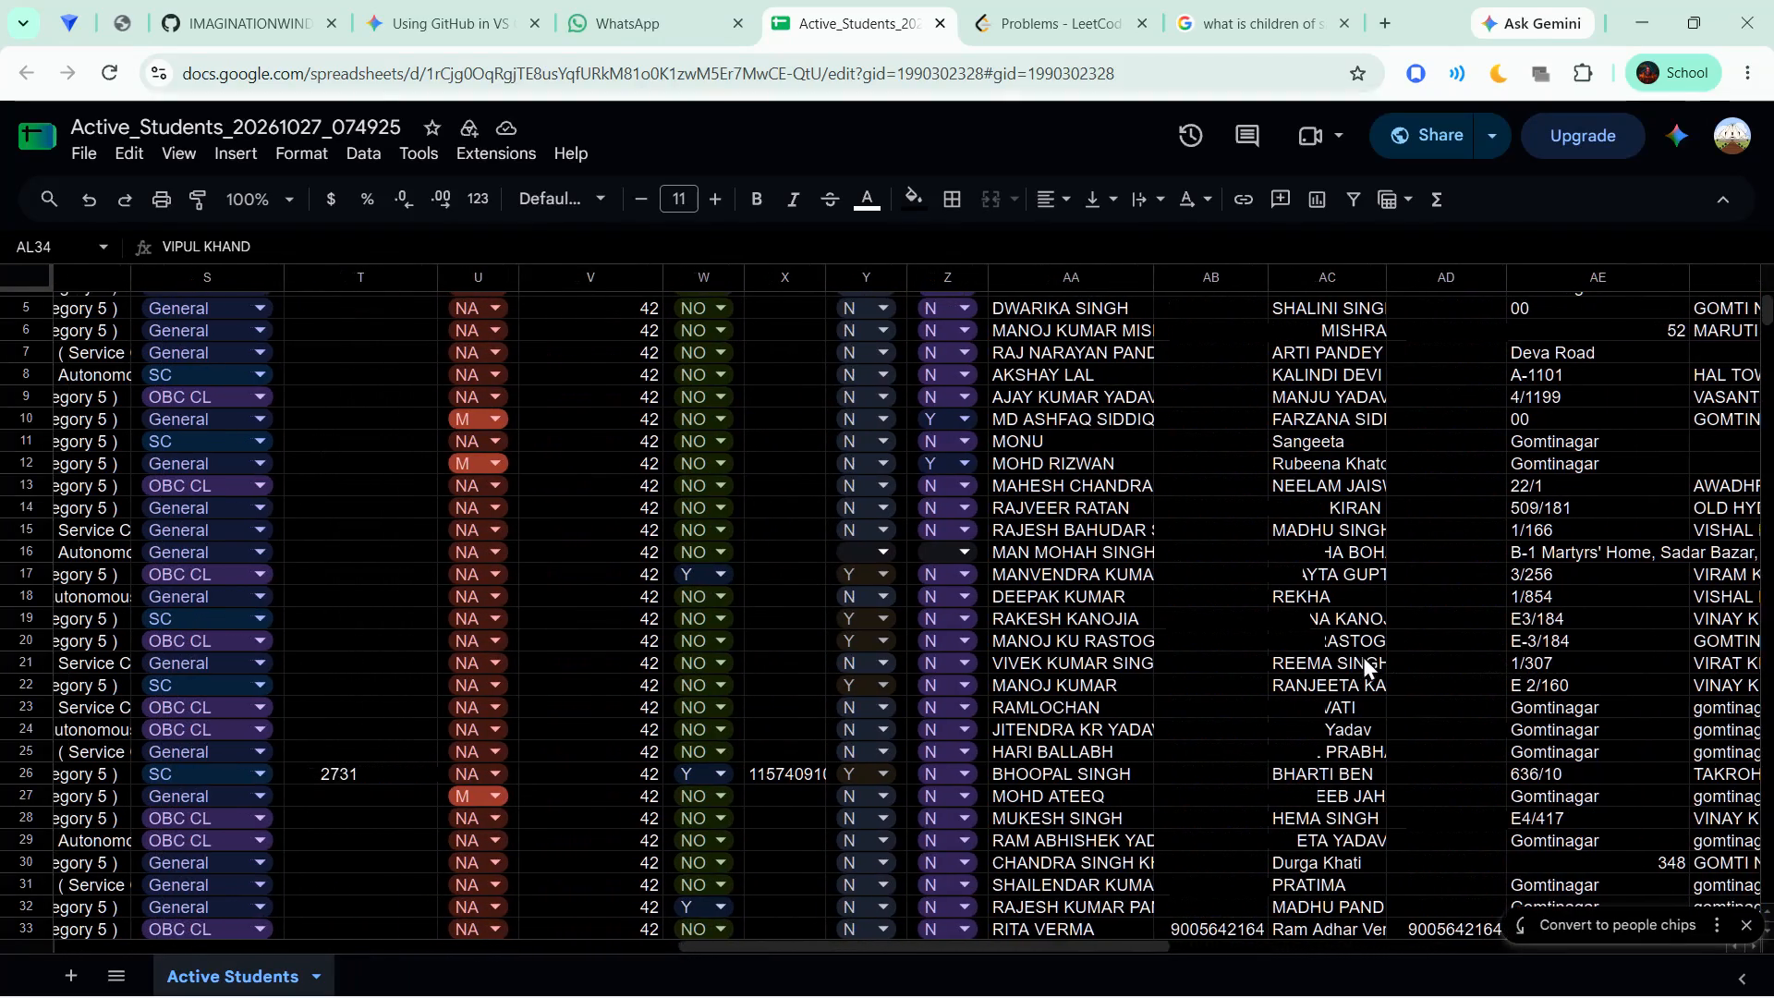
scroll(1363, 655, "right", 3)
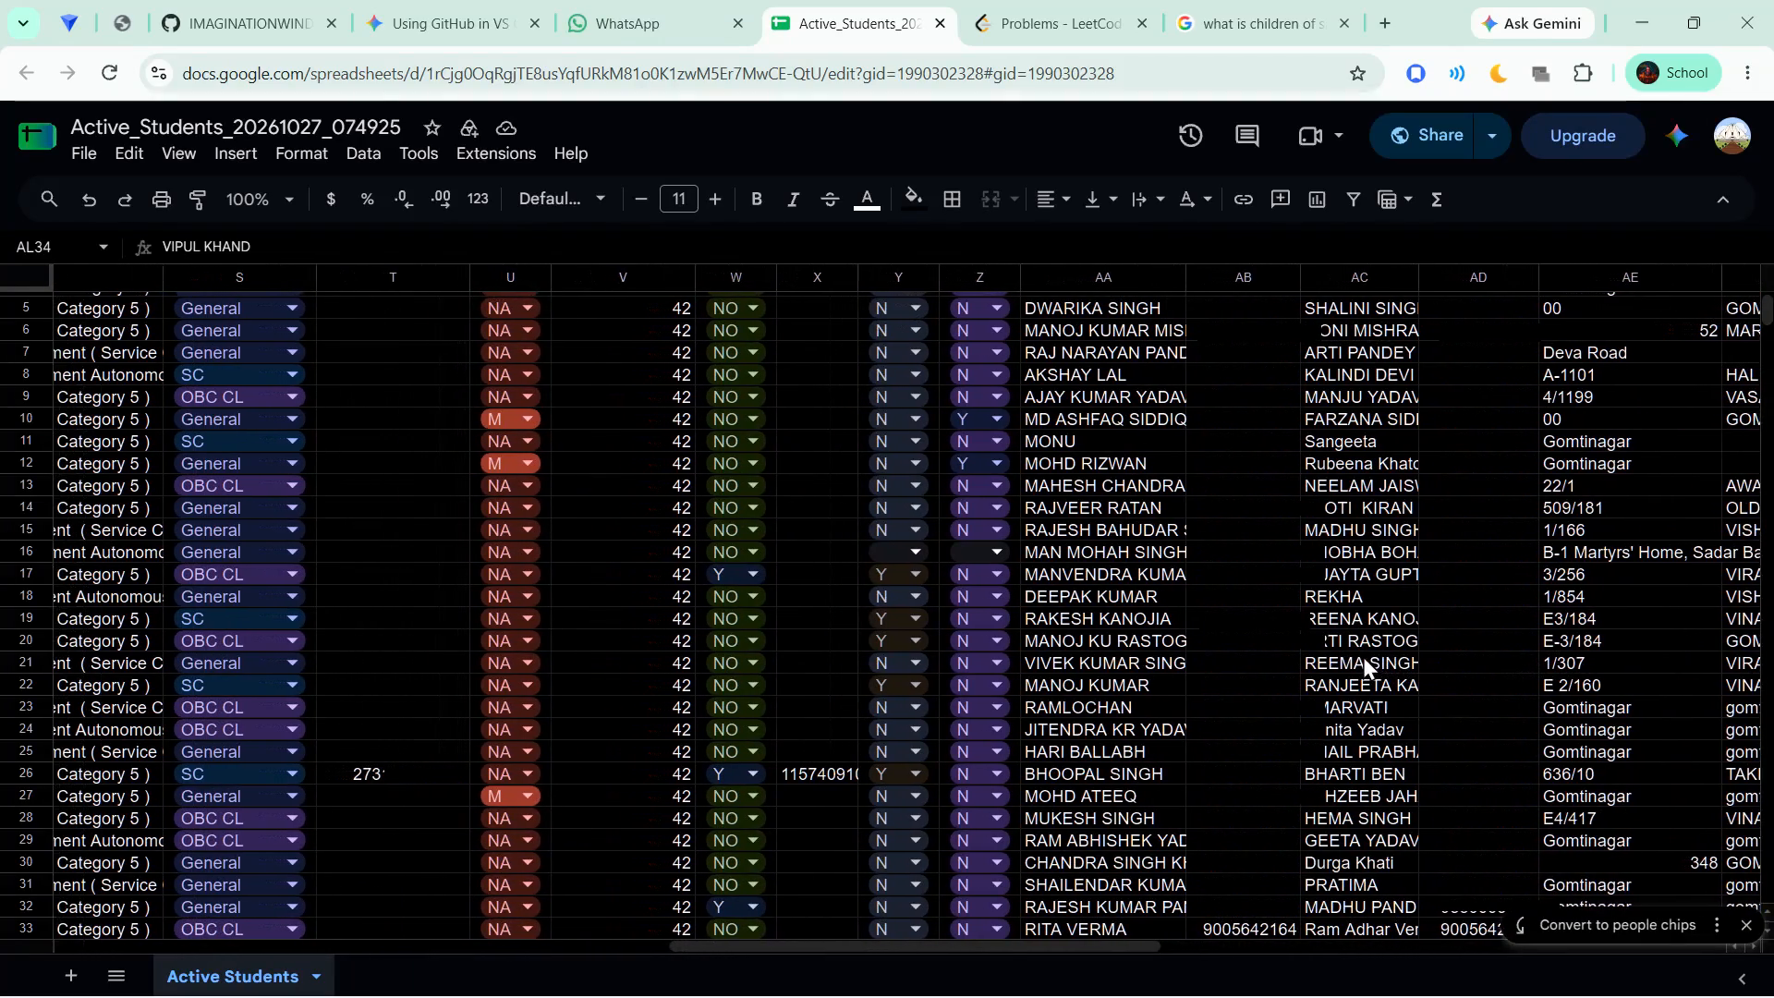
scroll(1363, 655, "right", 5)
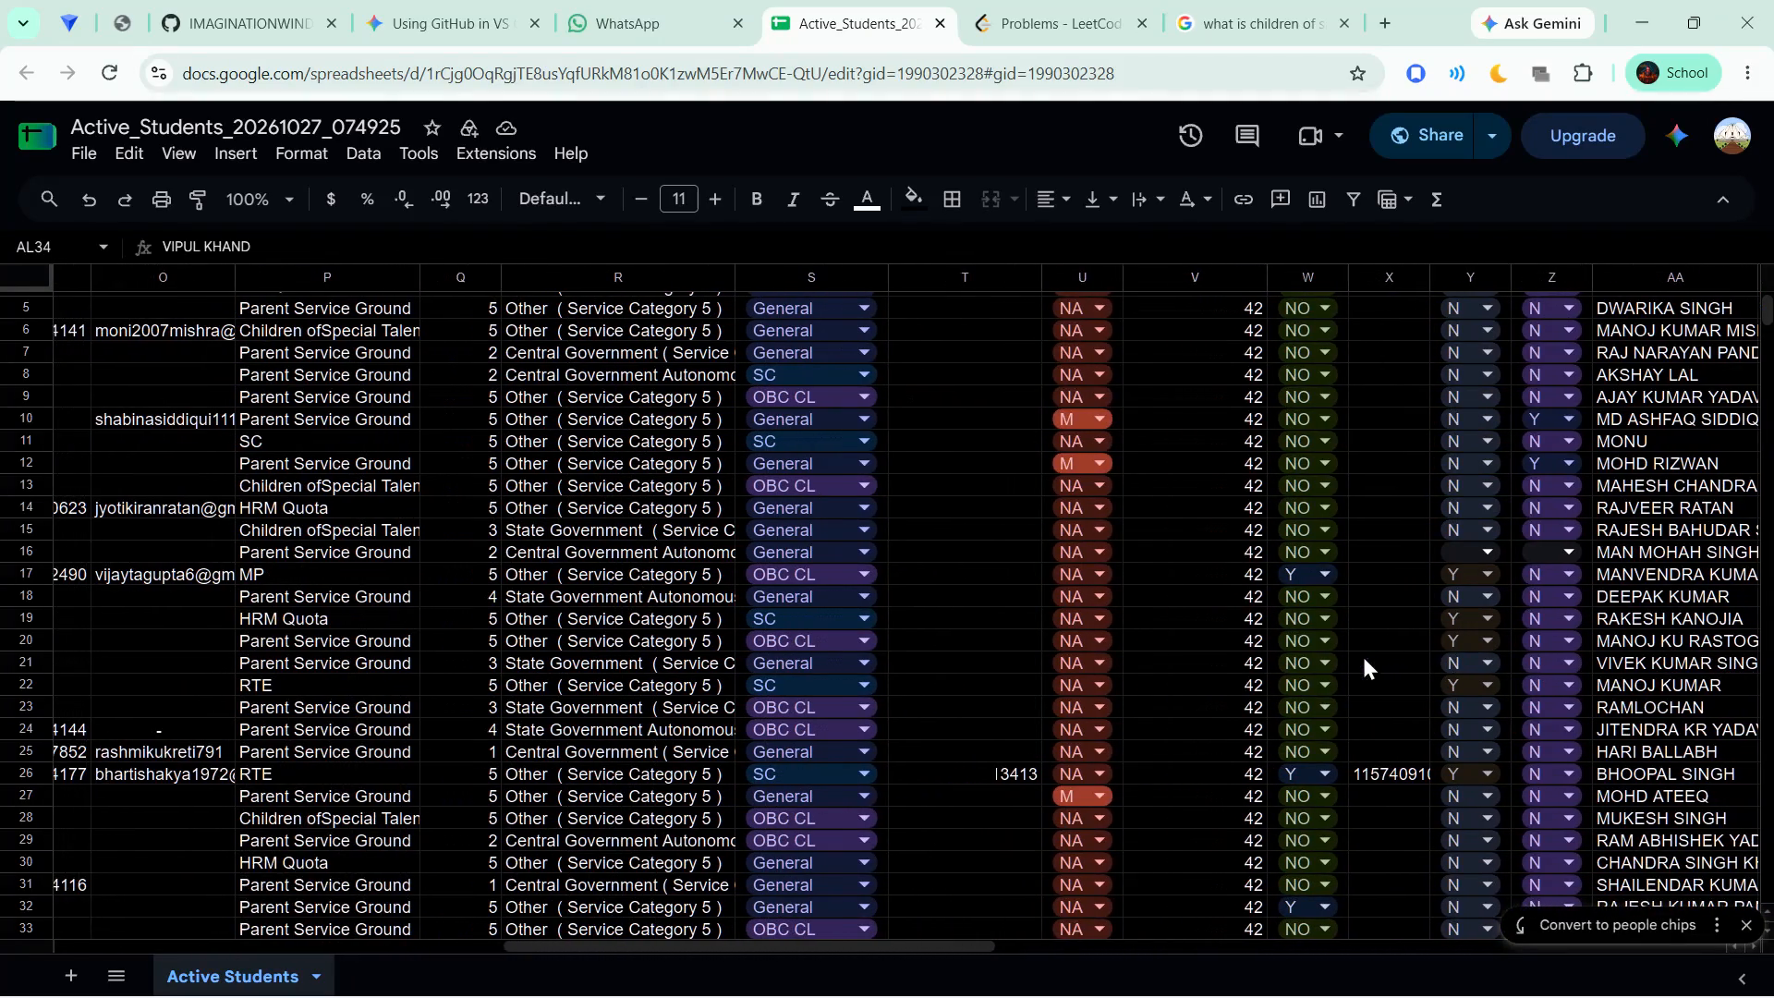
scroll(1363, 655, "right", 5)
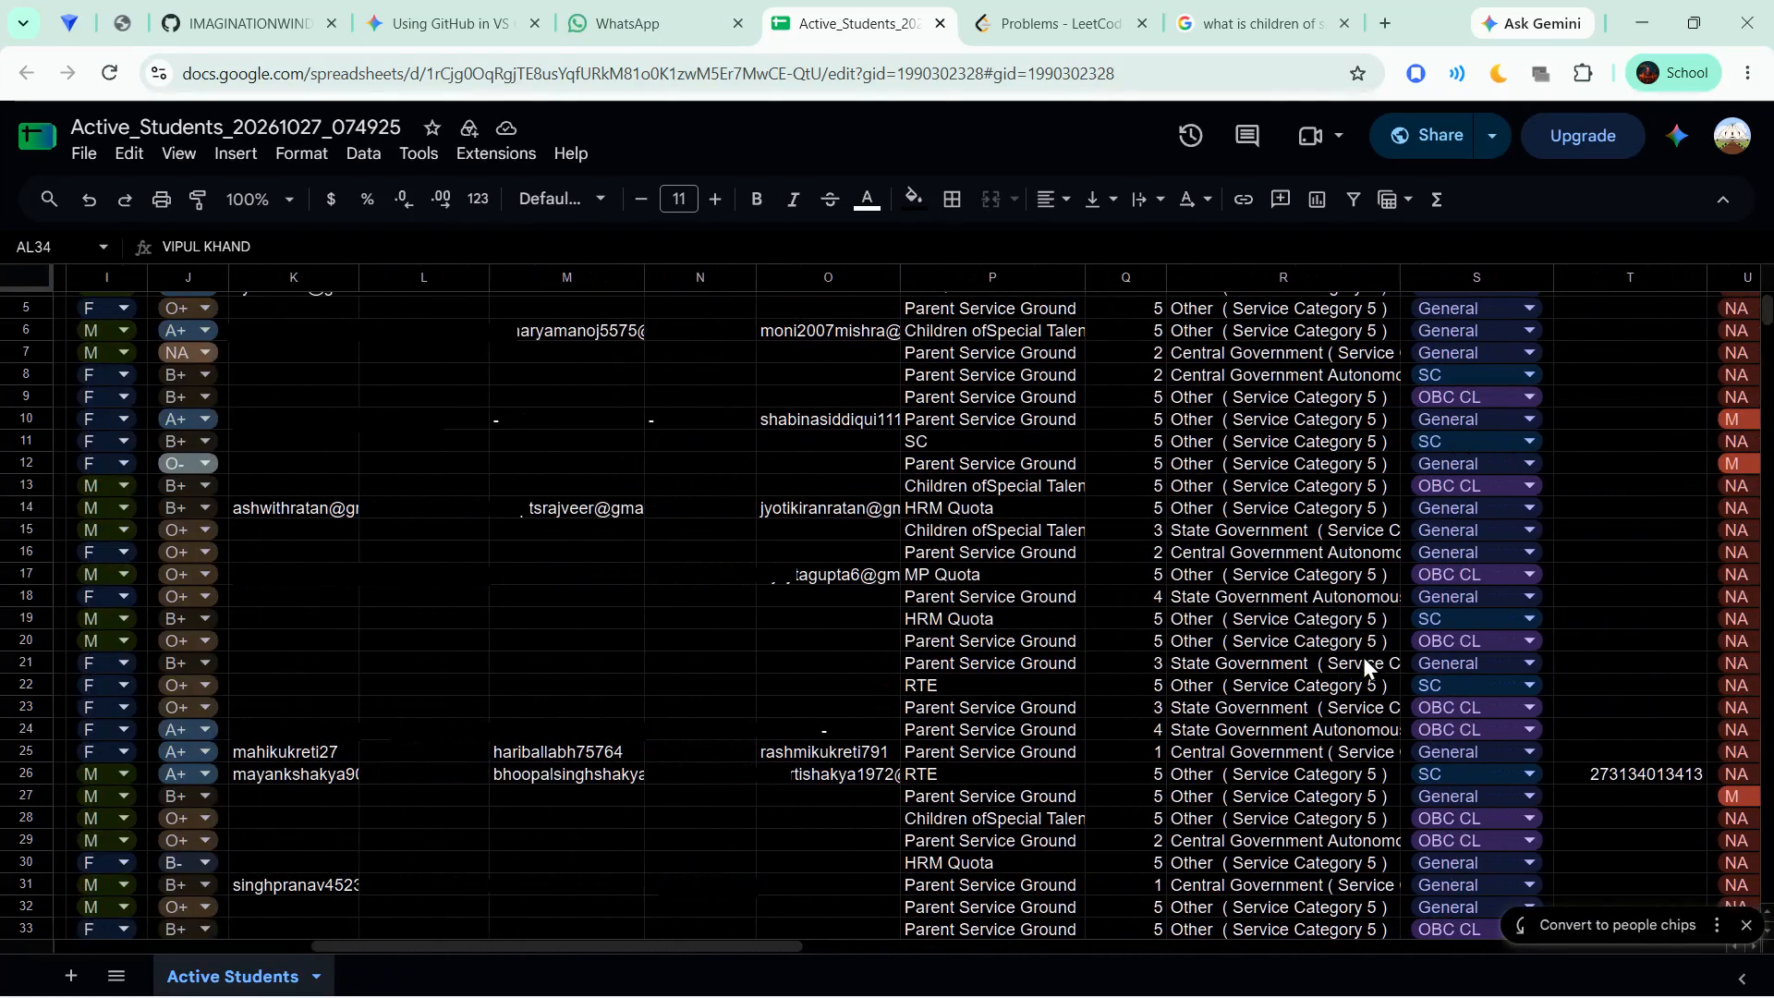
scroll(1363, 655, "right", 1)
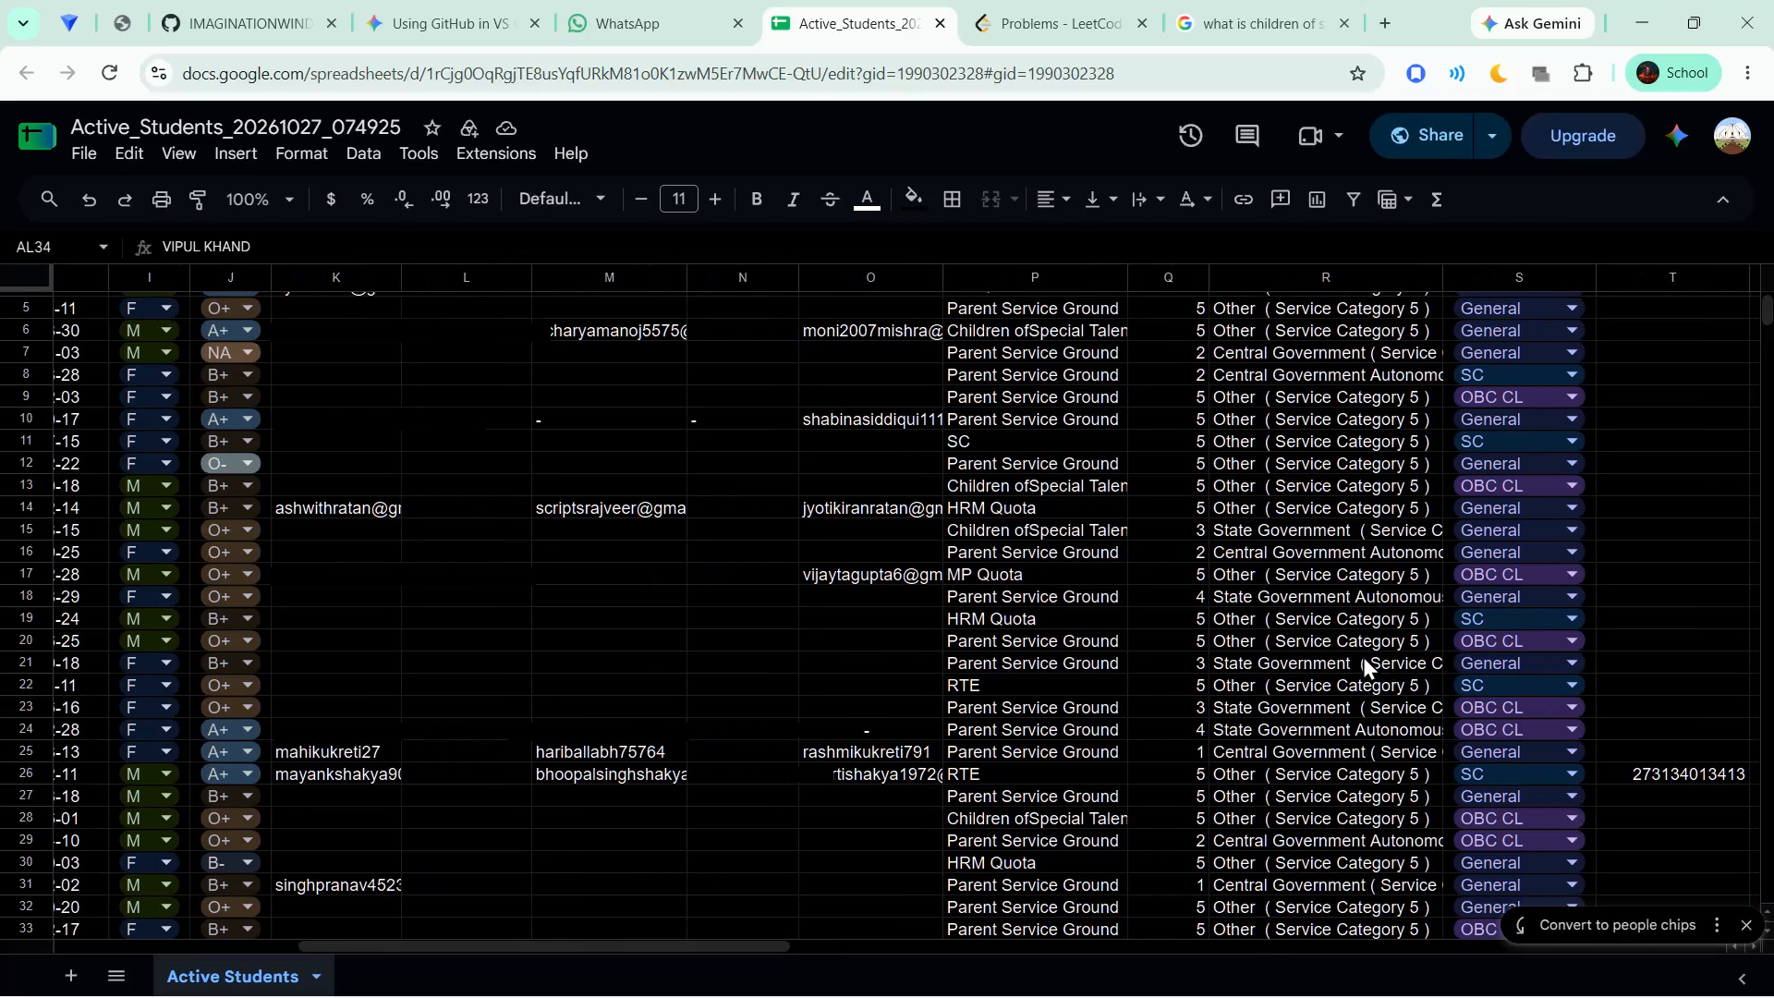
scroll(1363, 655, "right", 7)
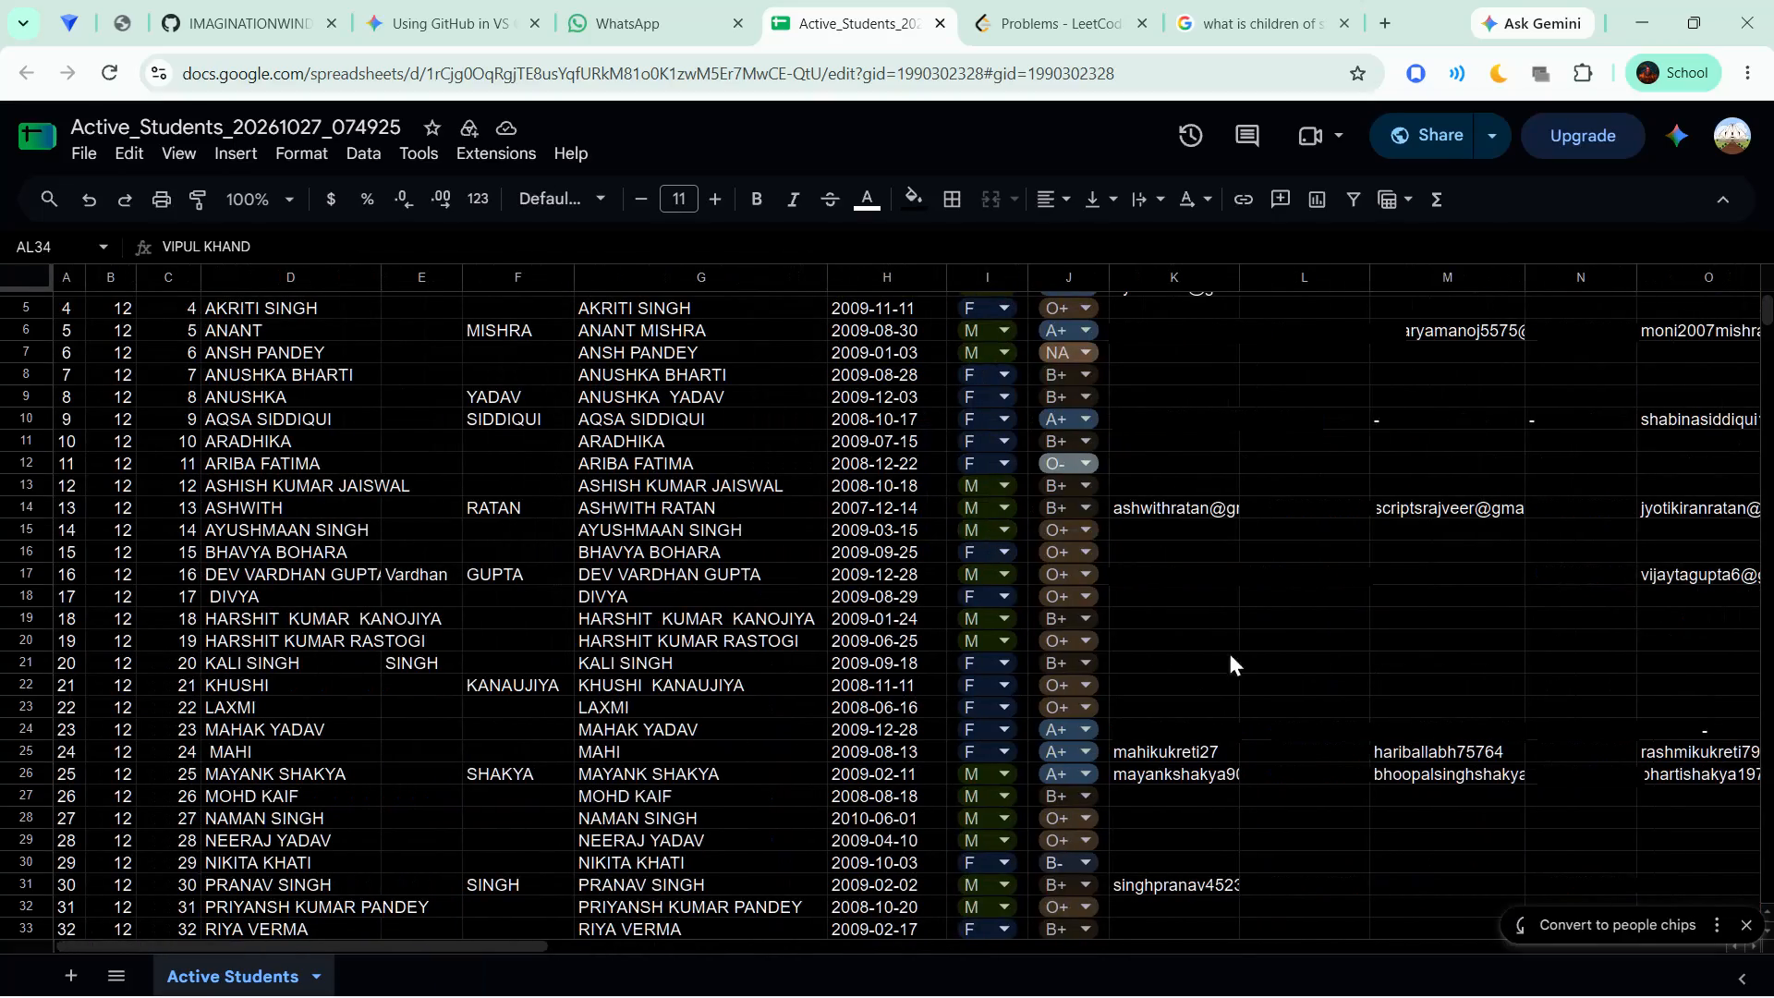
scroll(1100, 636, "up", 3)
scroll(1100, 636, "down", 2)
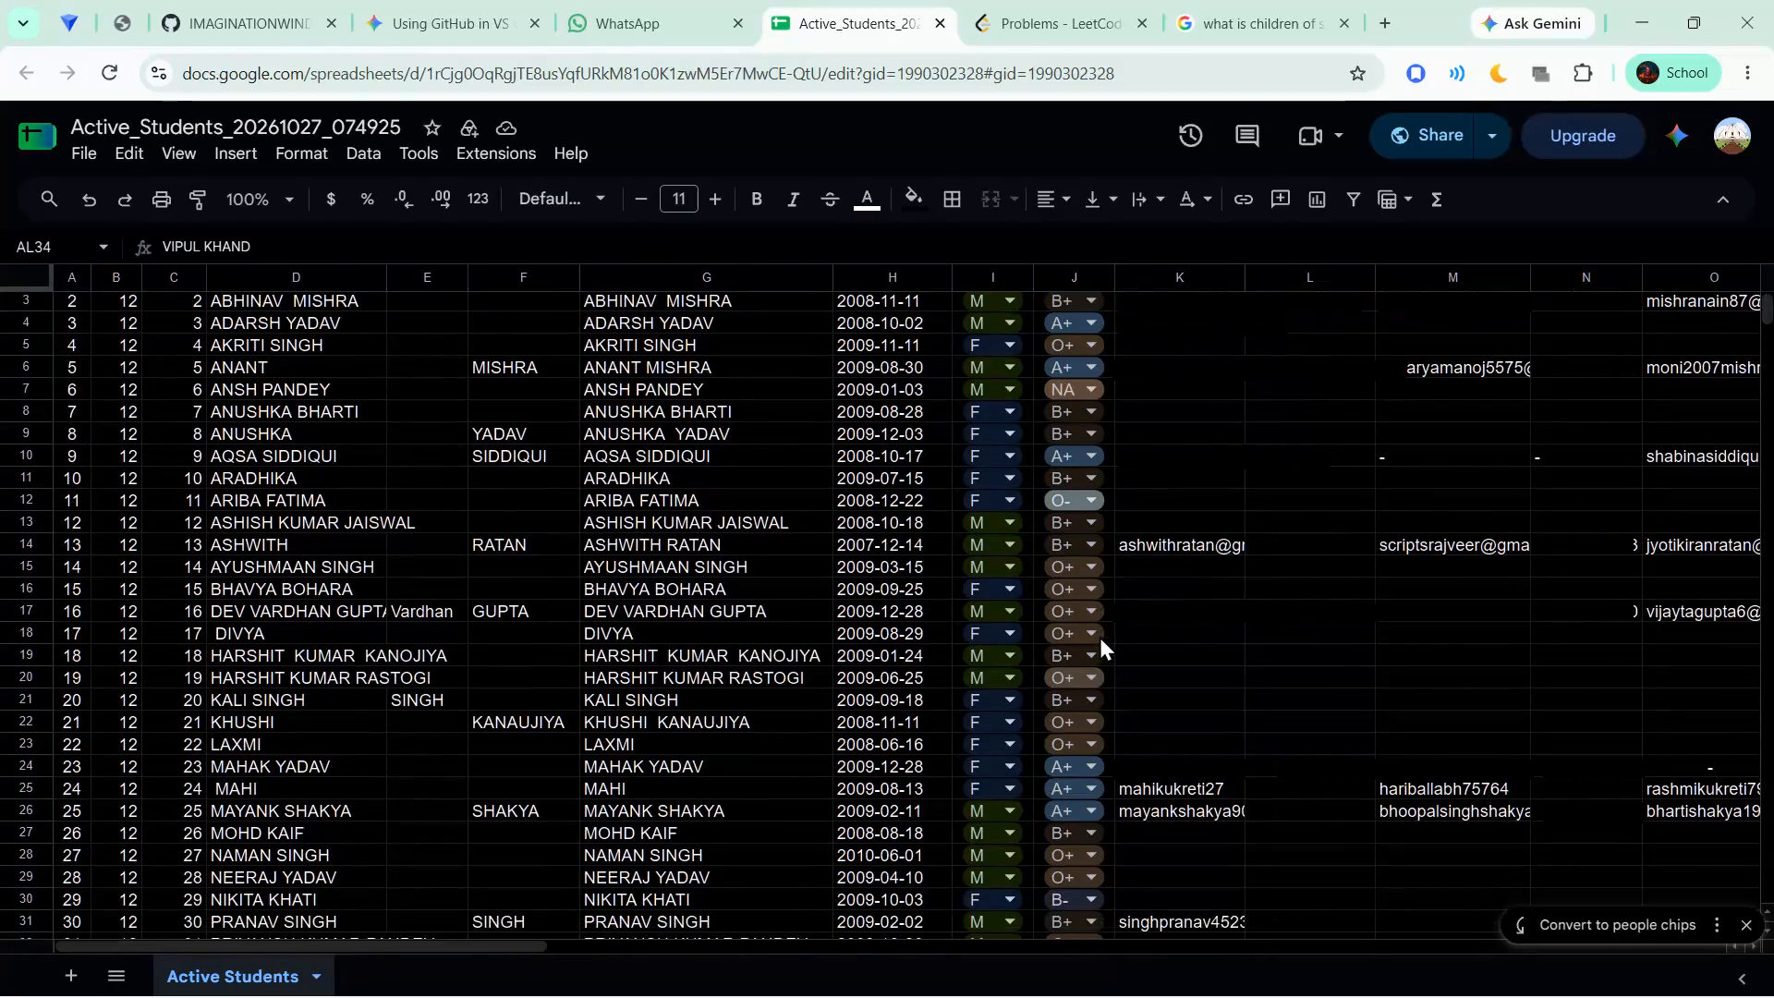
scroll(1100, 636, "down", 2)
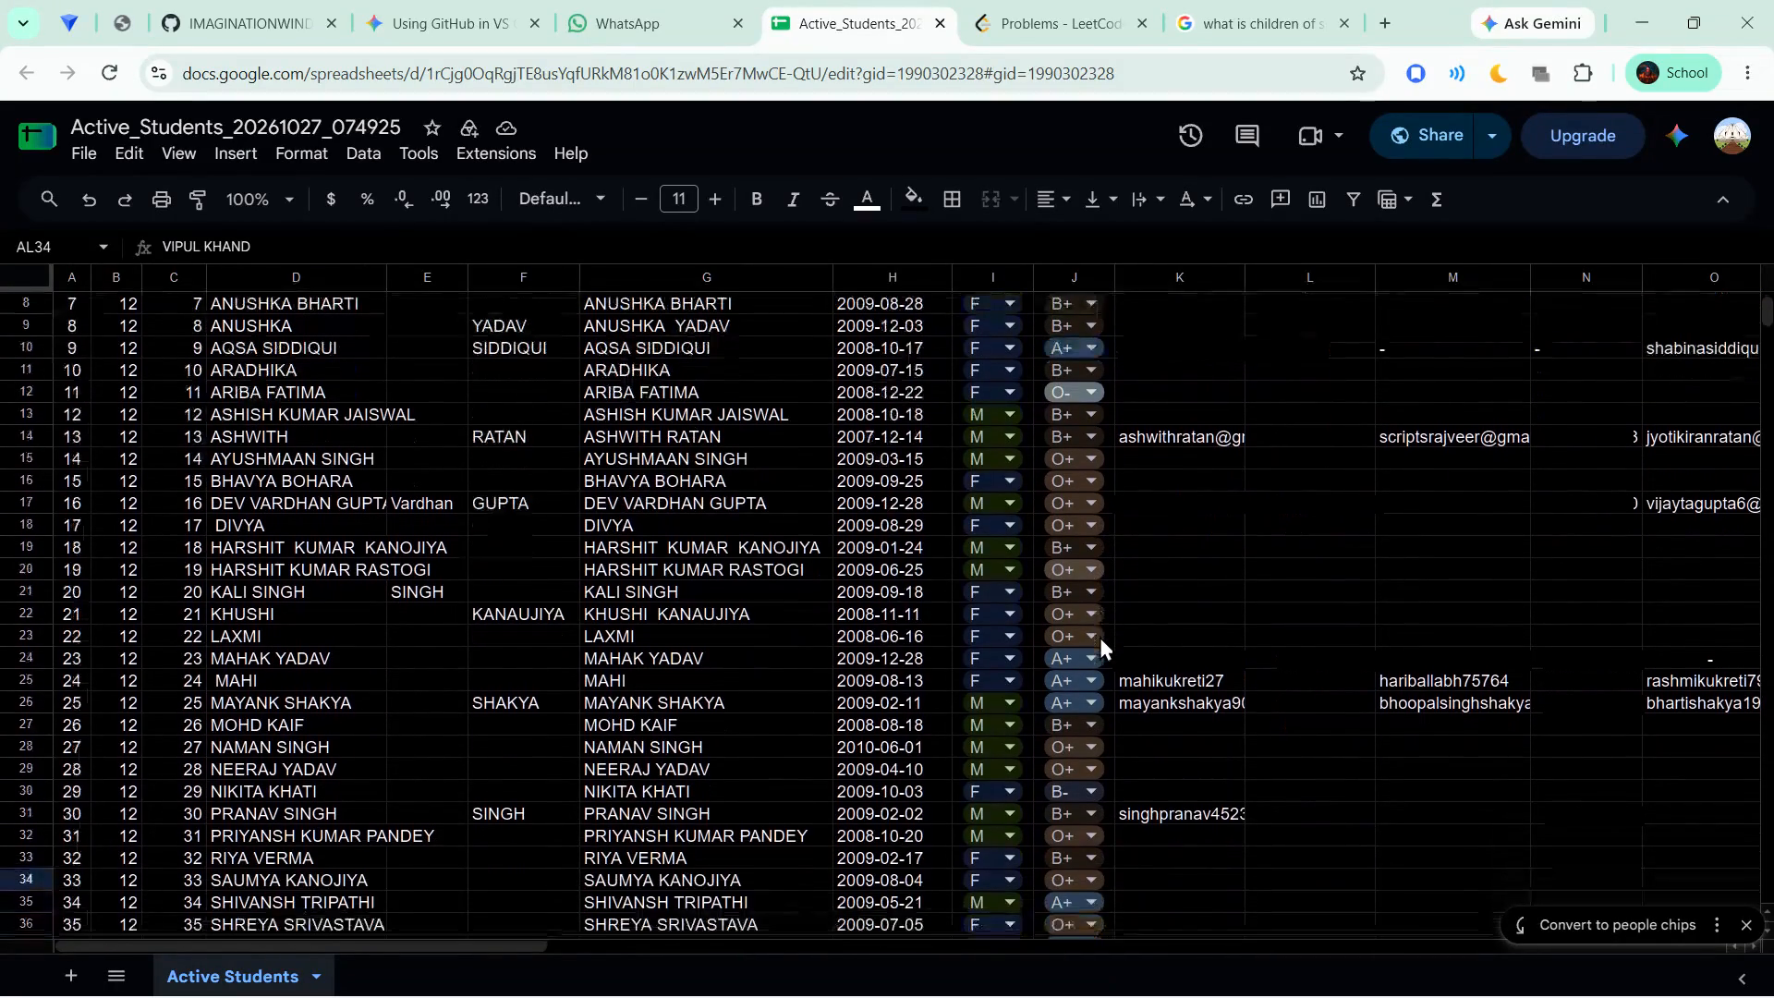
Shorten row 38's Permanent Address 1 cell to the house number only, removing the appended lane, locality and city text.
scroll(1100, 636, "down", 1)
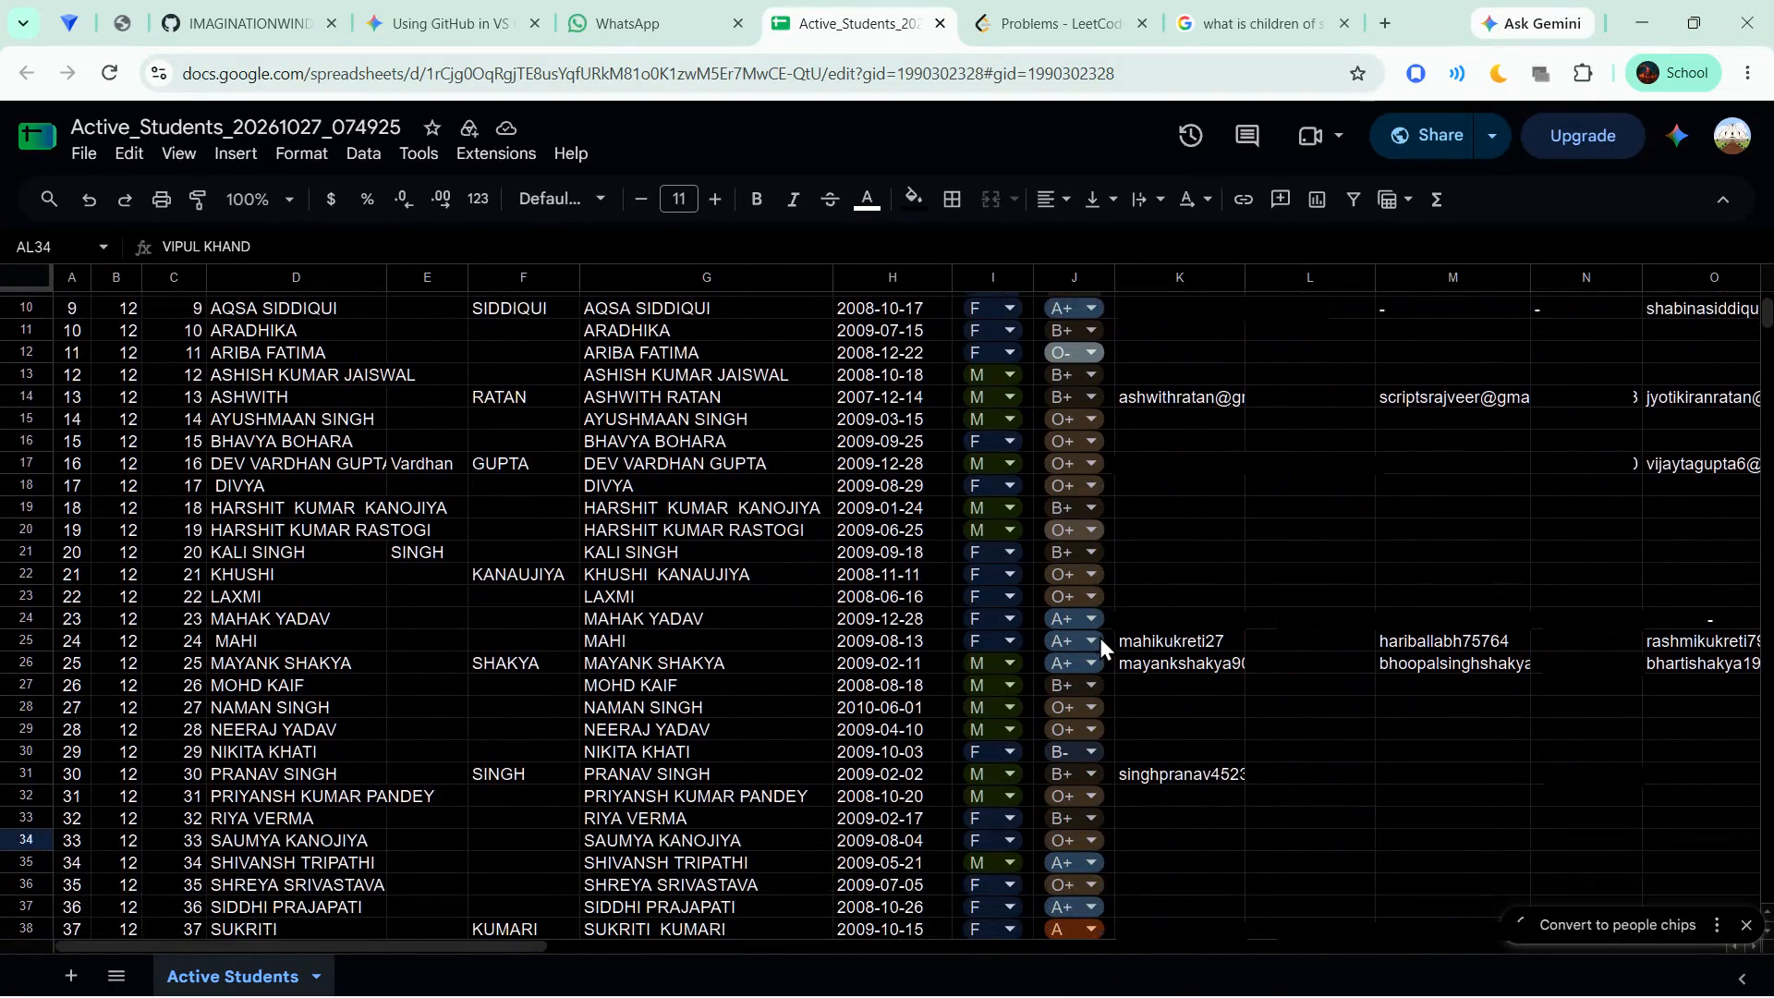
scroll(1100, 636, "down", 4)
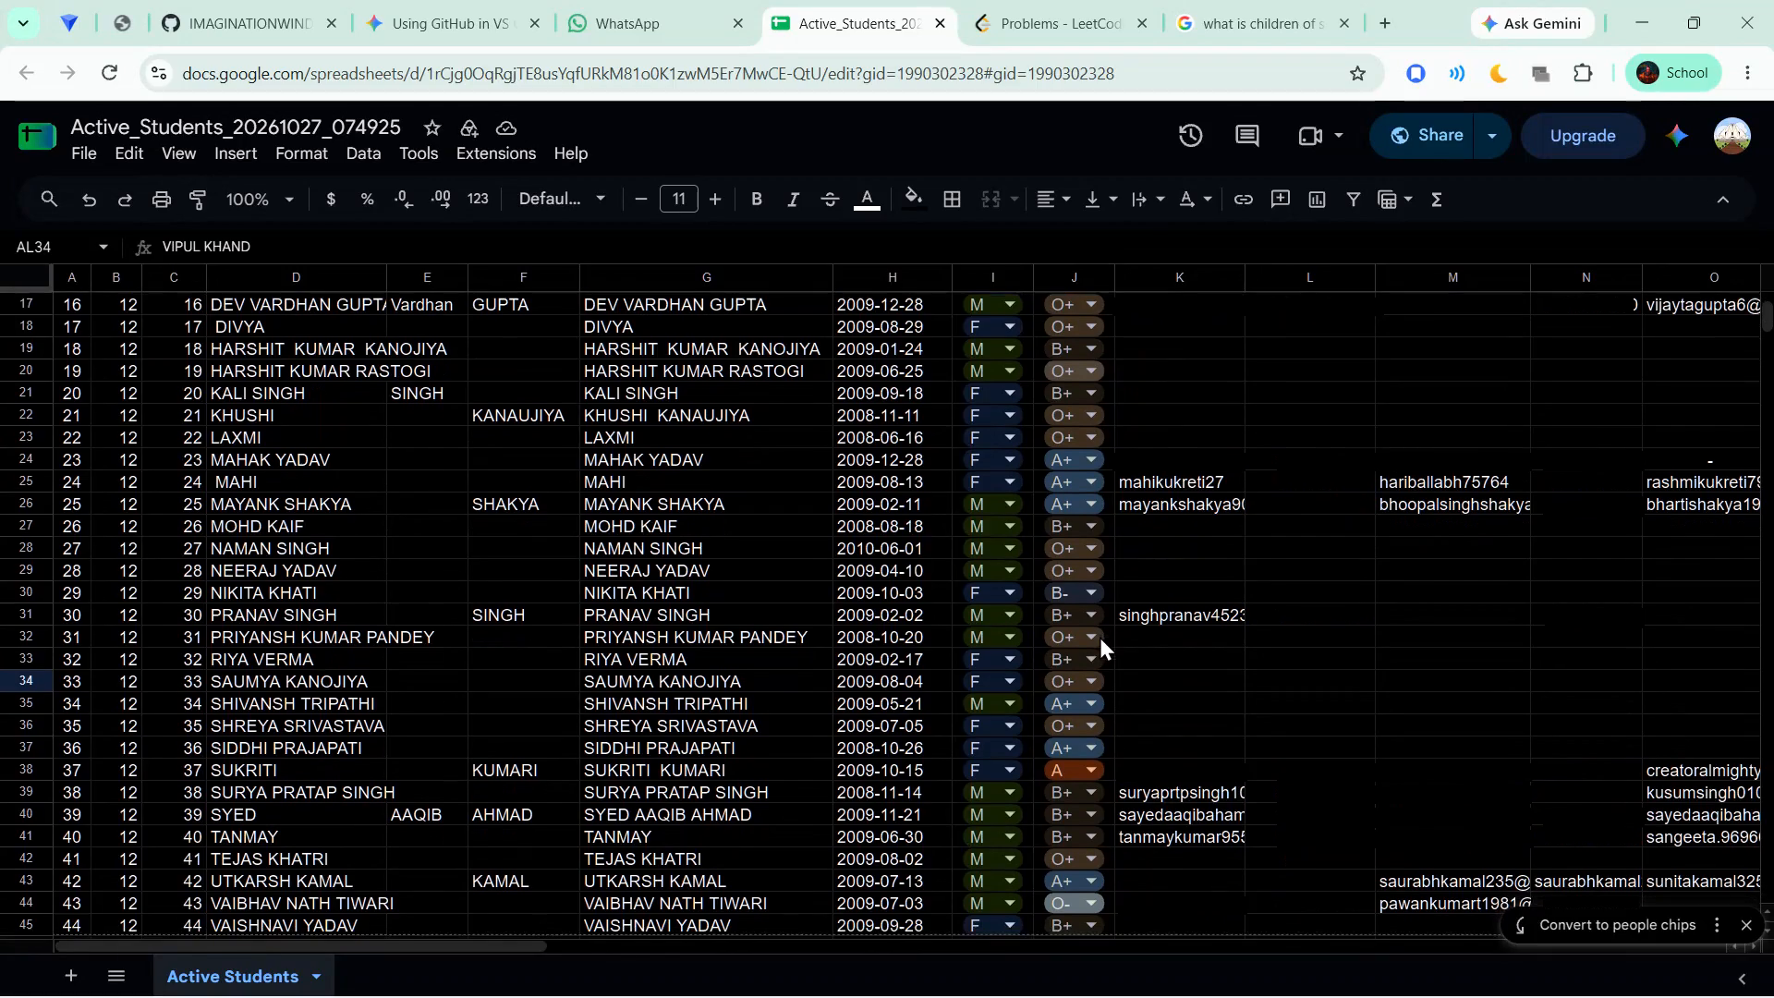
scroll(1100, 636, "down", 1)
scroll(1100, 636, "left", 6)
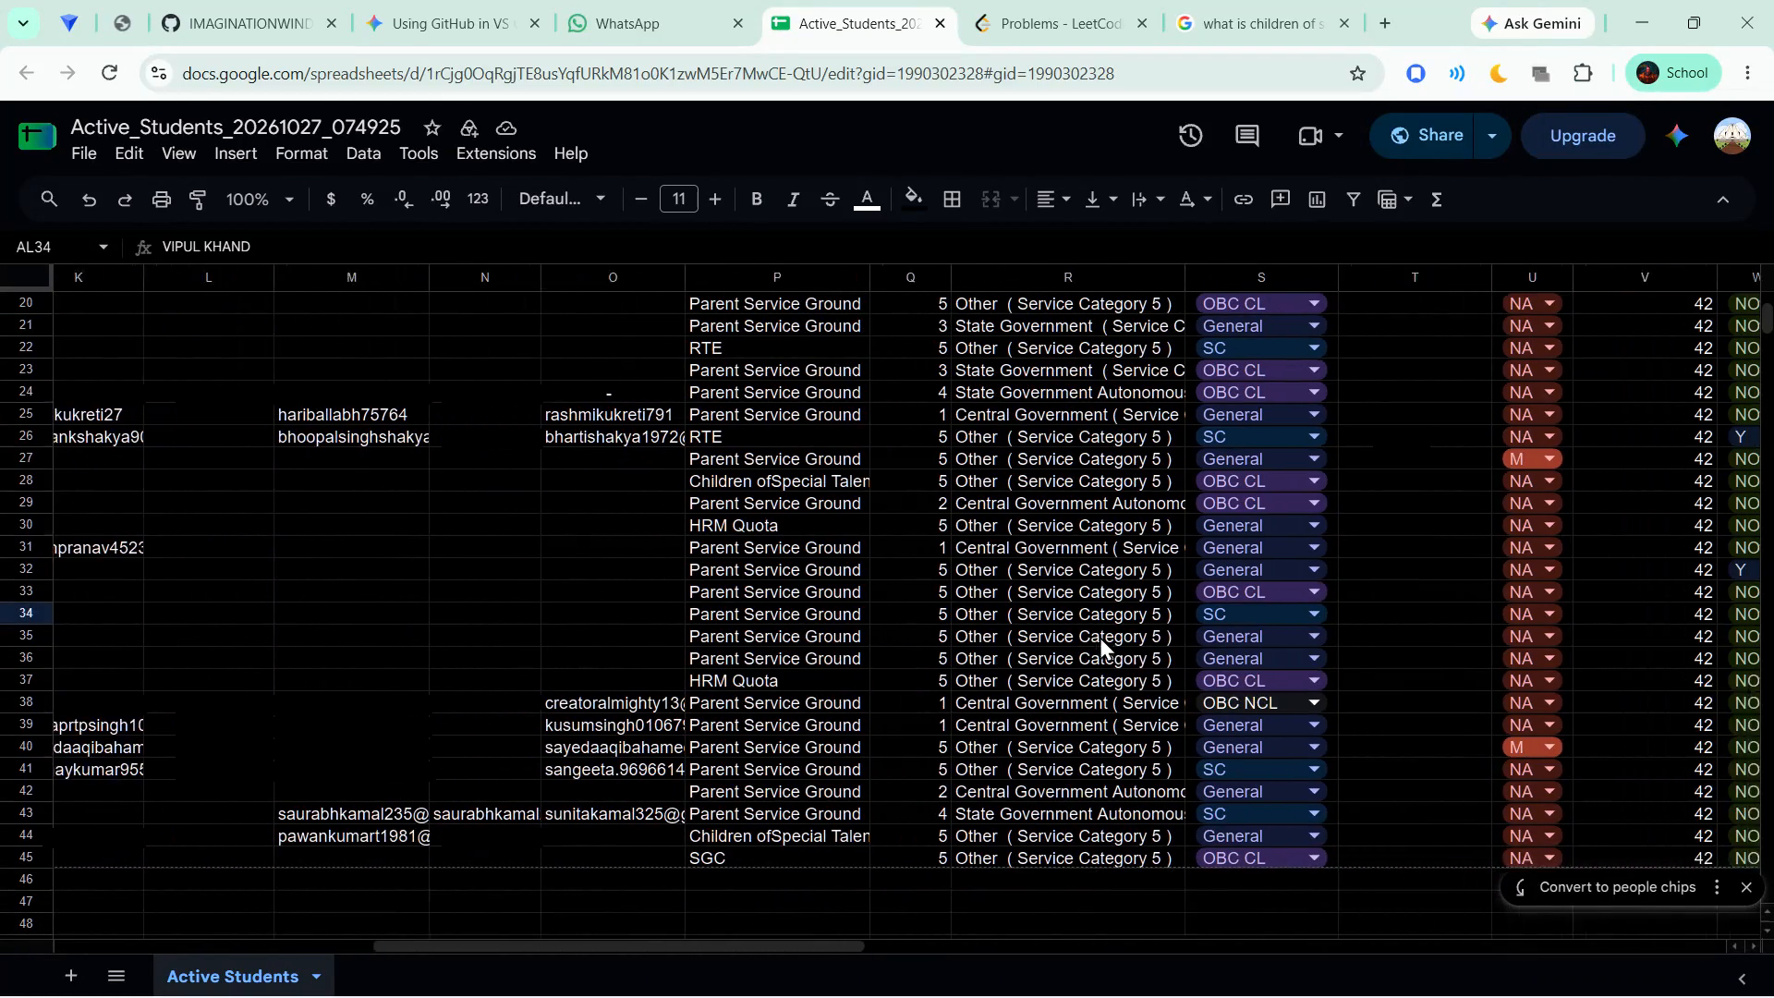
scroll(1100, 636, "left", 11)
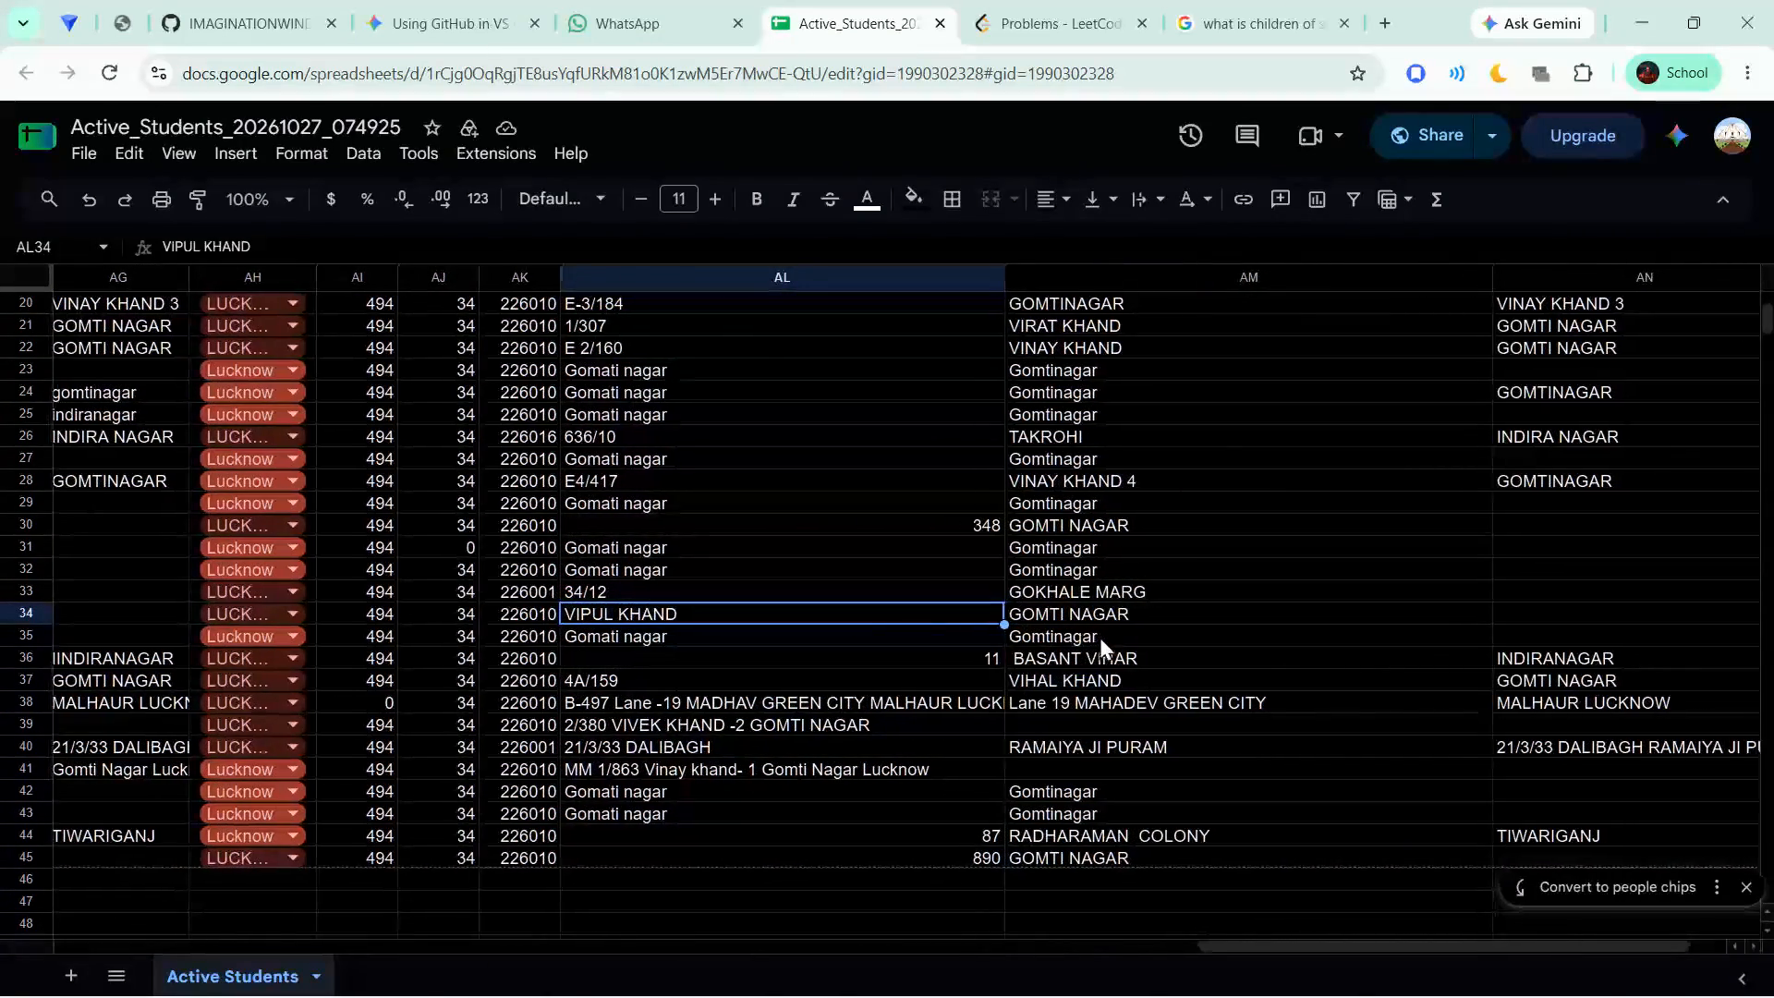
scroll(992, 700, "left", 3)
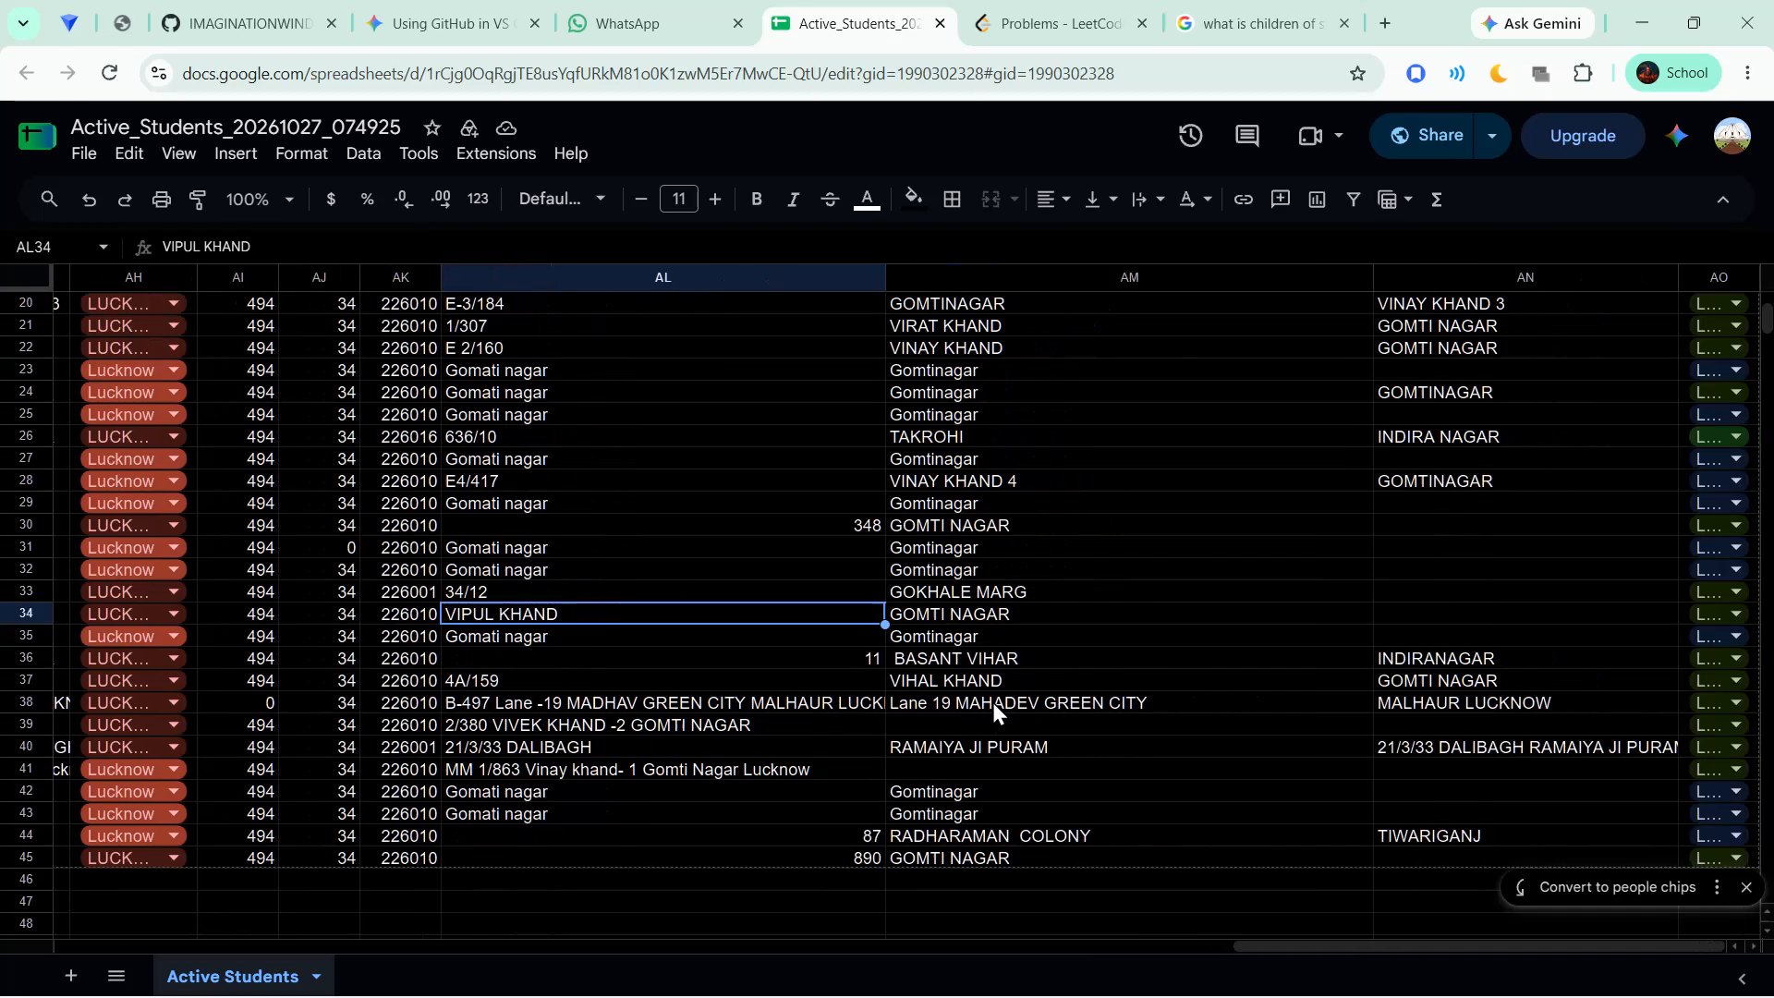
scroll(1021, 690, "right", 1)
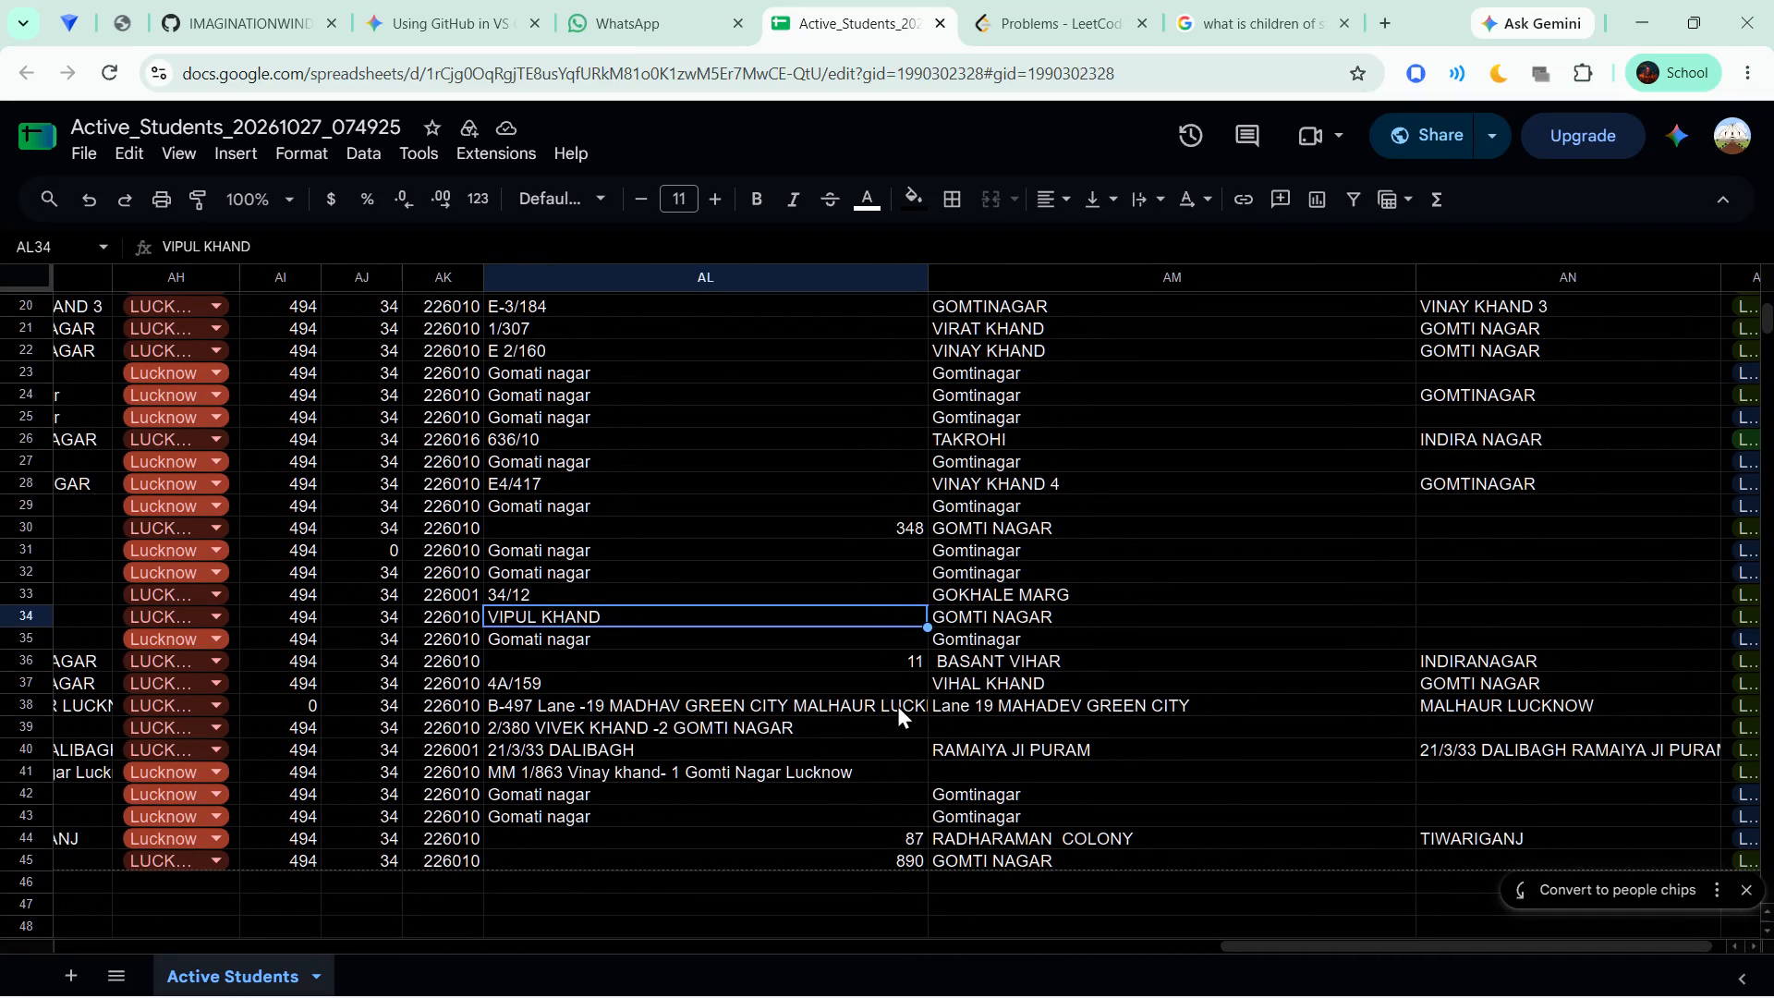
left_click(905, 699)
double_click(905, 699)
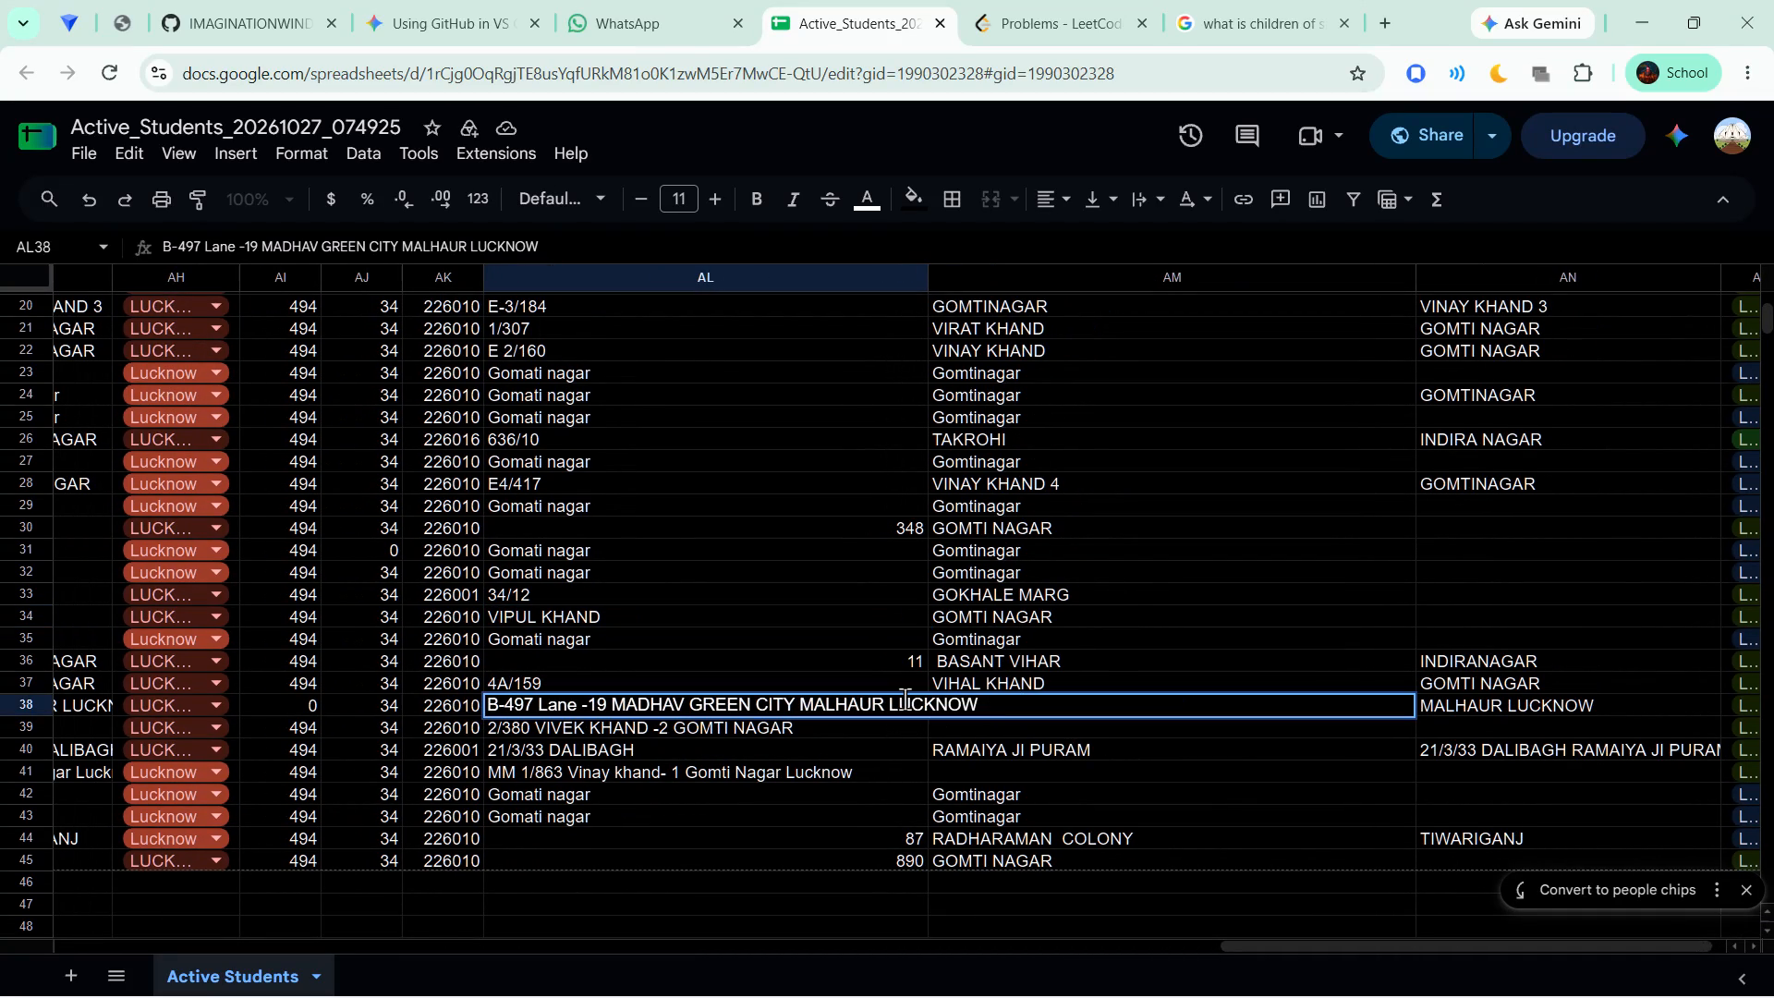
key("BackSpace")
key("BackSpace")
key("BackSpace")
key("BackSpace")
key("BackSpace")
key("BackSpace")
key("BackSpace")
key("BackSpace")
key("BackSpace")
key("BackSpace")
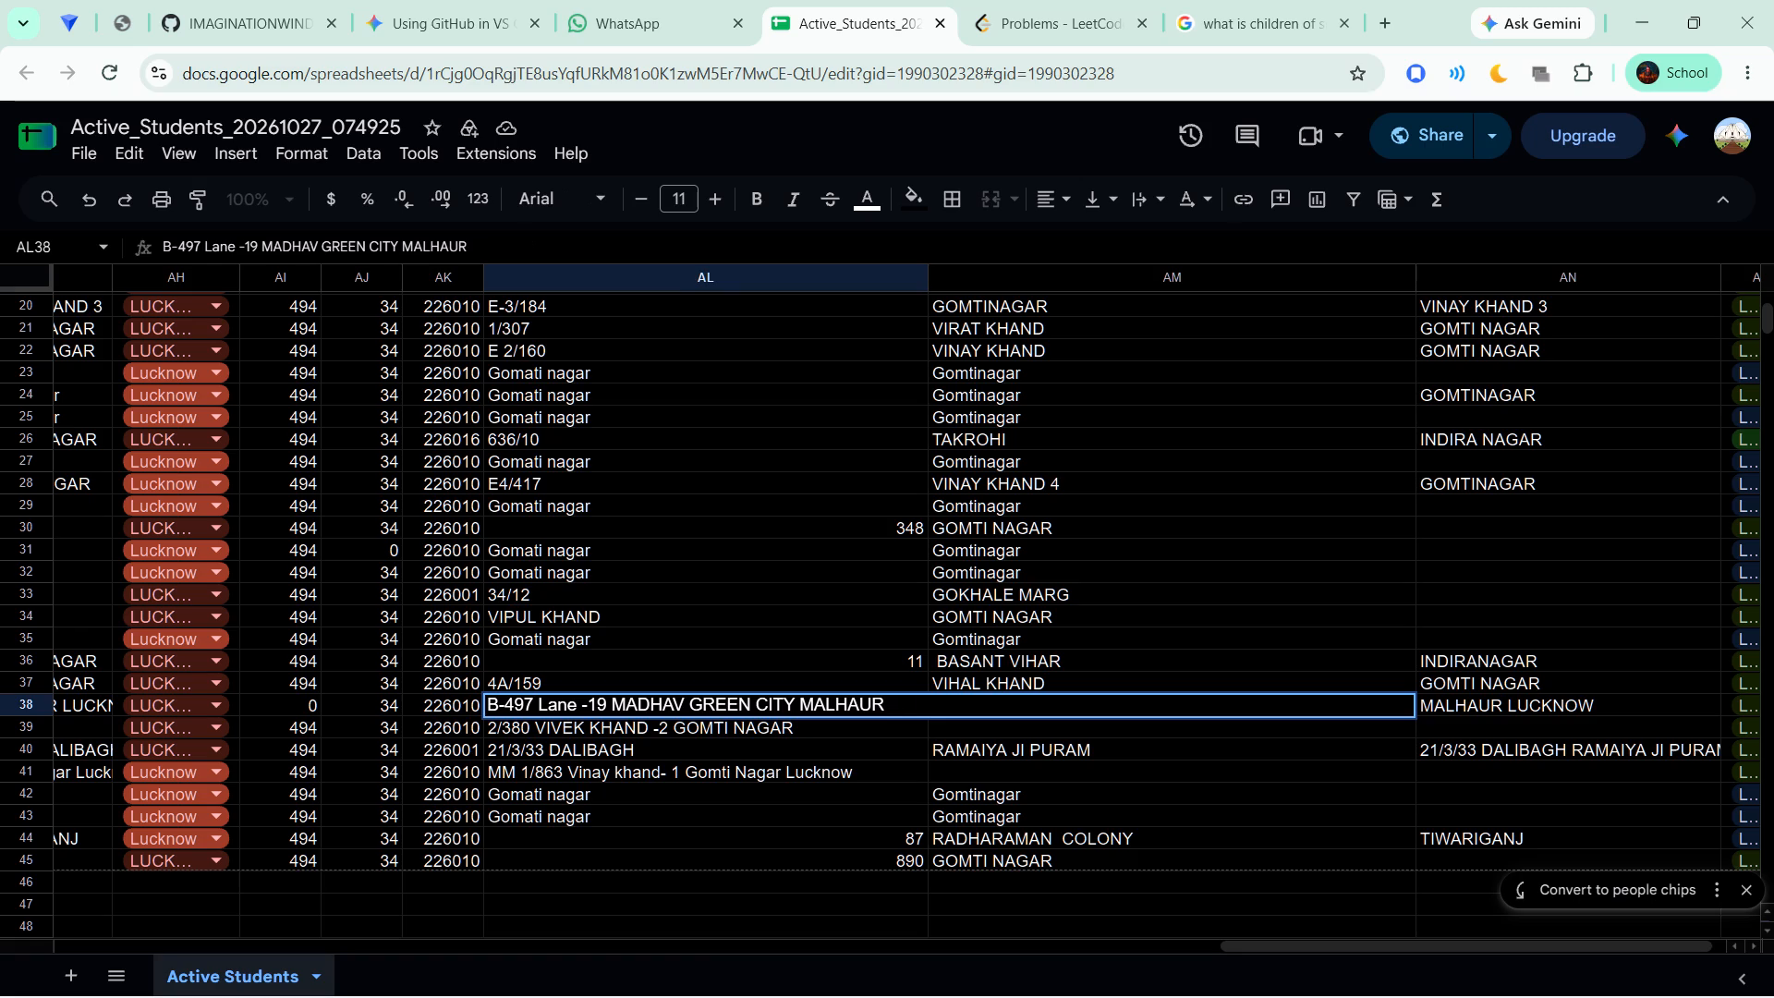
key("BackSpace")
key("BackSpace")
key("BackSpace")
key("BackSpace")
key("BackSpace")
key("BackSpace")
key("BackSpace")
key("BackSpace")
key("BackSpace")
key("BackSpace")
key("BackSpace")
key("BackSpace")
key("BackSpace")
key("BackSpace")
key("BackSpace")
key("BackSpace")
key("BackSpace")
key("BackSpace")
key("BackSpace")
key("BackSpace")
key("BackSpace")
key("BackSpace")
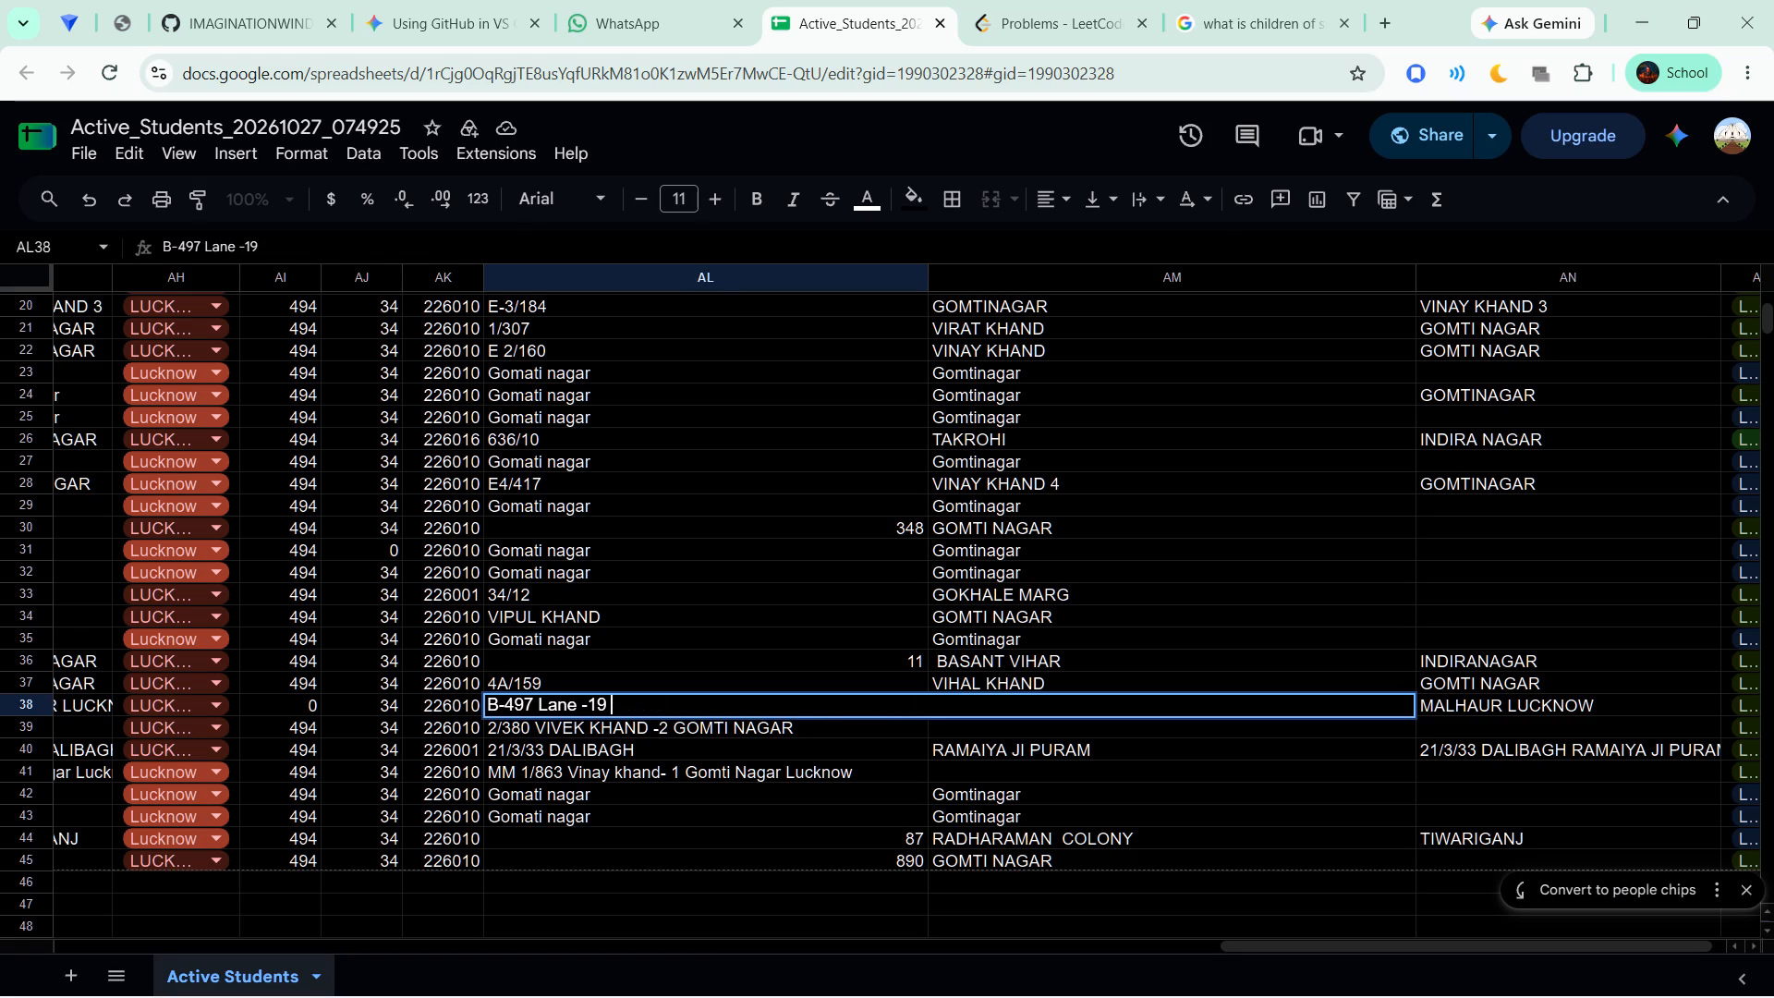
key("BackSpace")
key("BackSpace")
key("BackSpace")
key("BackSpace")
key("BackSpace")
key("BackSpace")
key("BackSpace")
key("BackSpace")
key("BackSpace")
key("BackSpace")
key("Return")
Examine row 38's permanent address columns and city dropdown options alongside the neighbouring student rows.
scroll(905, 699, "up", 3)
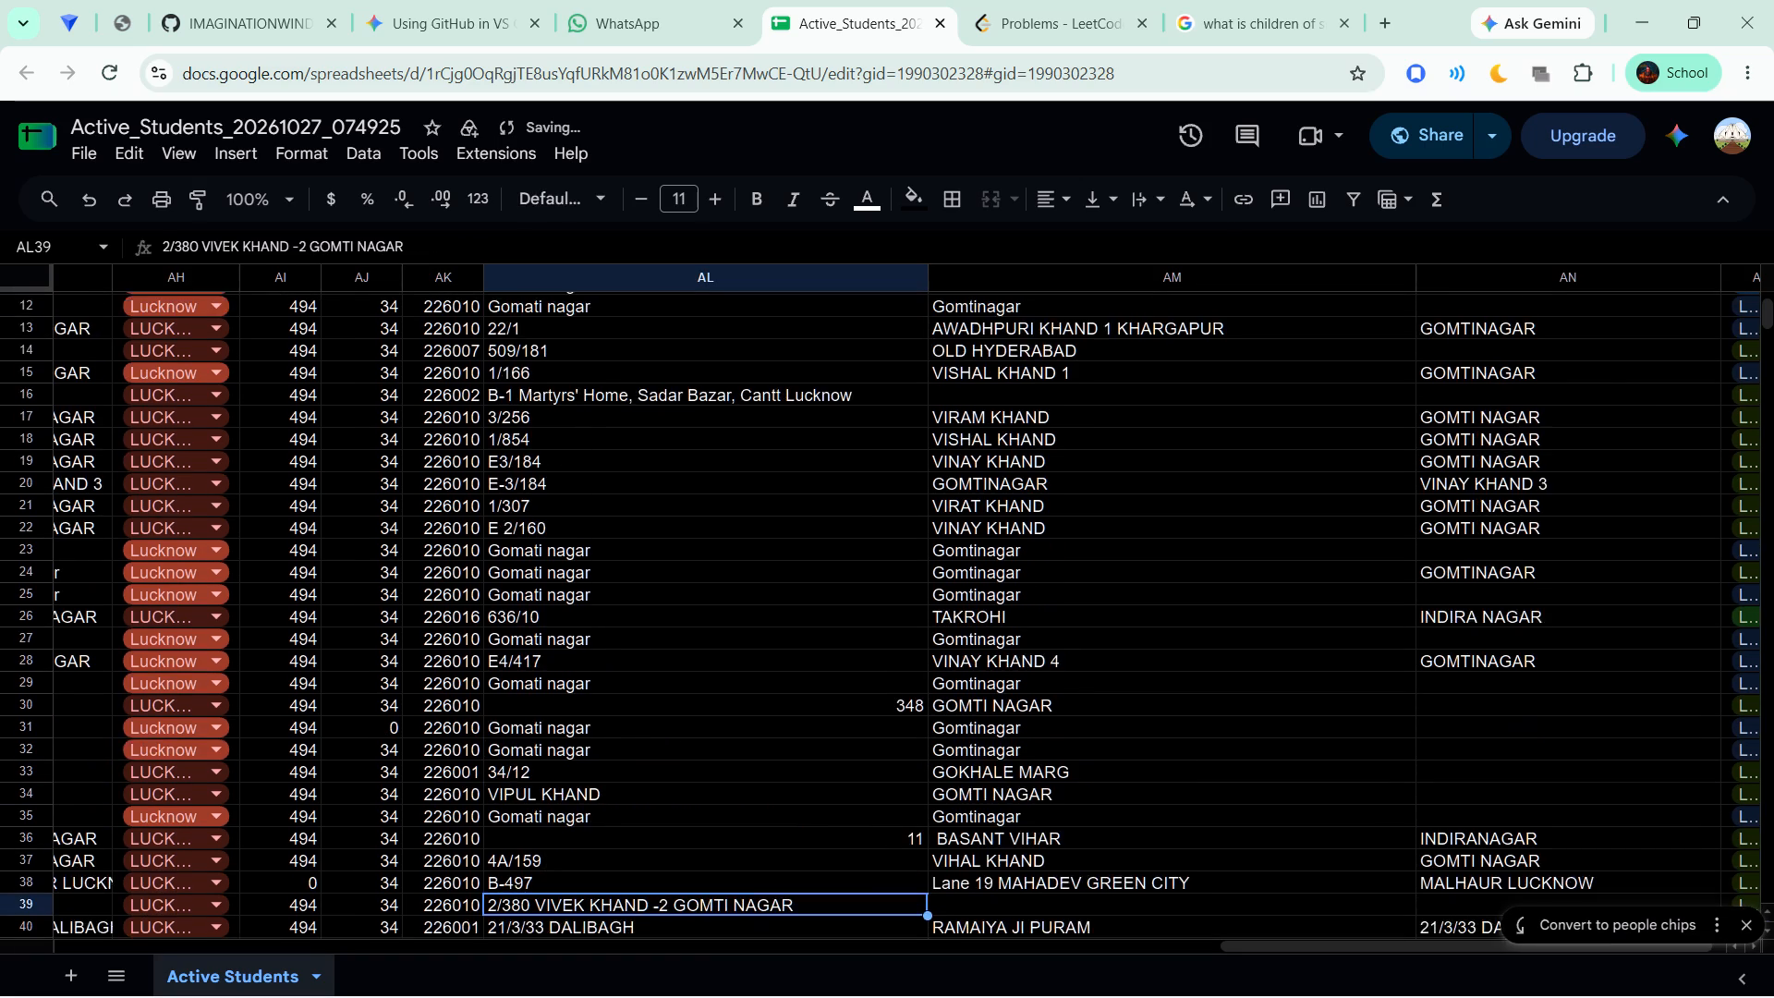
scroll(905, 699, "up", 1)
scroll(905, 699, "down", 2)
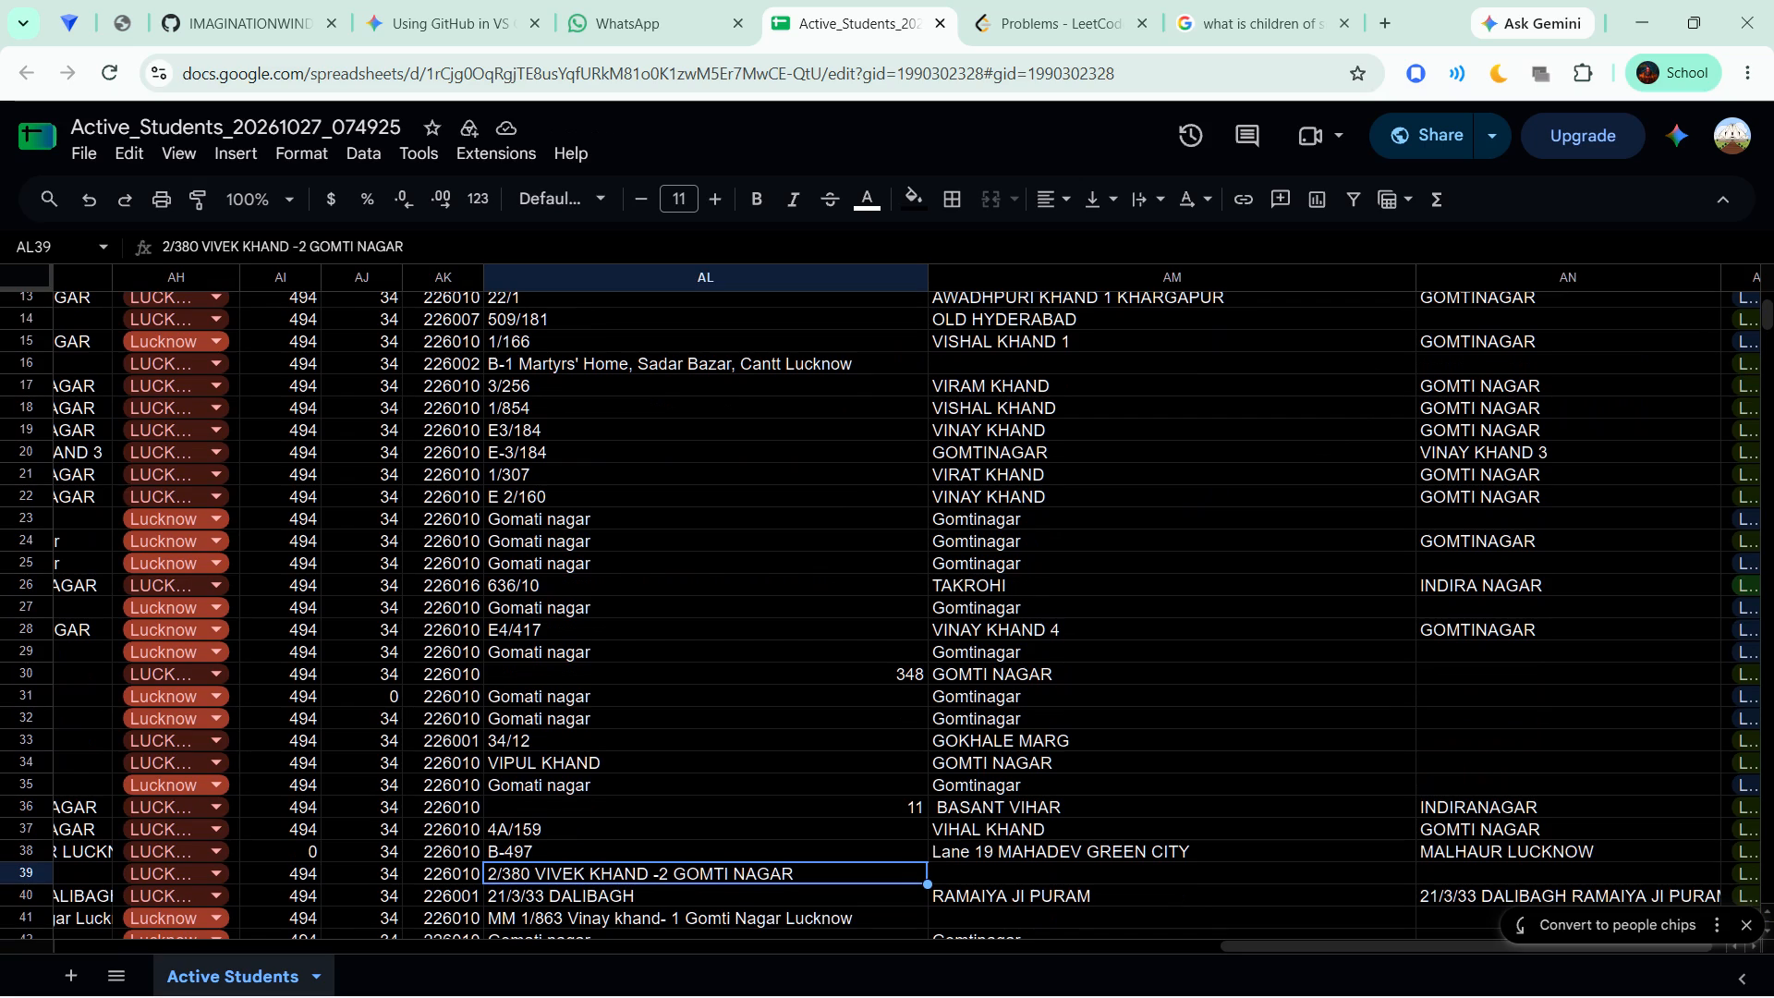
scroll(905, 699, "left", 1)
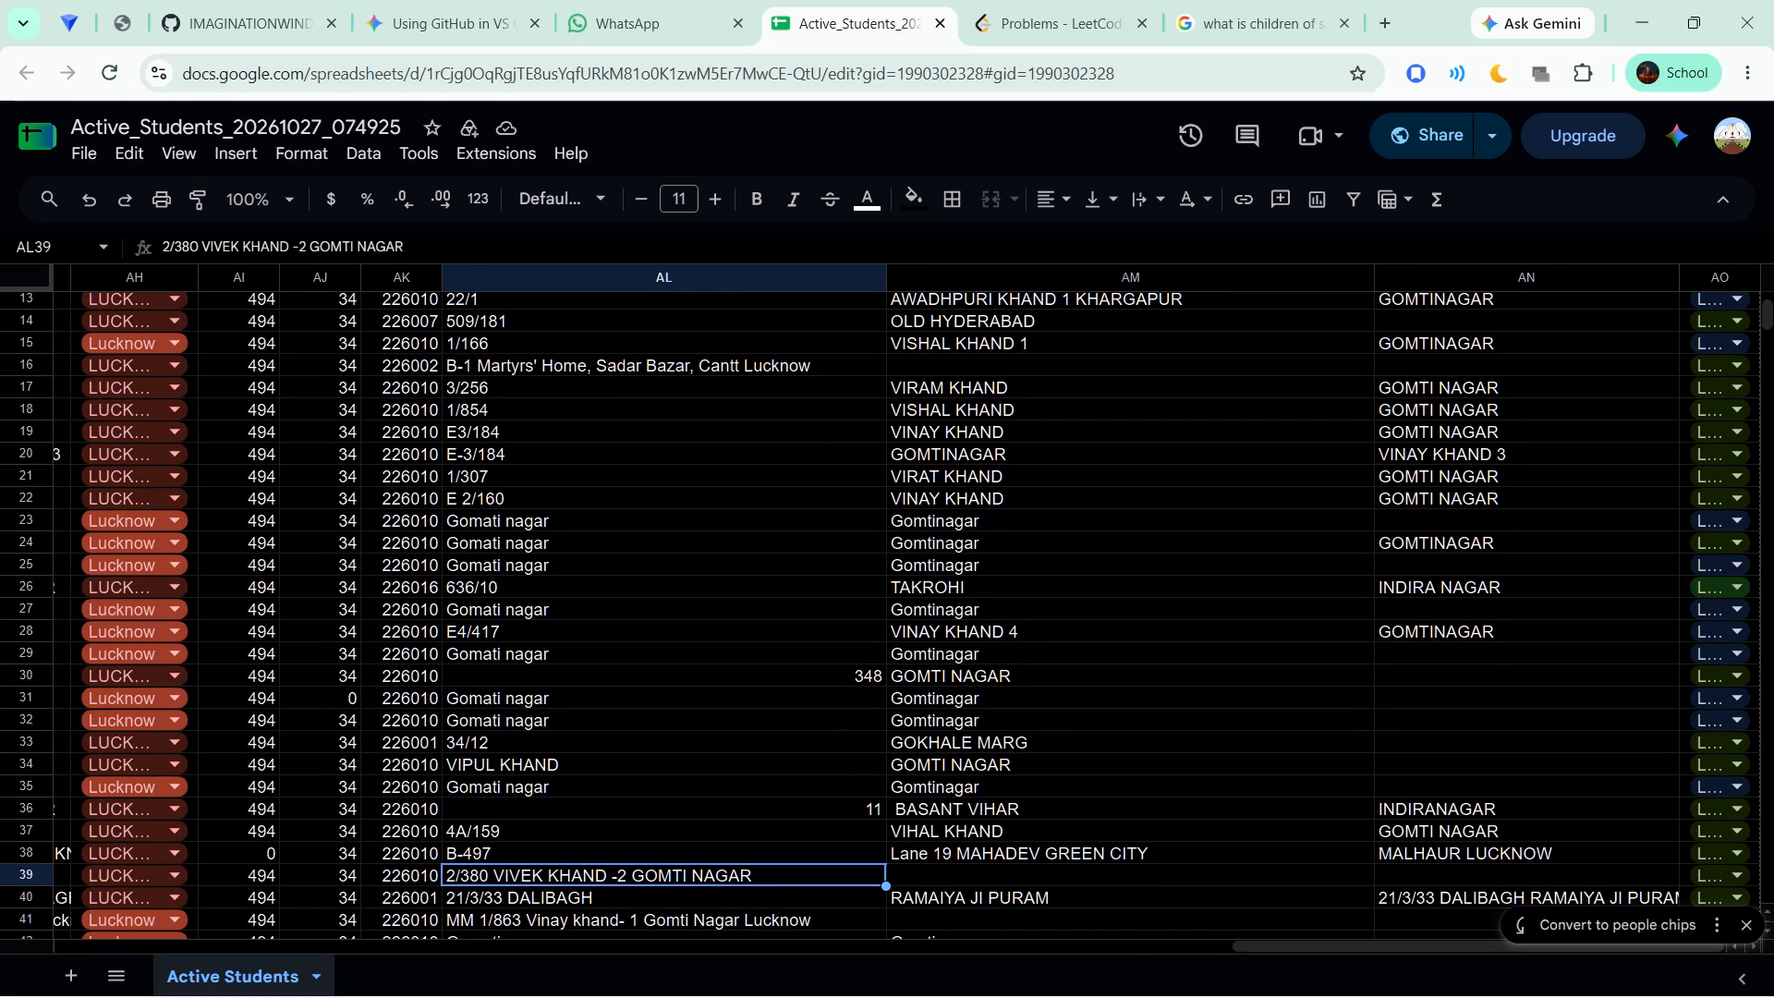
left_click(1202, 846)
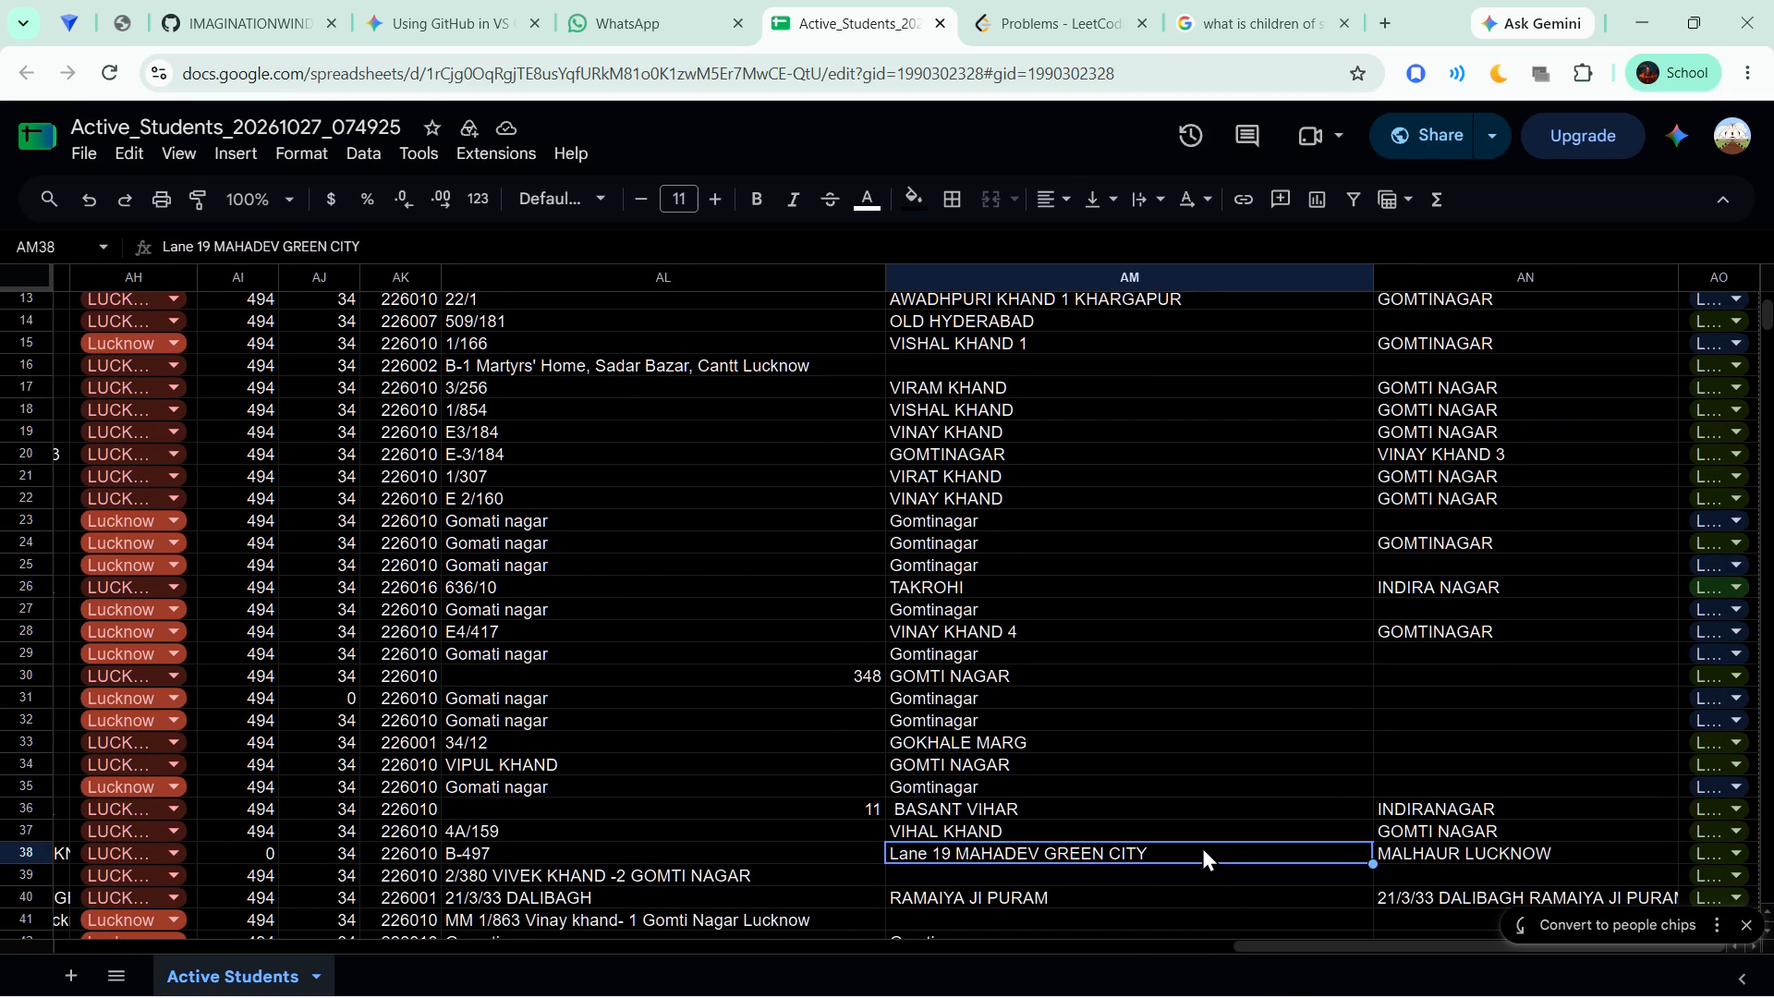
scroll(1202, 846, "left", 3)
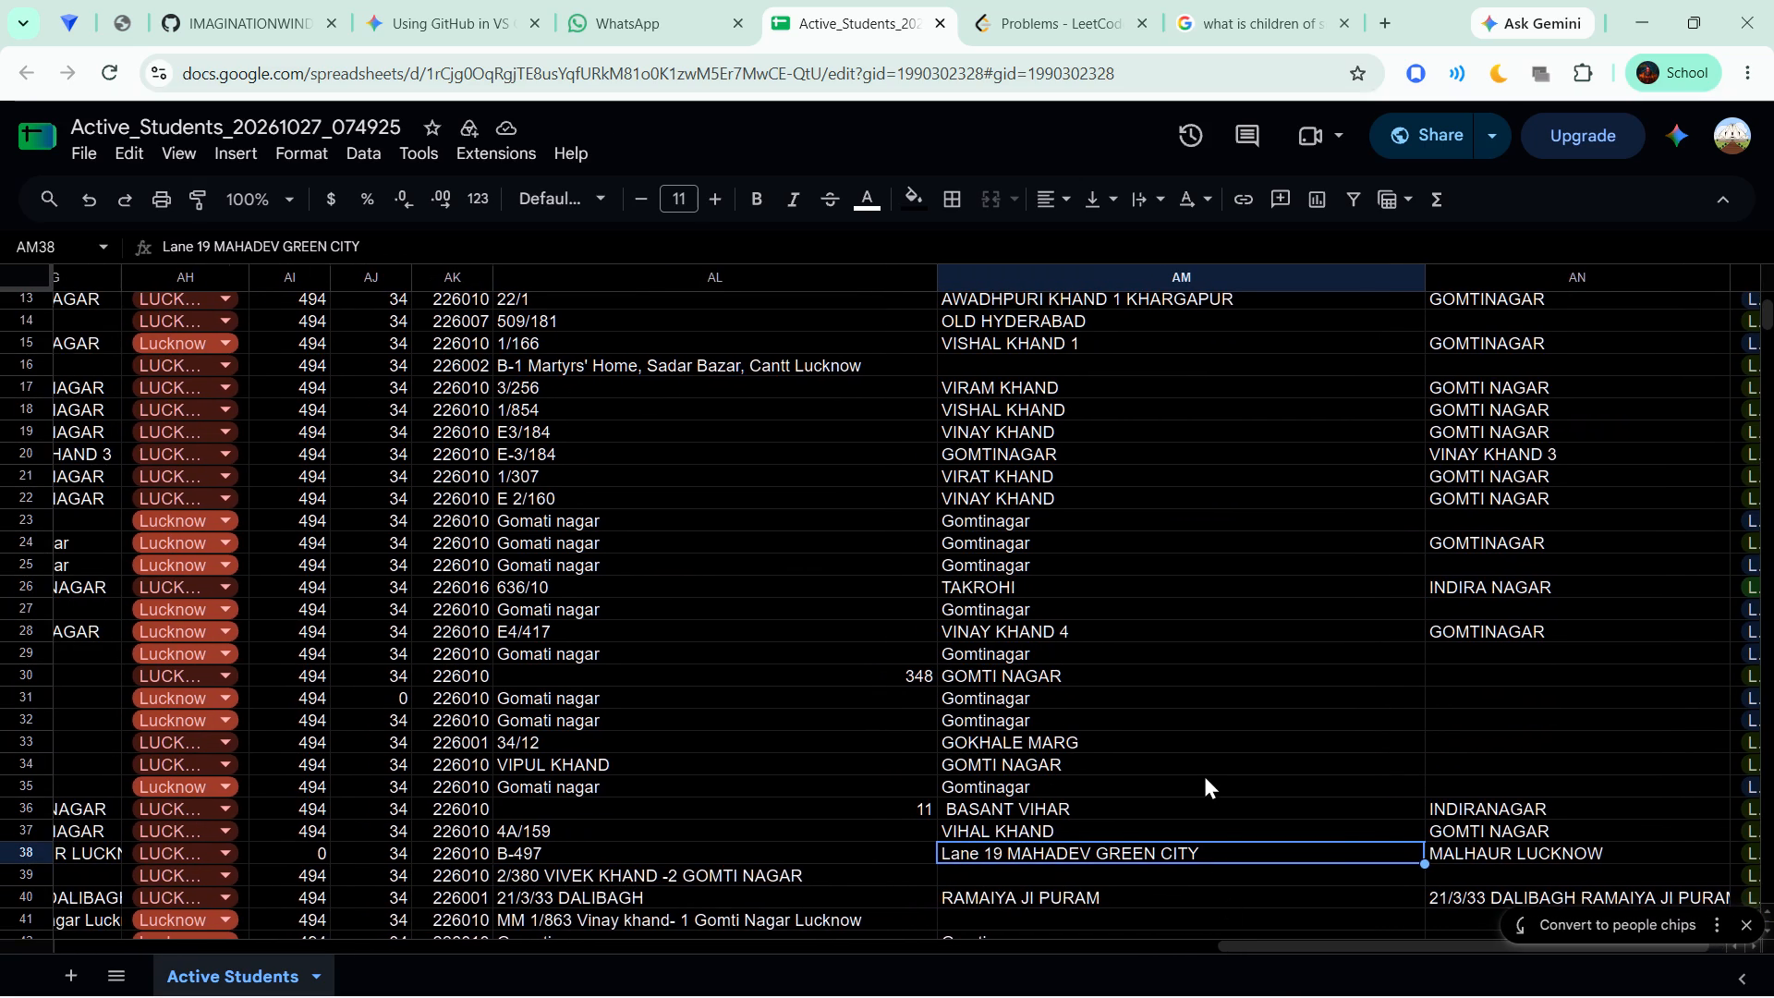
scroll(1204, 774, "left", 1)
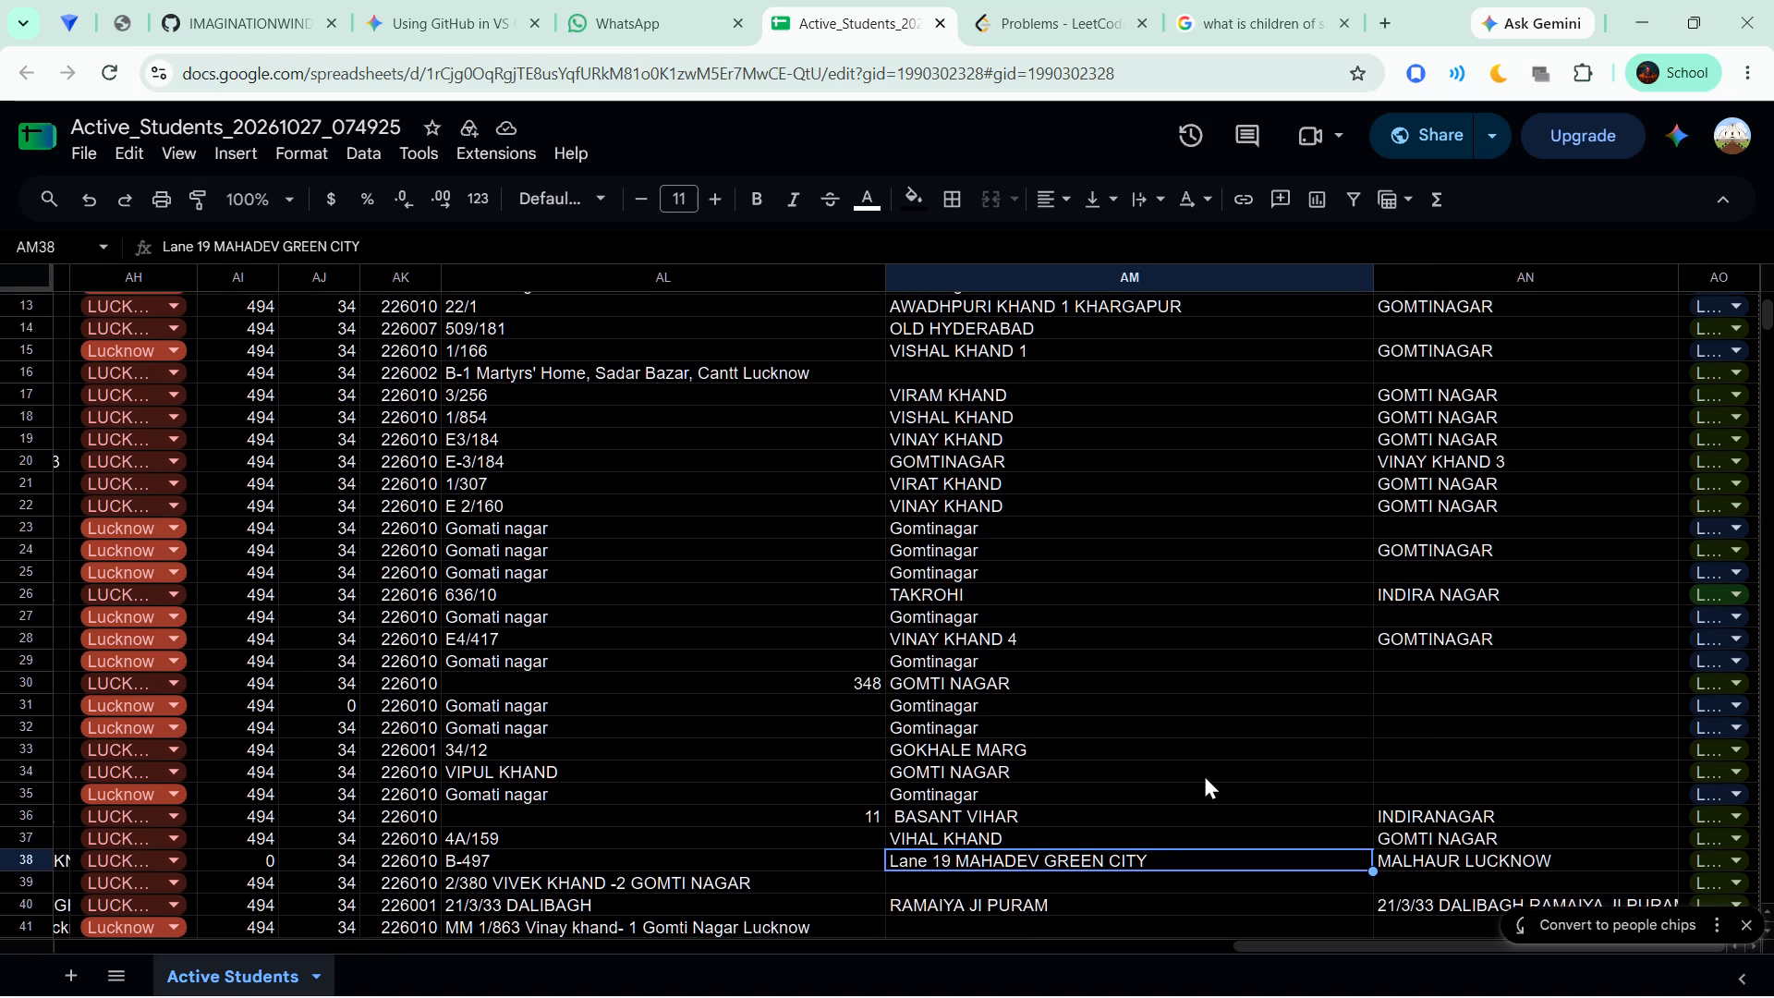
scroll(1204, 774, "up", 3)
scroll(1204, 774, "down", 1)
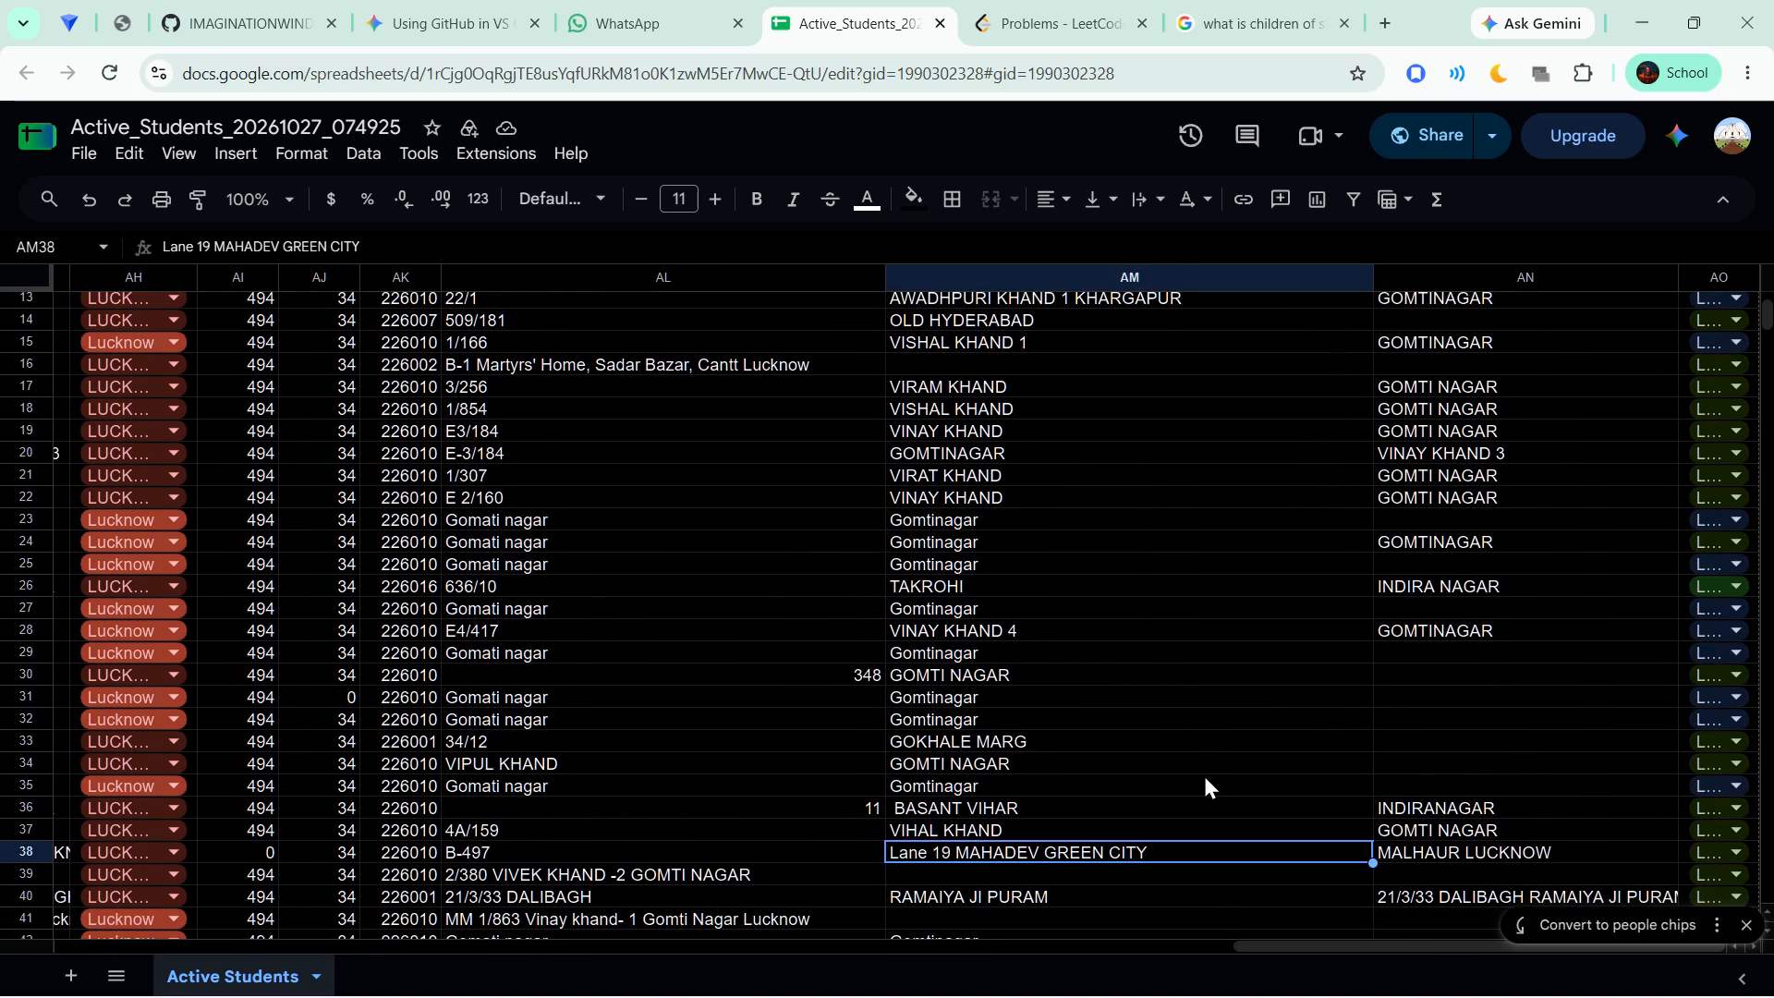
scroll(1204, 774, "left", 1)
left_click(1697, 846)
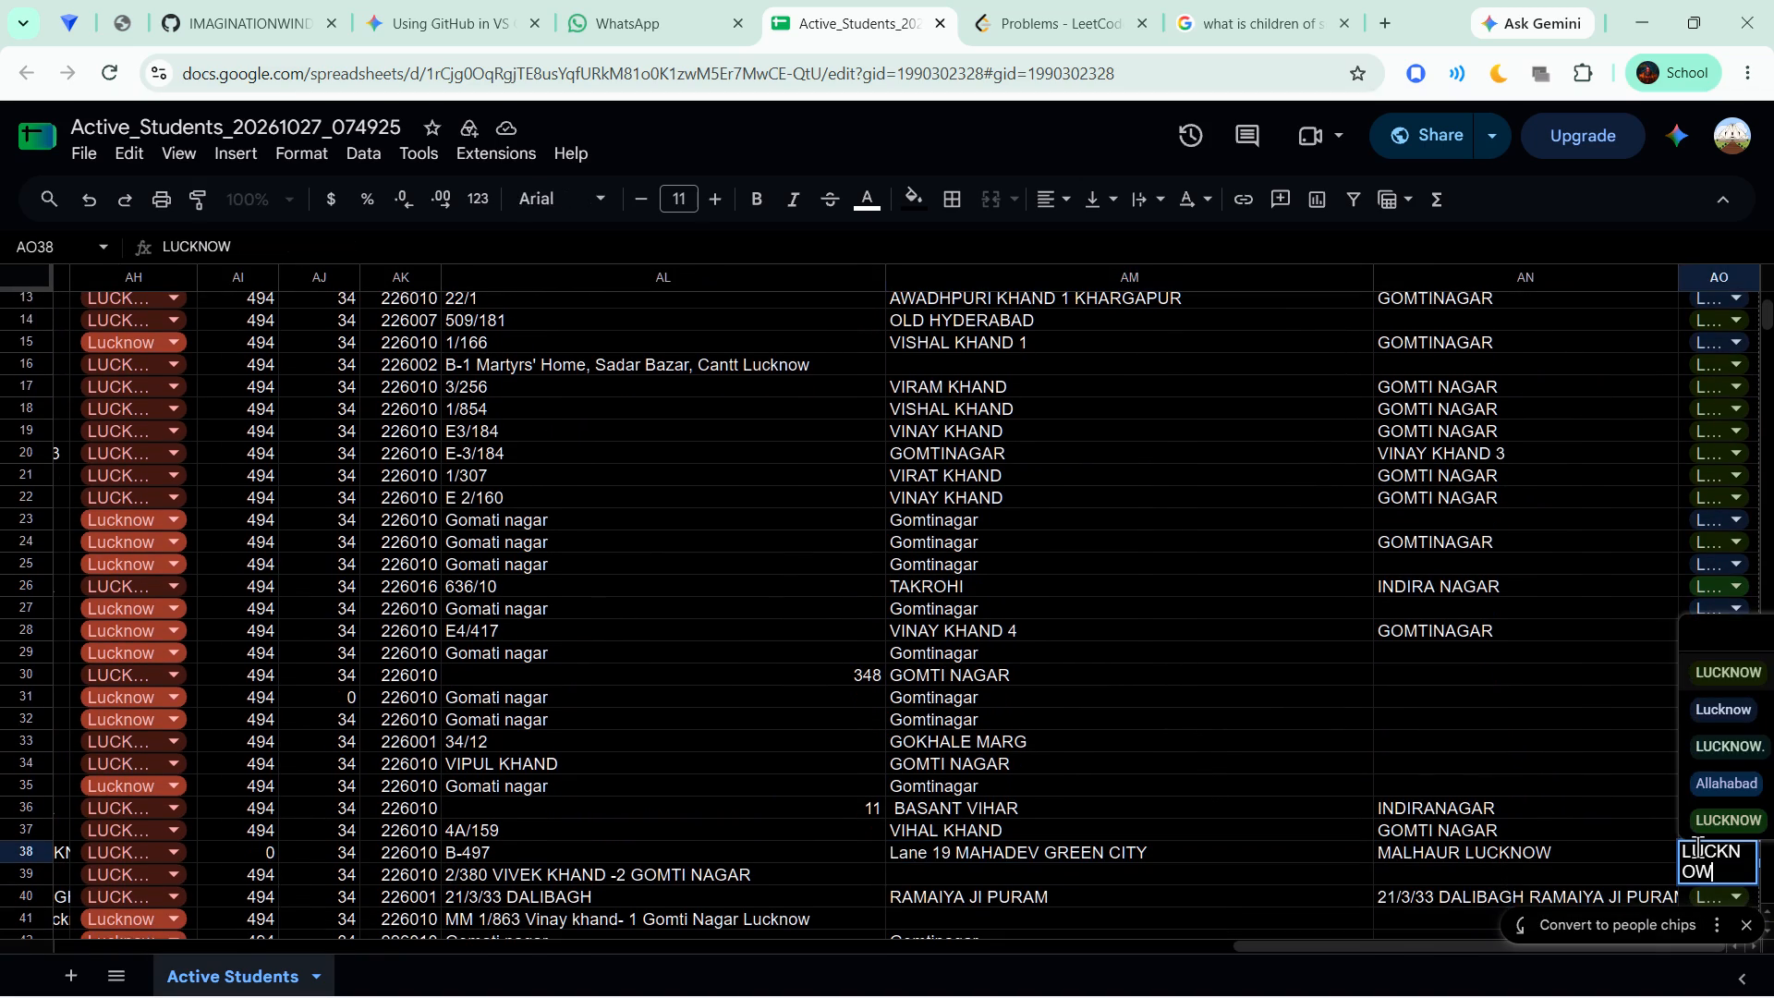
left_click(1486, 837)
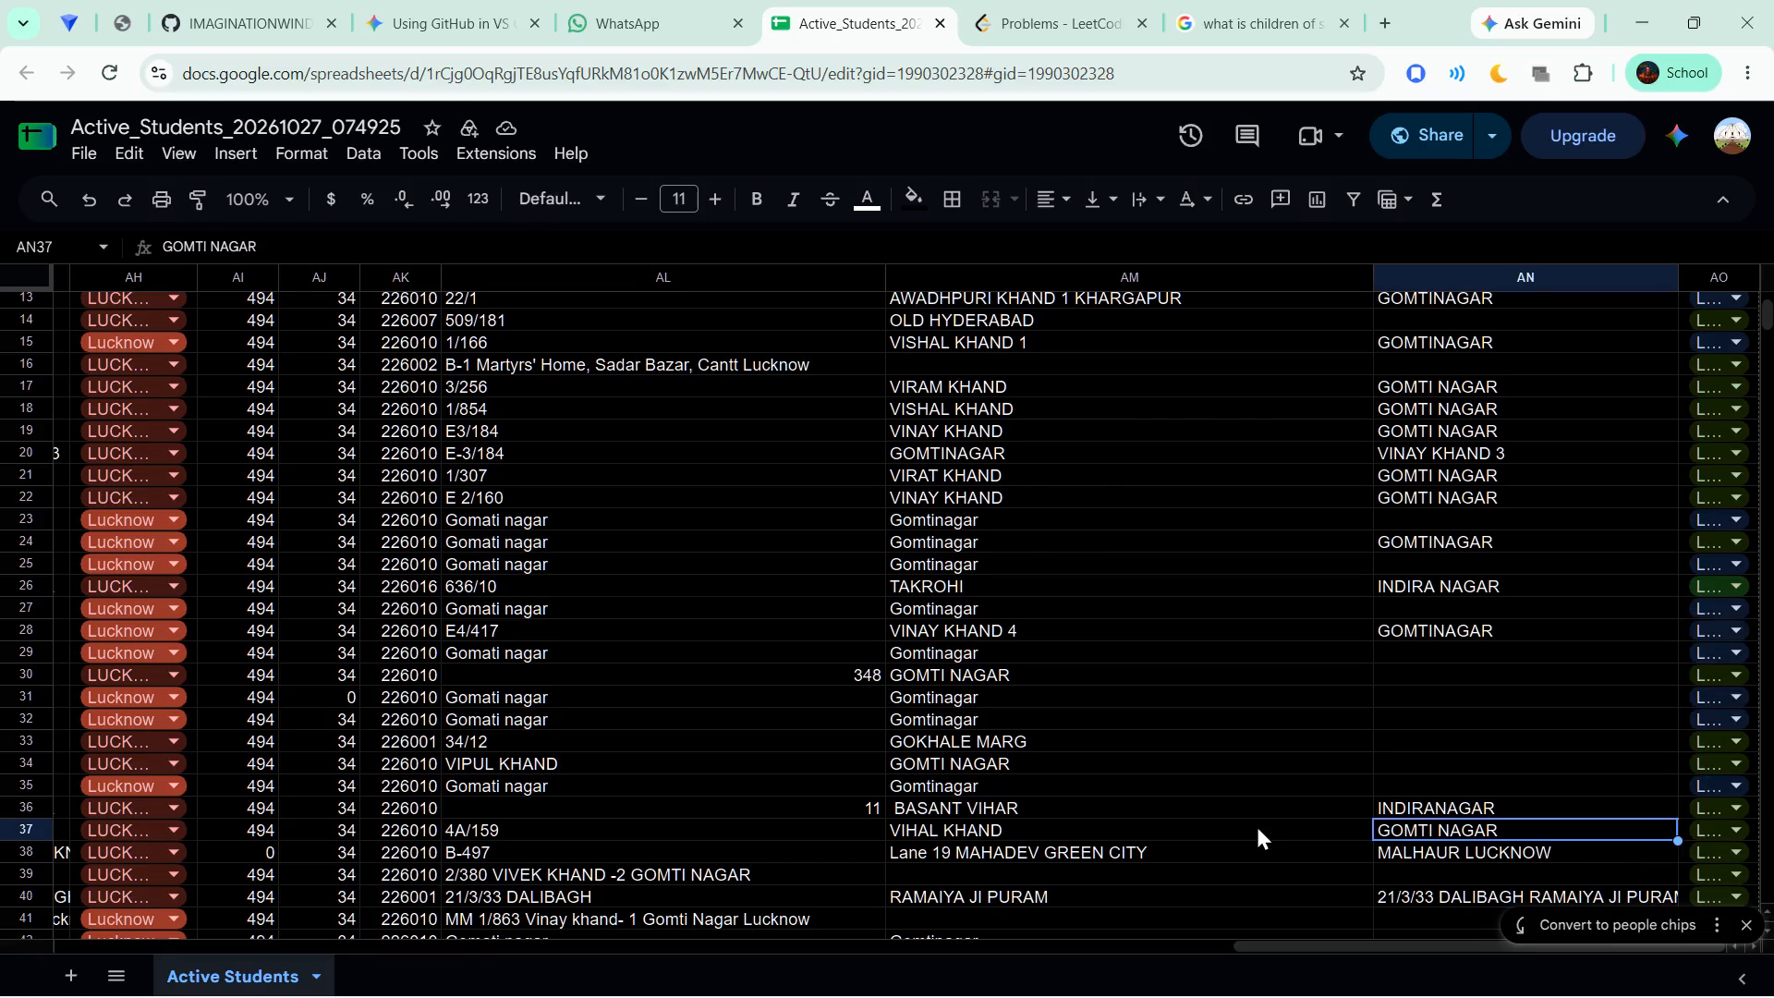
Save the Active Students spreadsheet.
scroll(1257, 825, "right", 15)
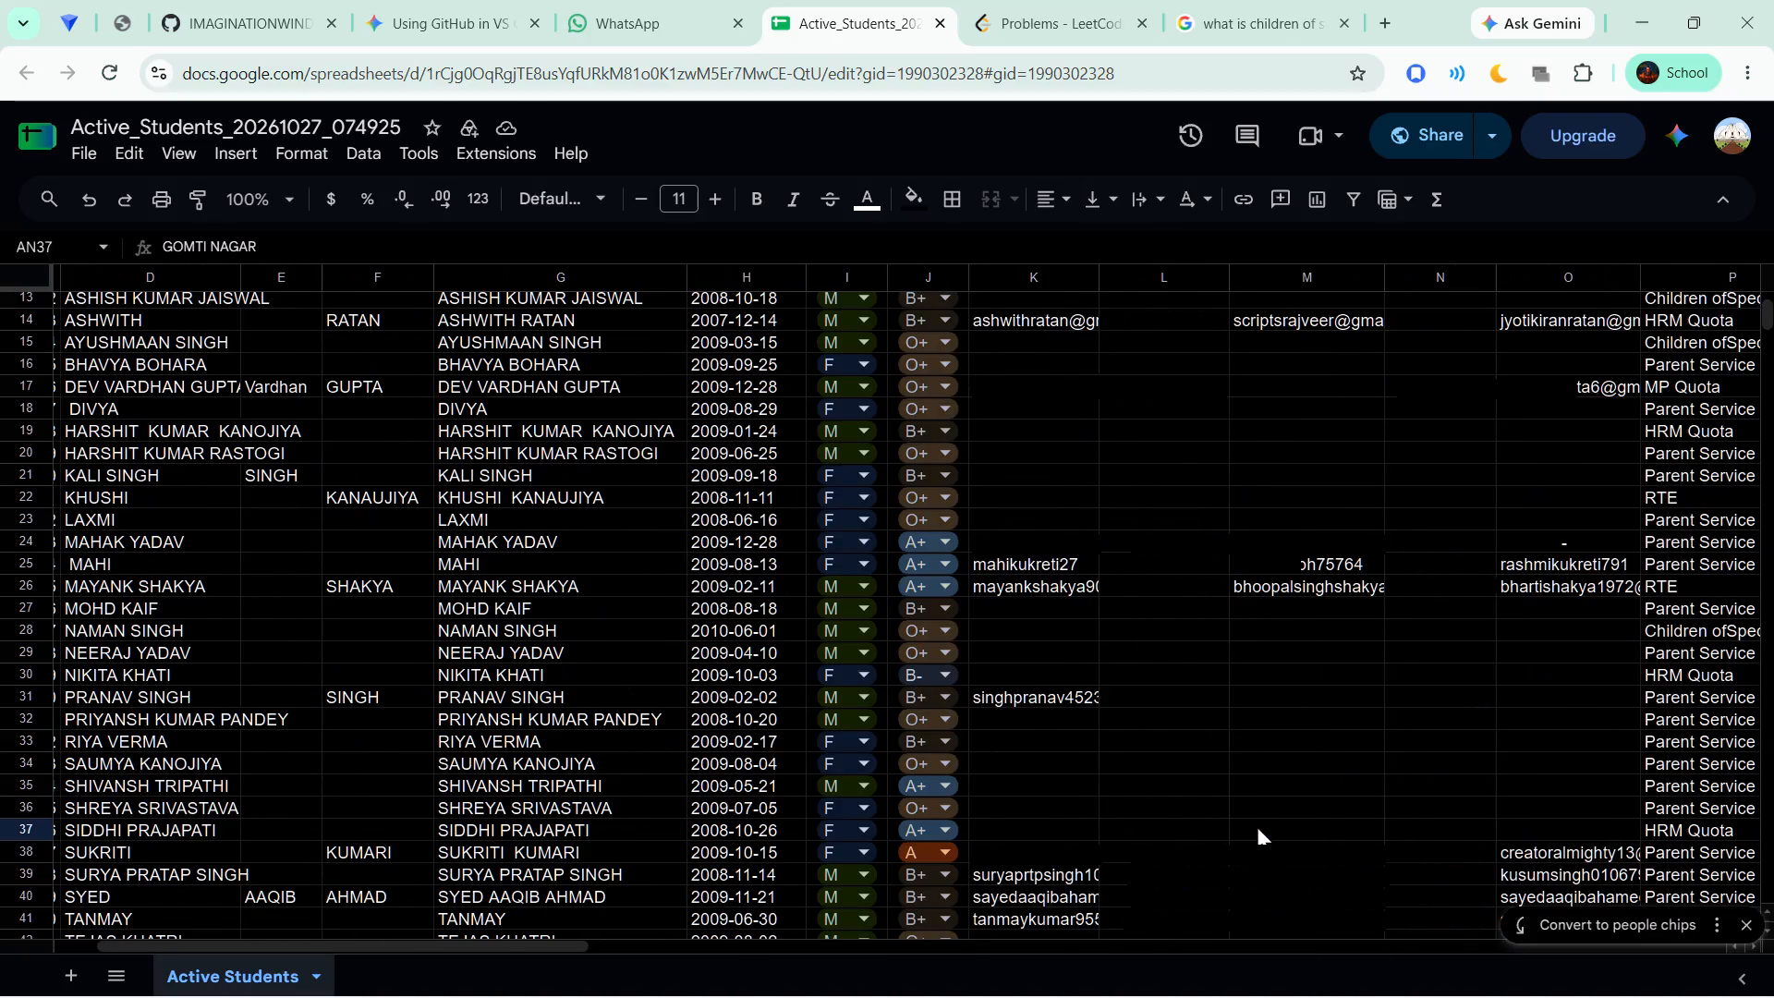
key("ctrl+s")
Review the student, parent contact, admission category and social category columns, ending at the header row.
scroll(1257, 825, "right", 2)
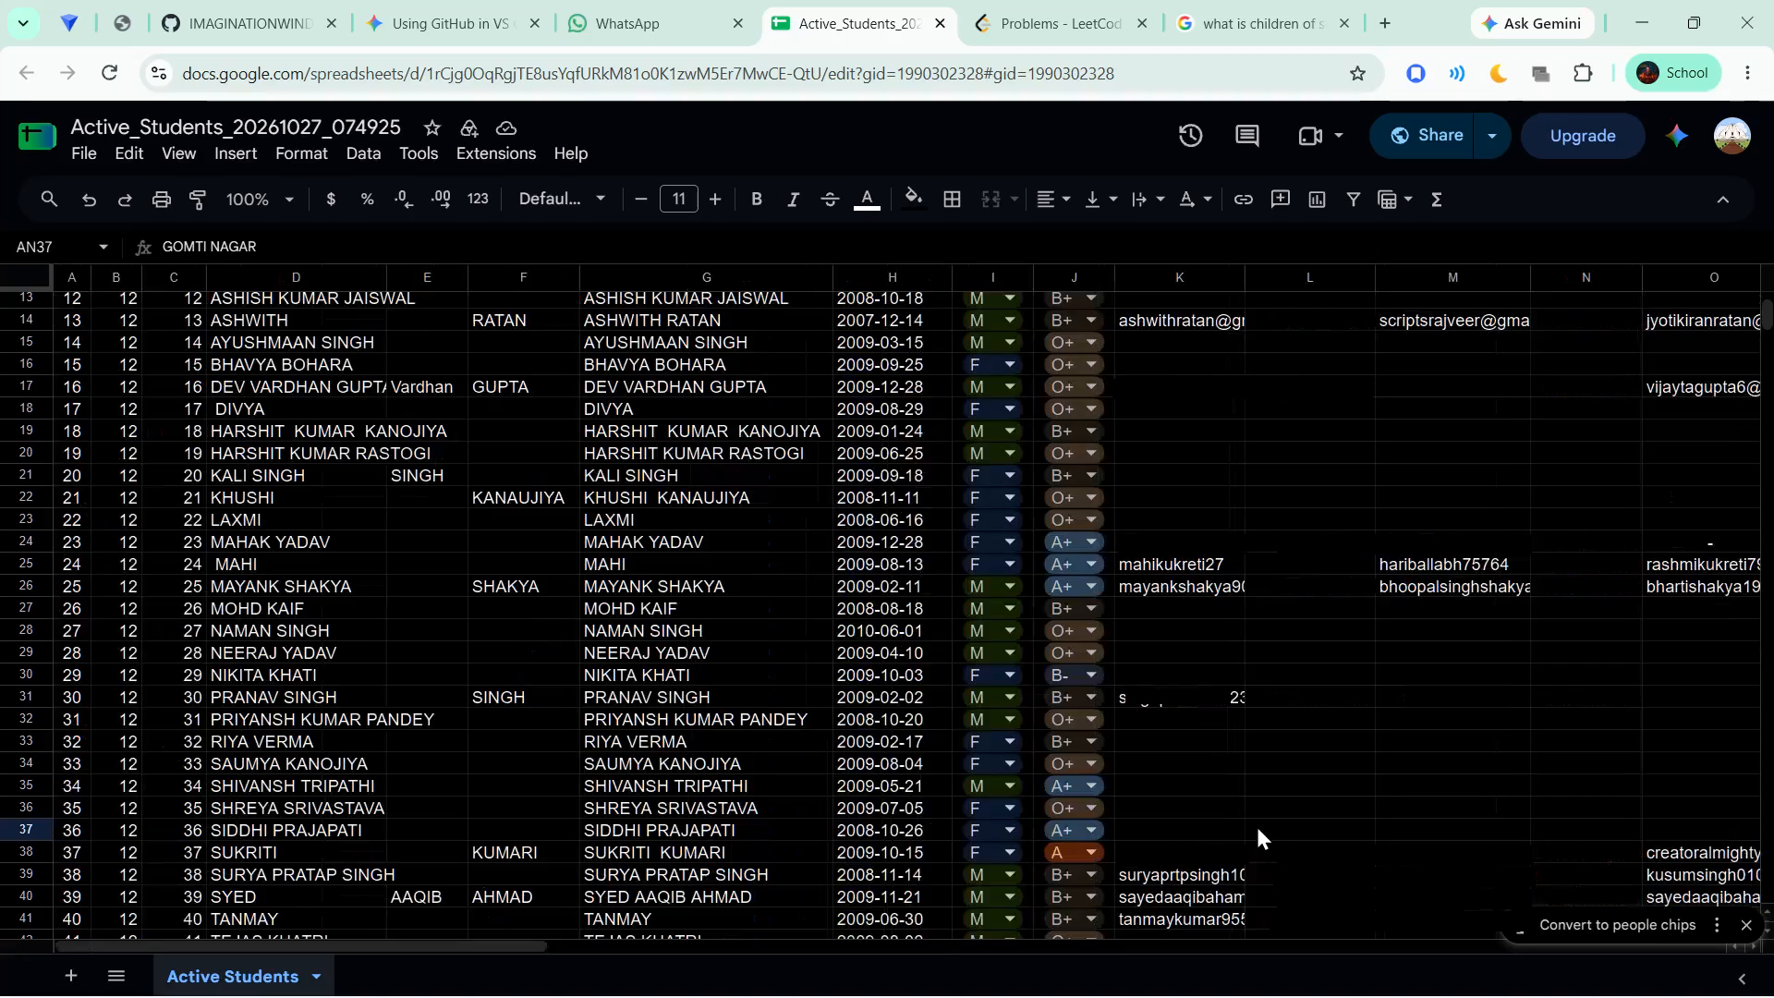
scroll(1257, 825, "left", 6)
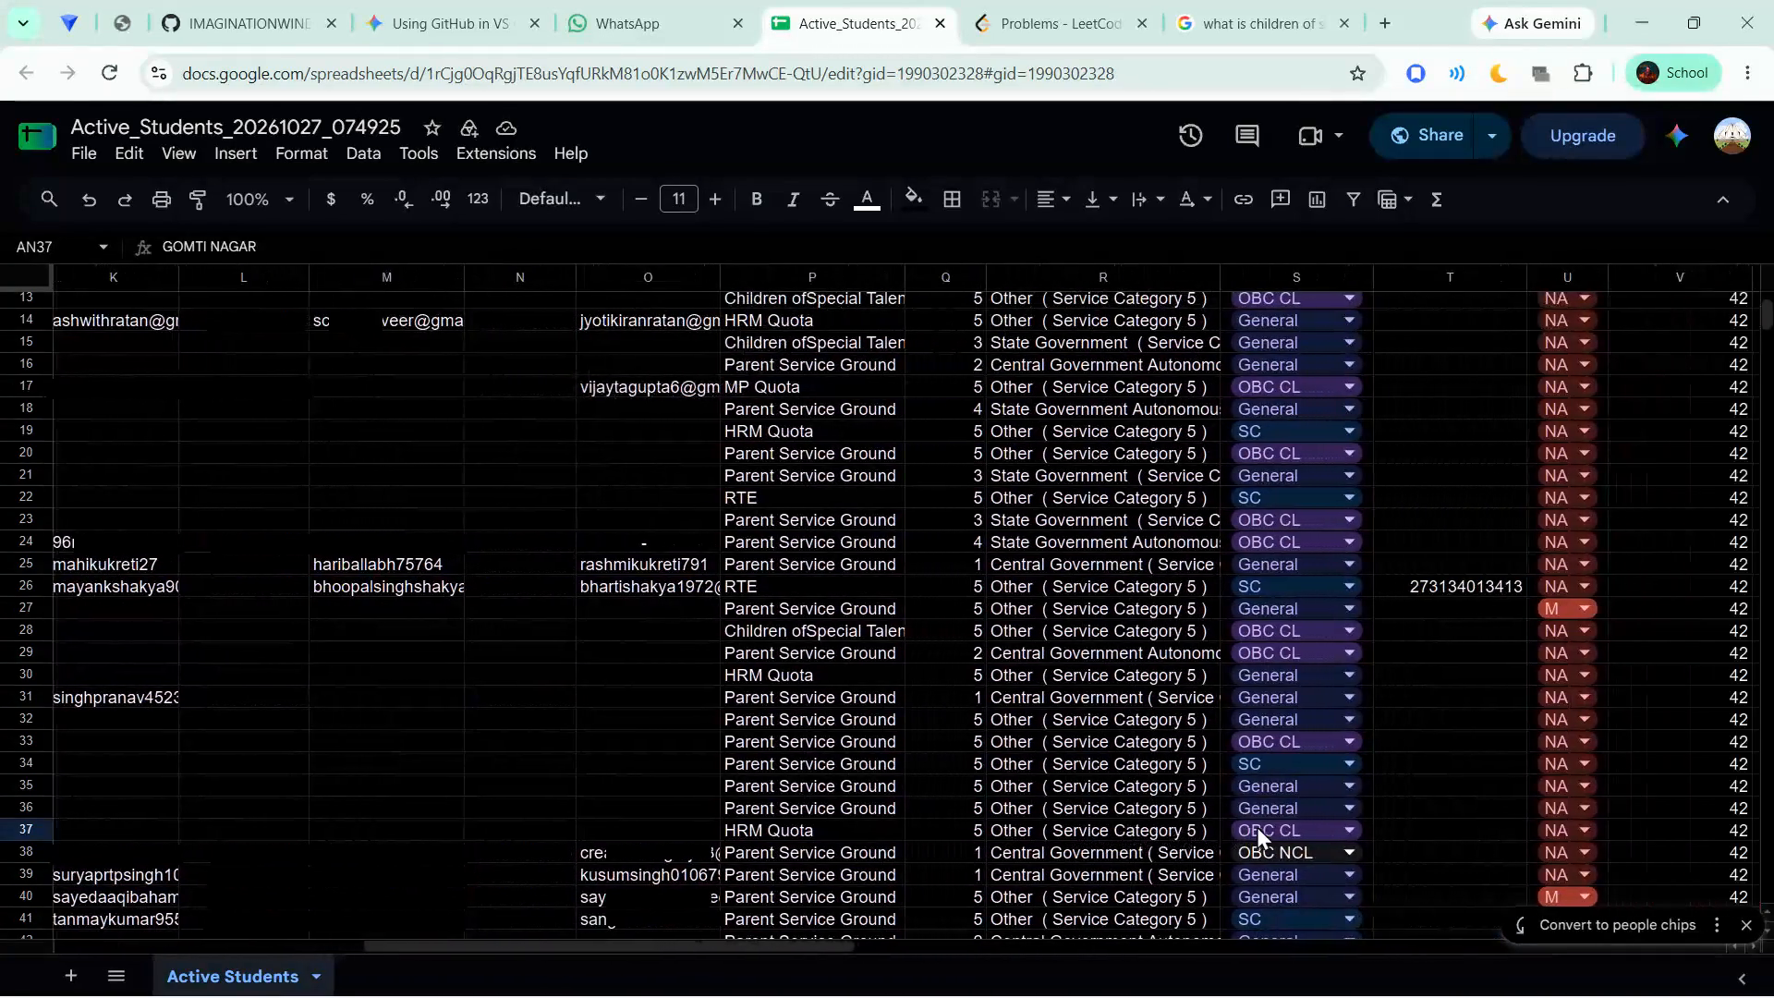
scroll(1257, 825, "left", 2)
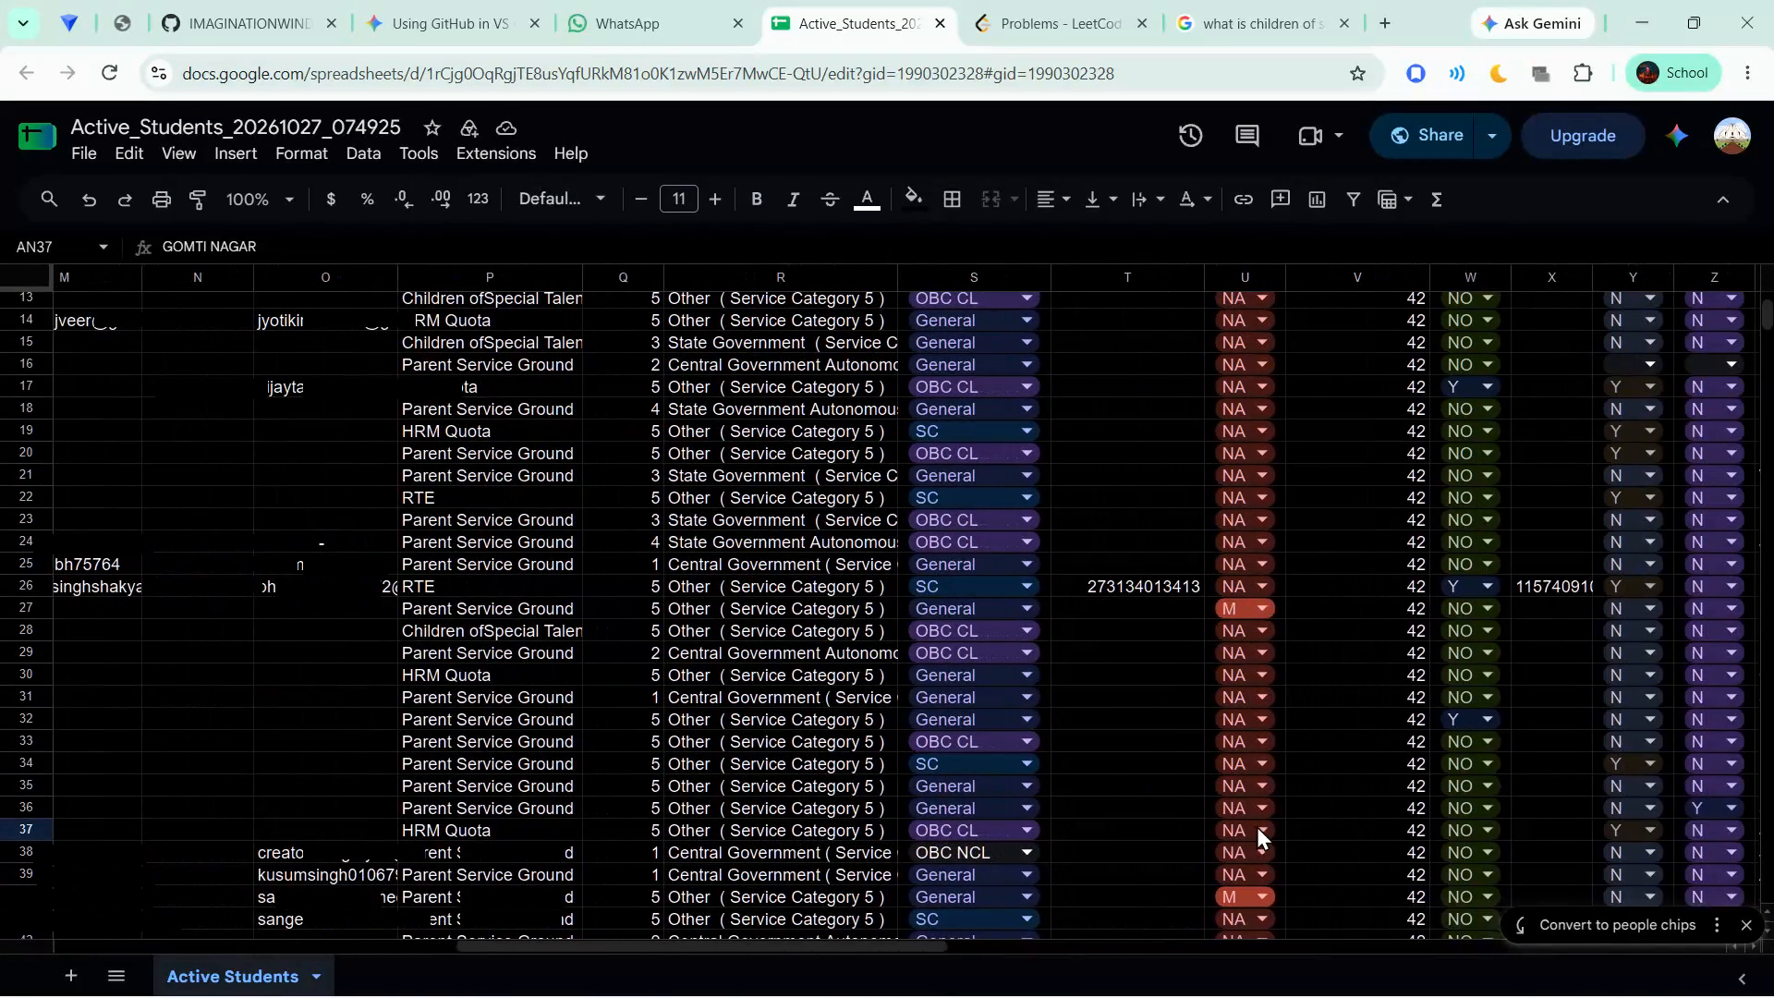
scroll(1257, 825, "right", 7)
scroll(1257, 825, "up", 9)
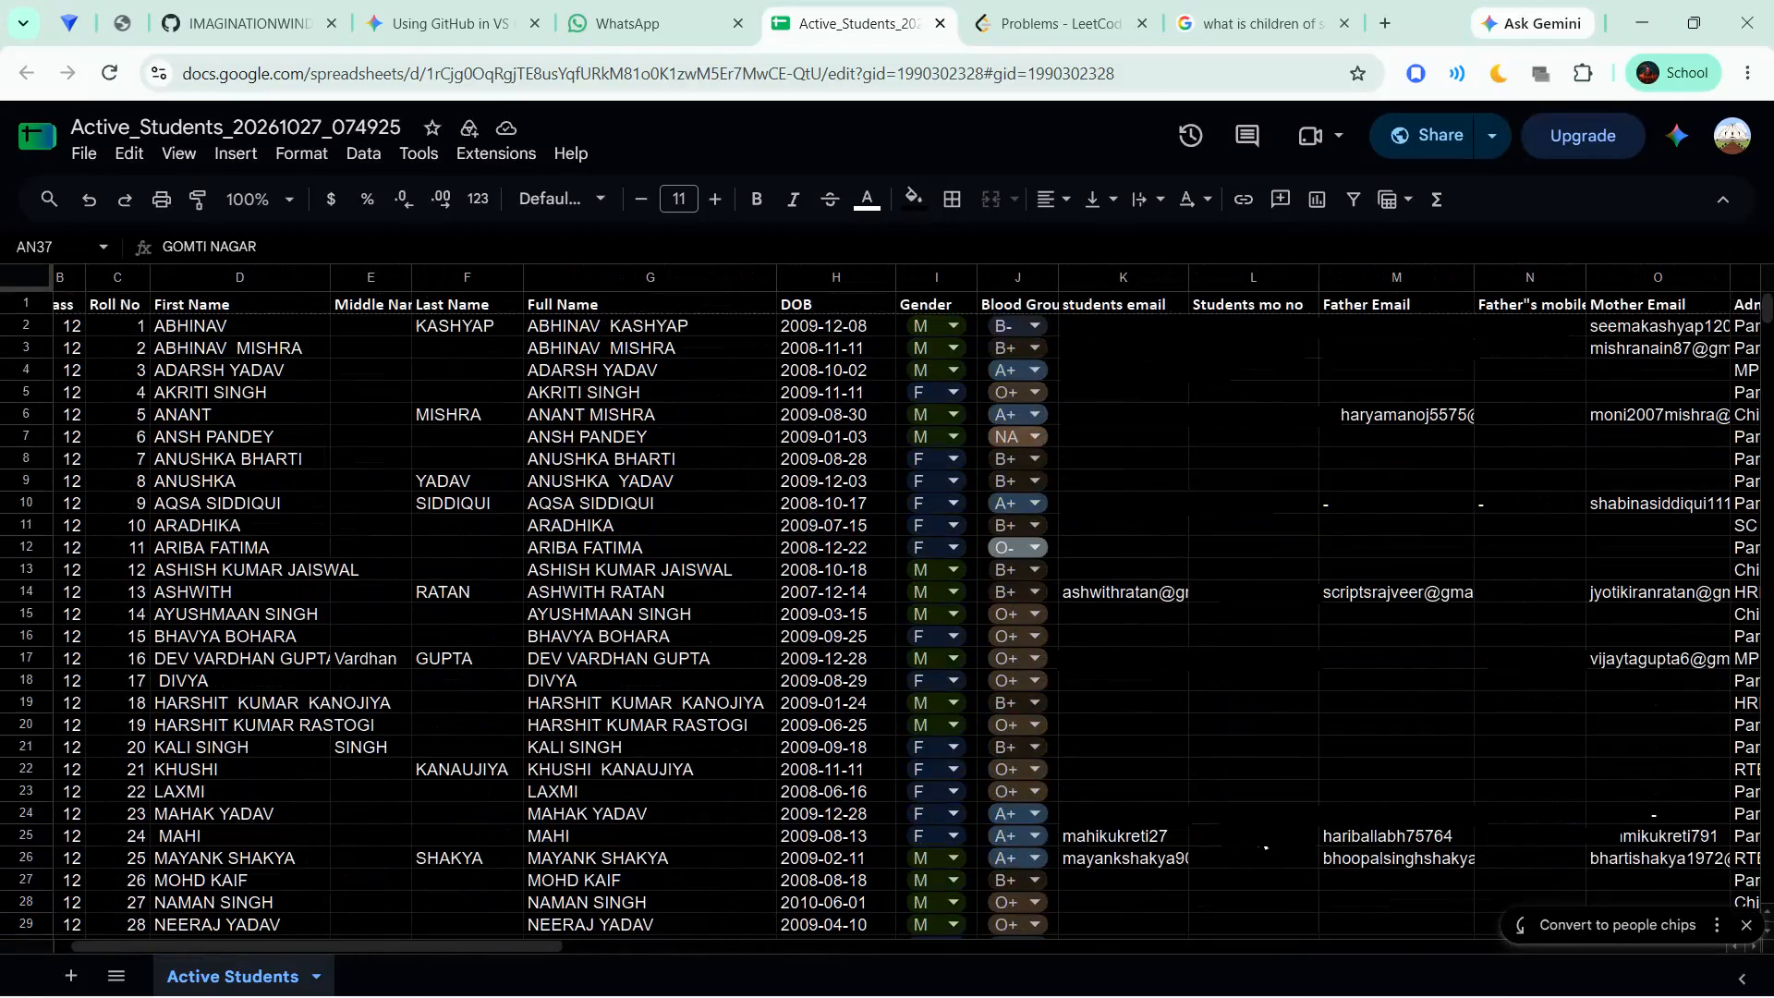
Save the spreadsheet again.
key("ctrl+s")
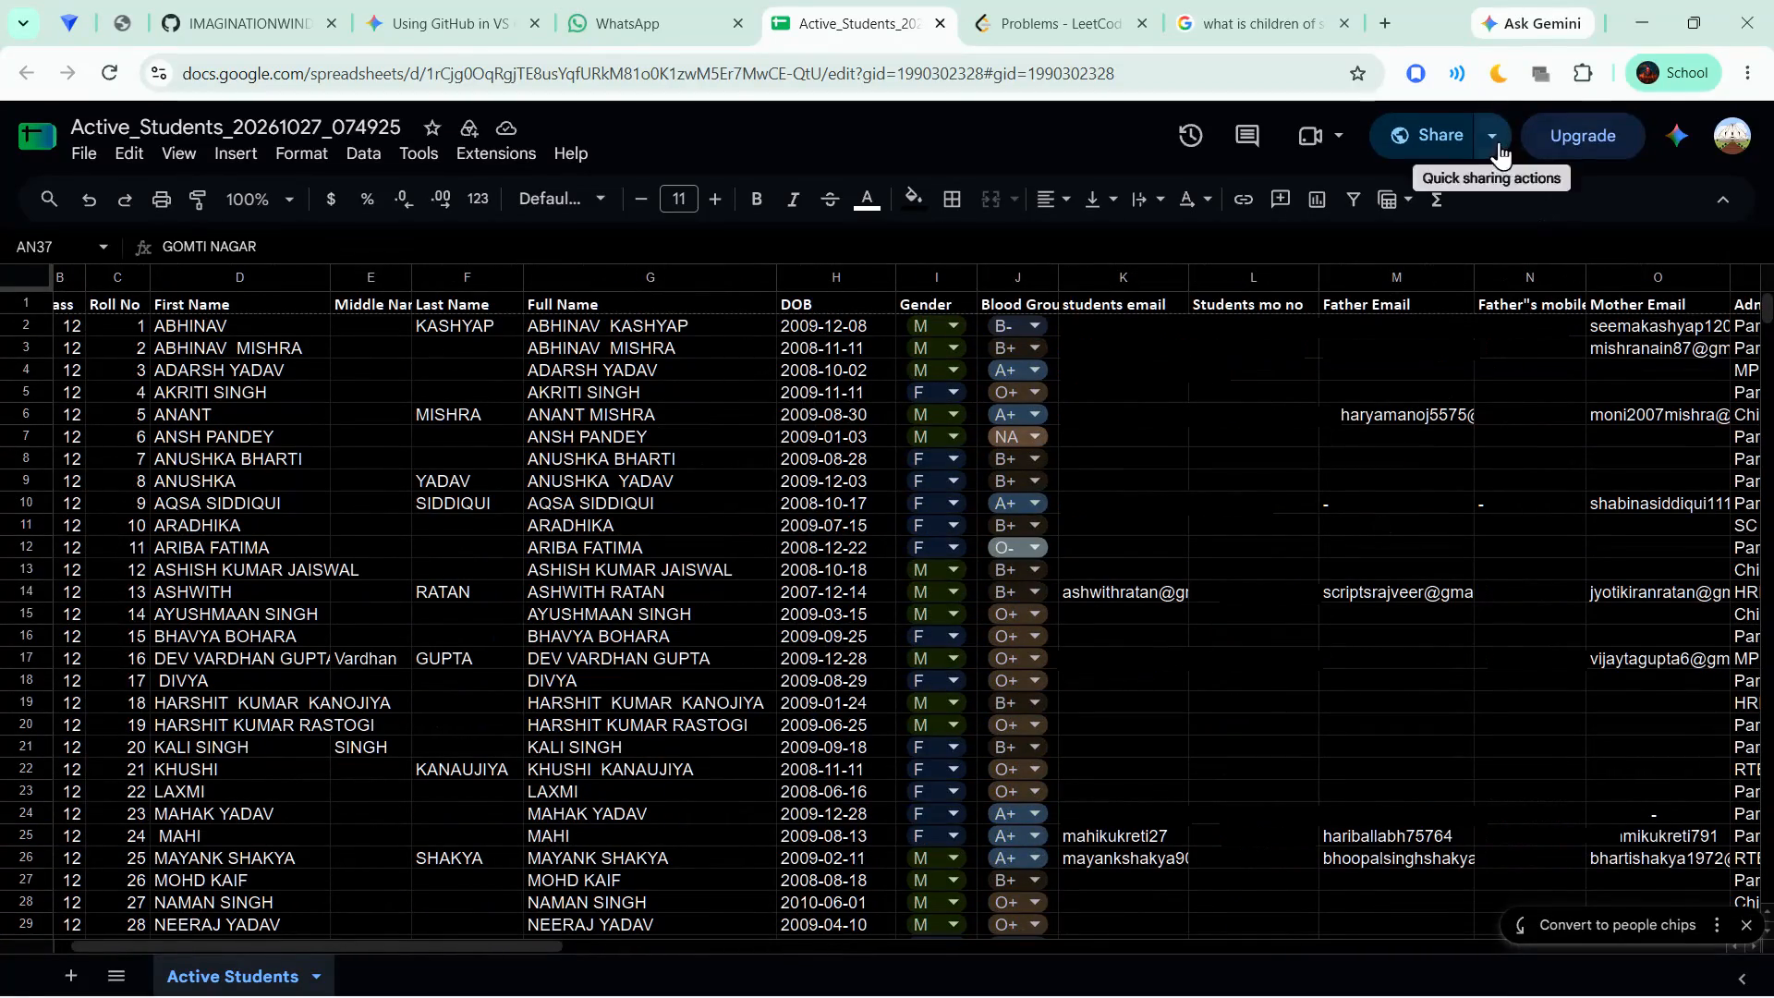
Inspect the version history's October 30 versions from 7:05 PM, 3:47 PM, 11:35 AM, 7:15 AM and the current one, and return to the sheet.
left_click(1179, 135)
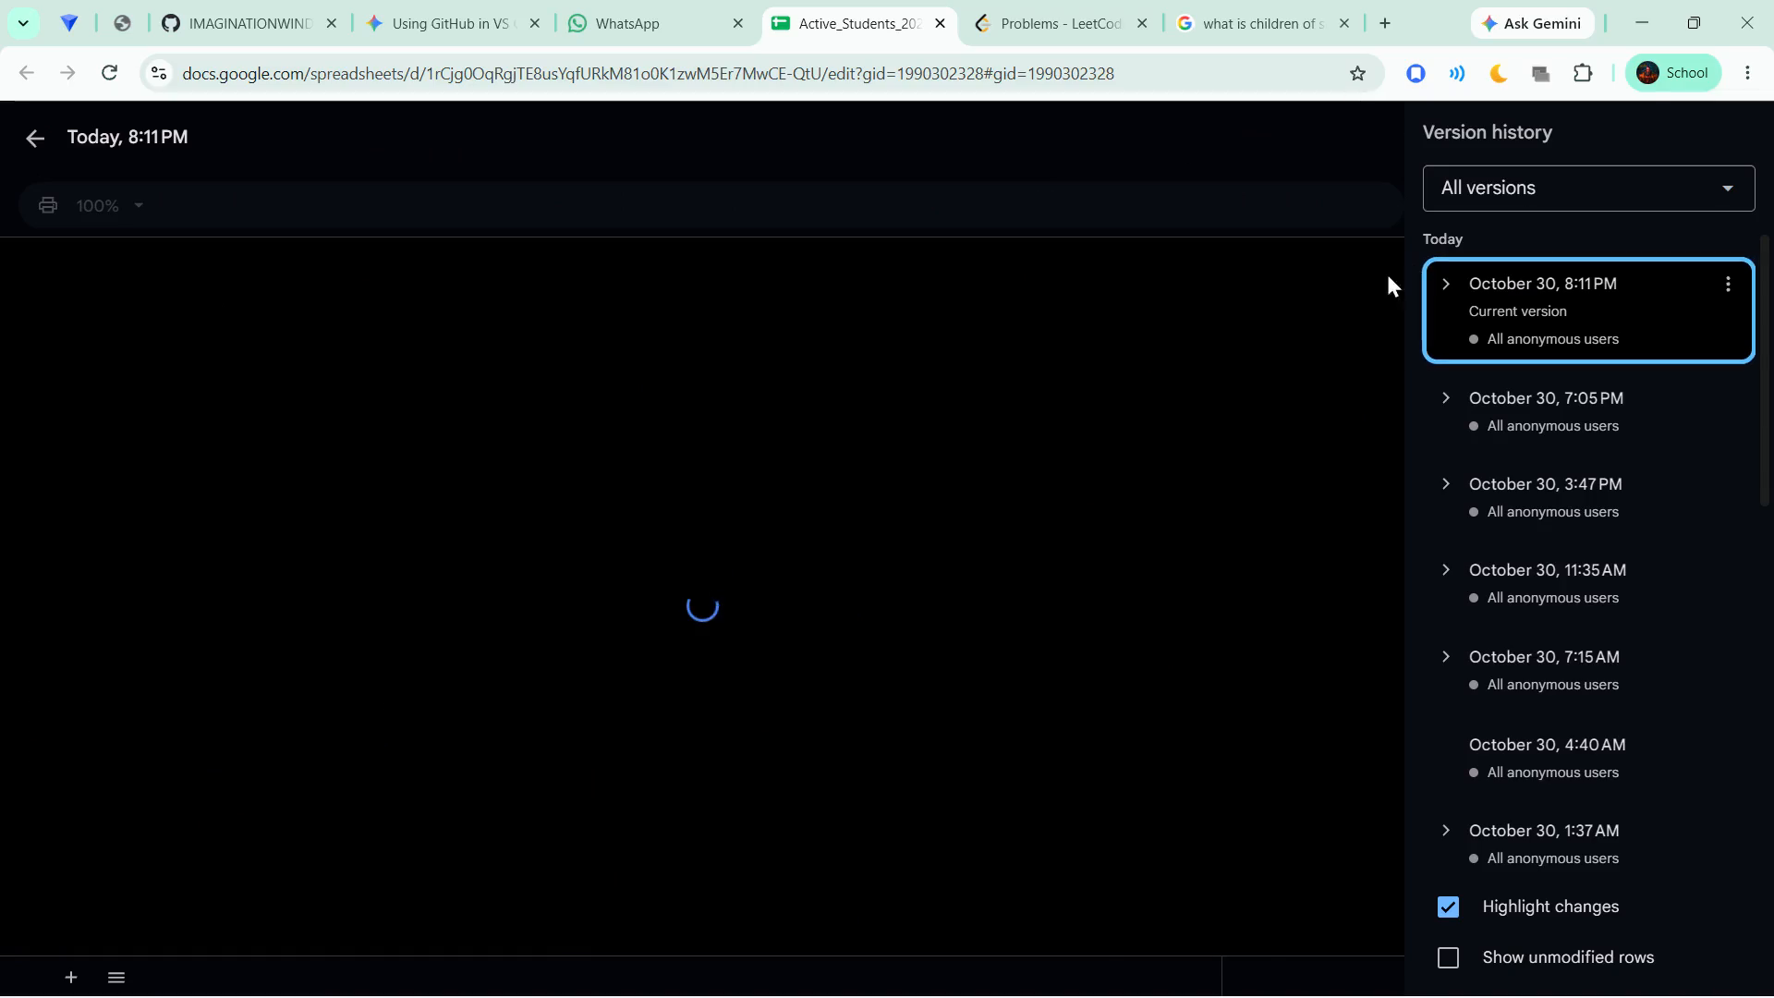
left_click(1531, 410)
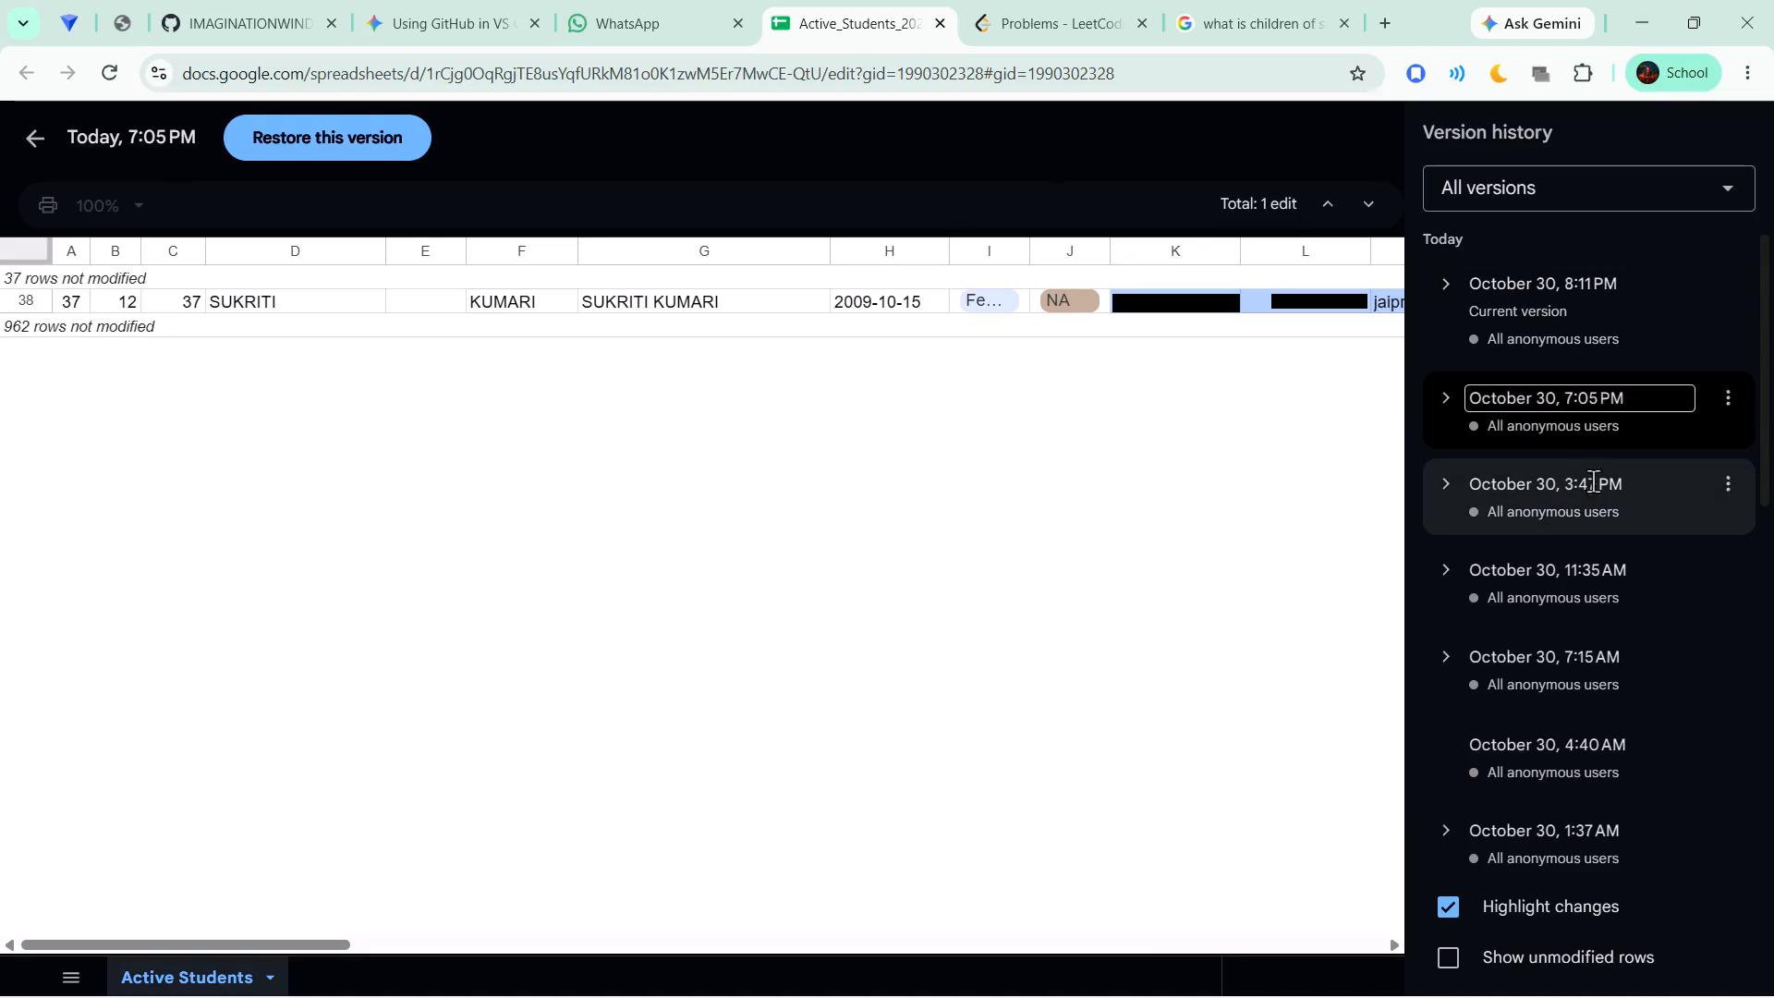
left_click(1610, 487)
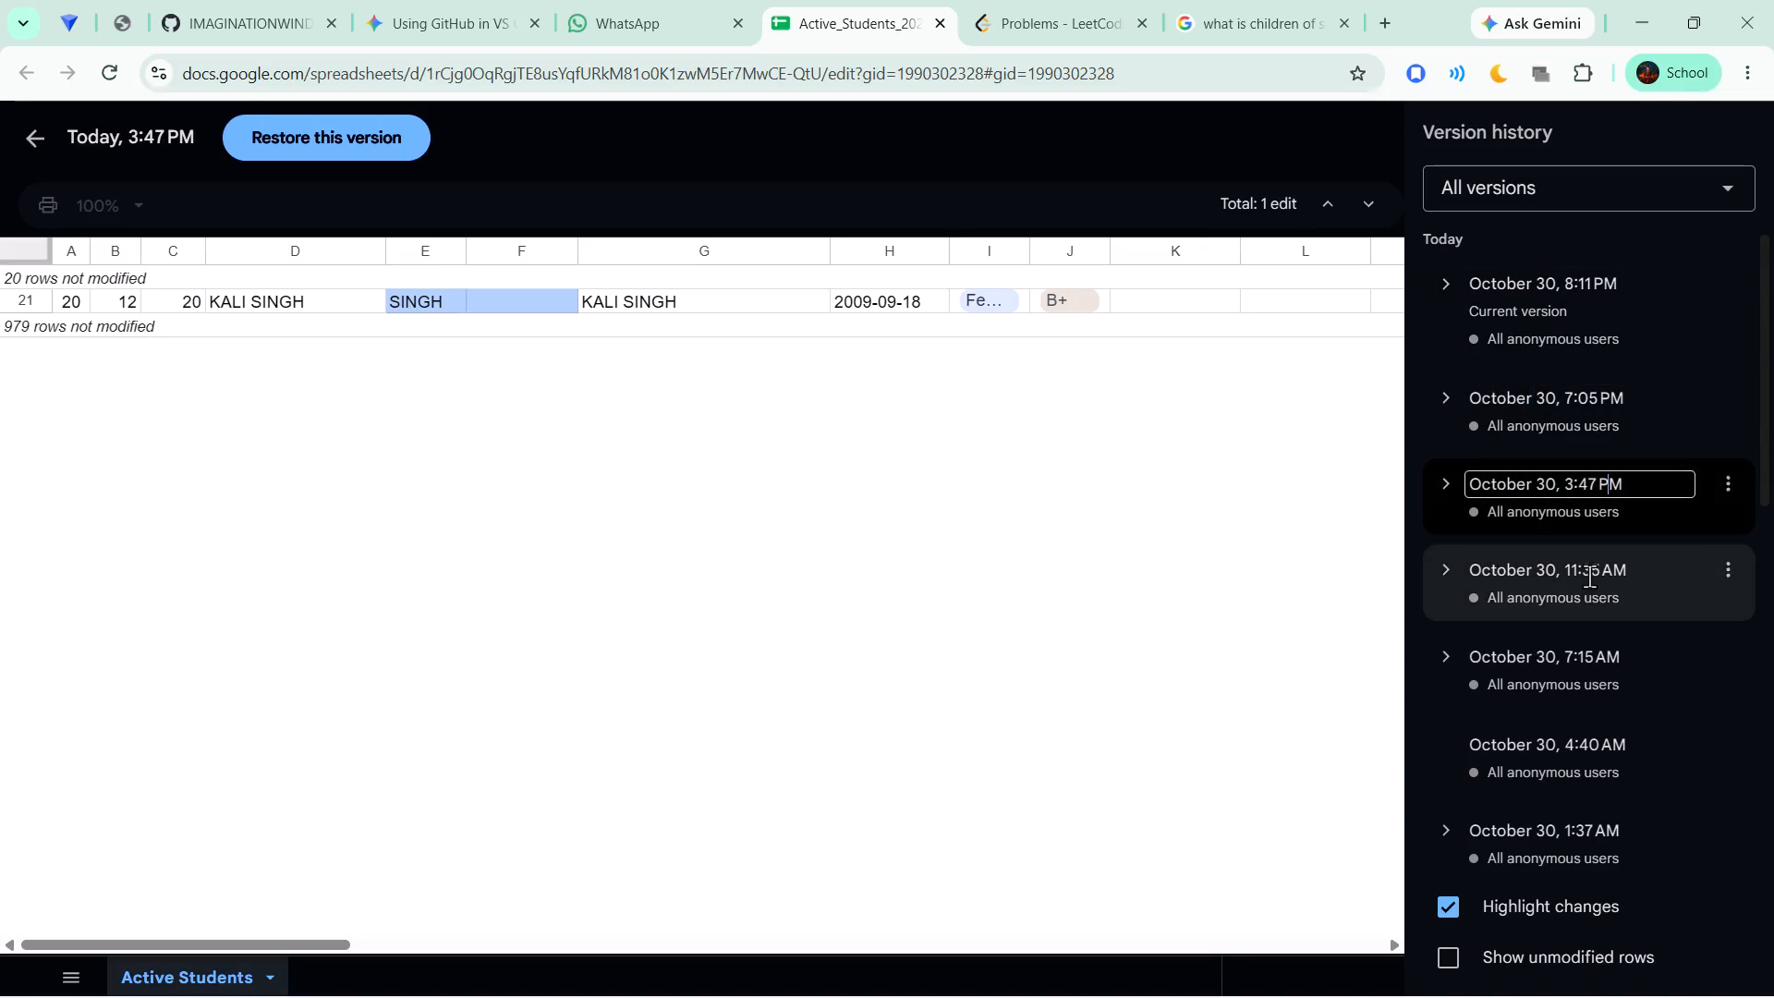
left_click(1589, 576)
left_click(1596, 681)
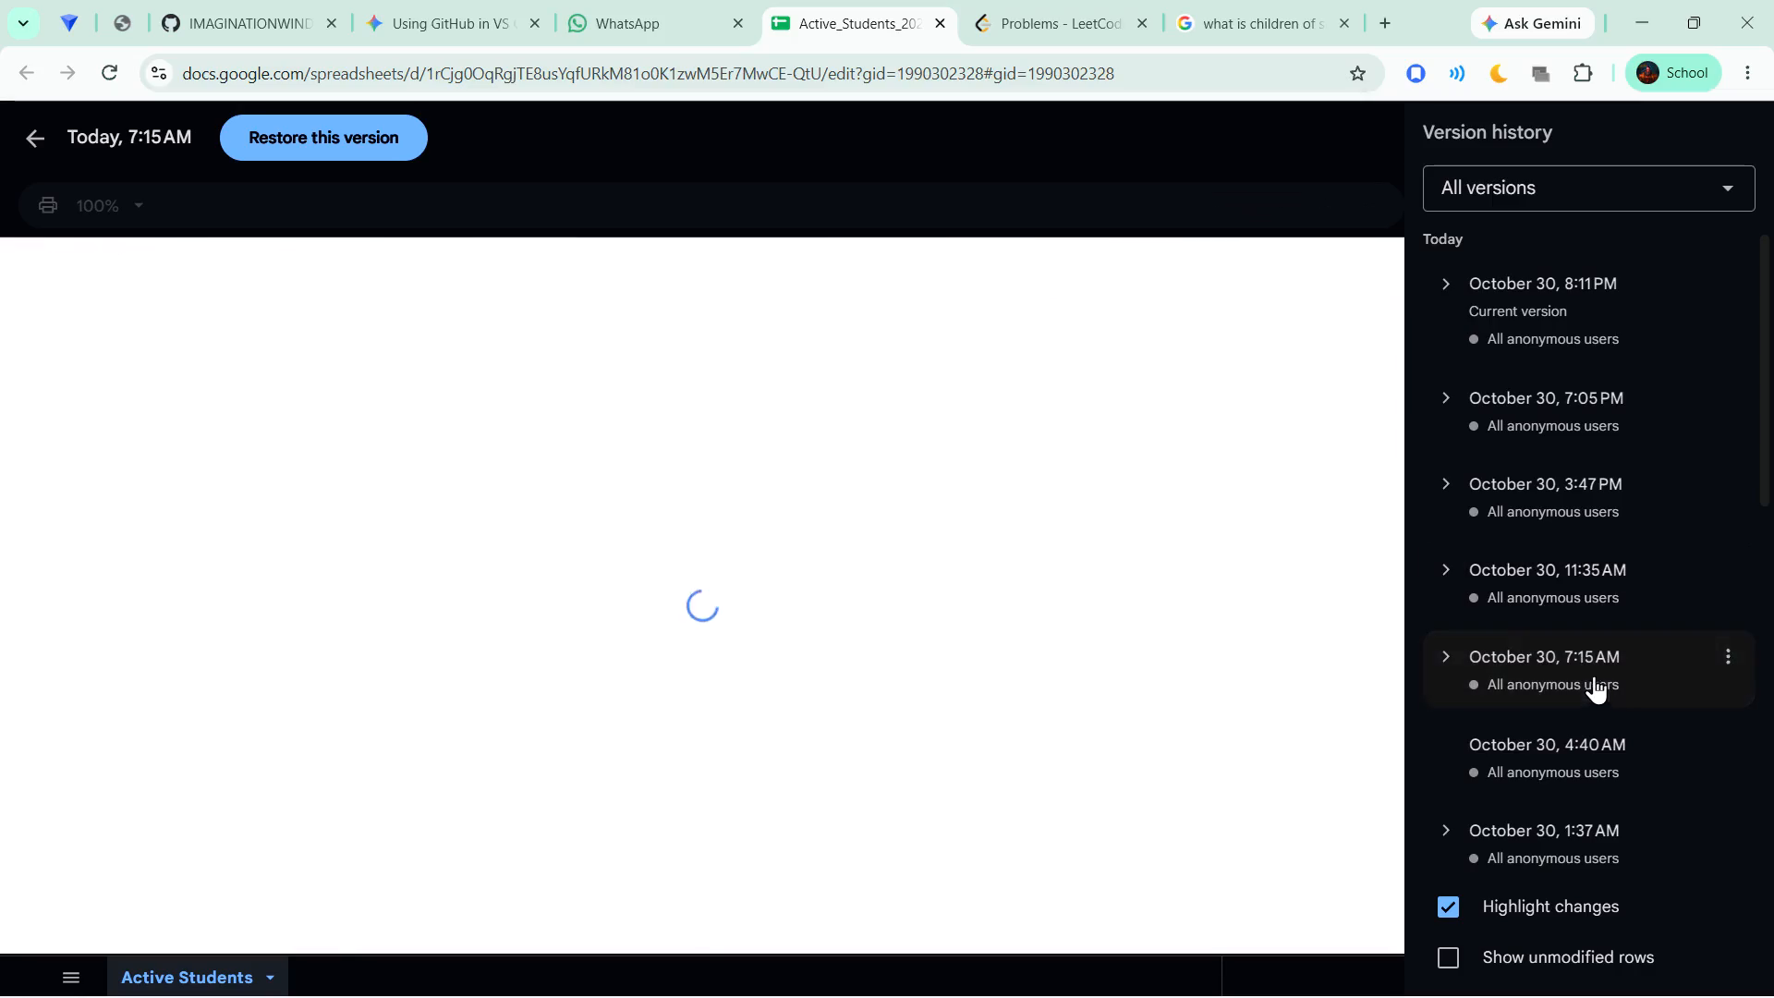
left_click(1540, 396)
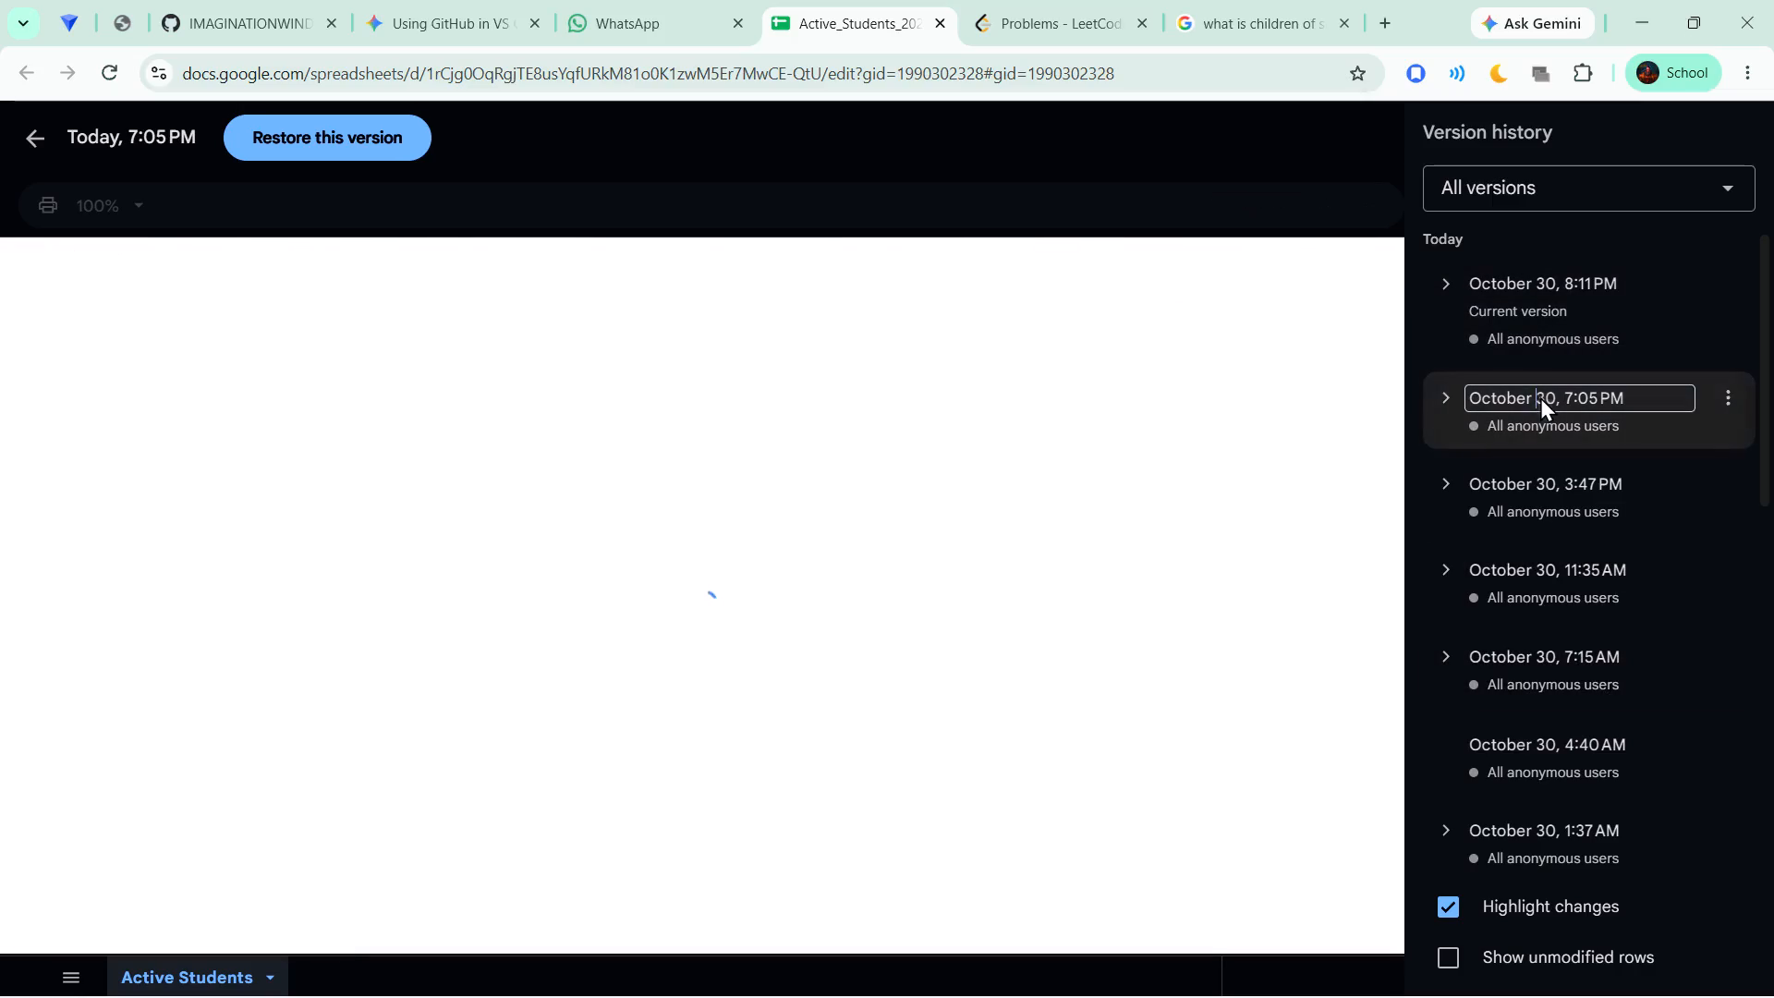
left_click(1519, 310)
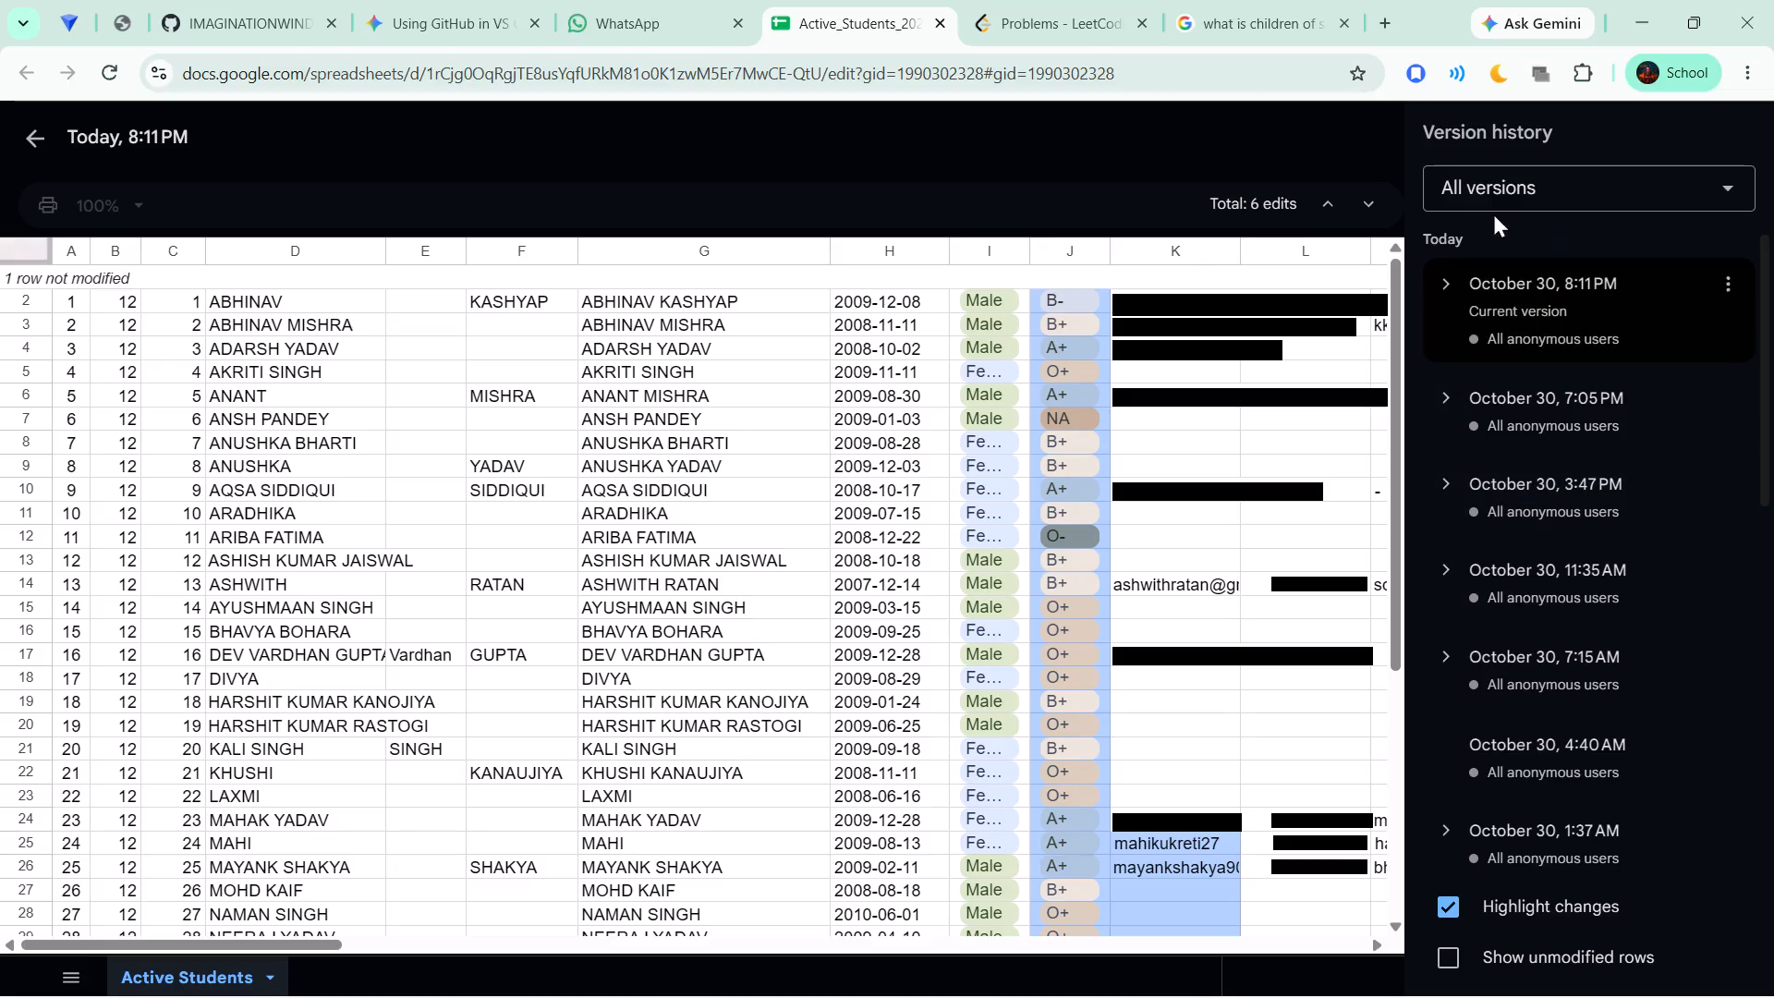
left_click(27, 135)
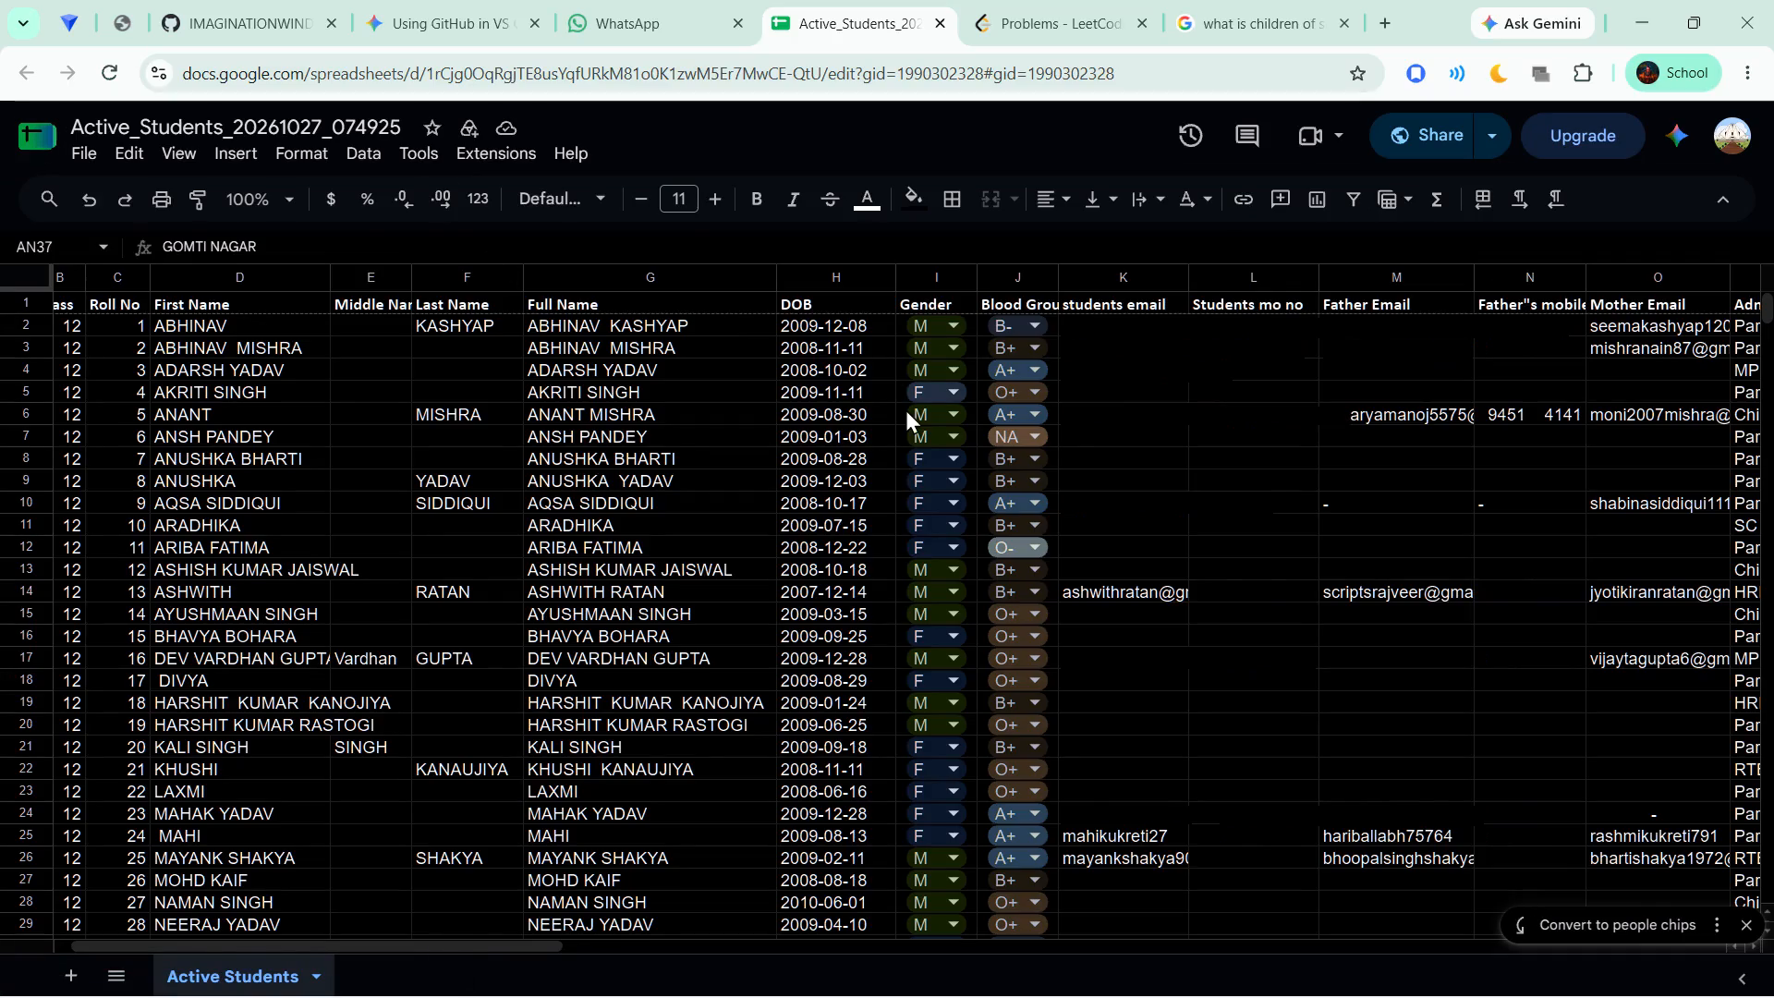
Check the student rows down to the last record and save the spreadsheet once more.
scroll(892, 630, "down", 3)
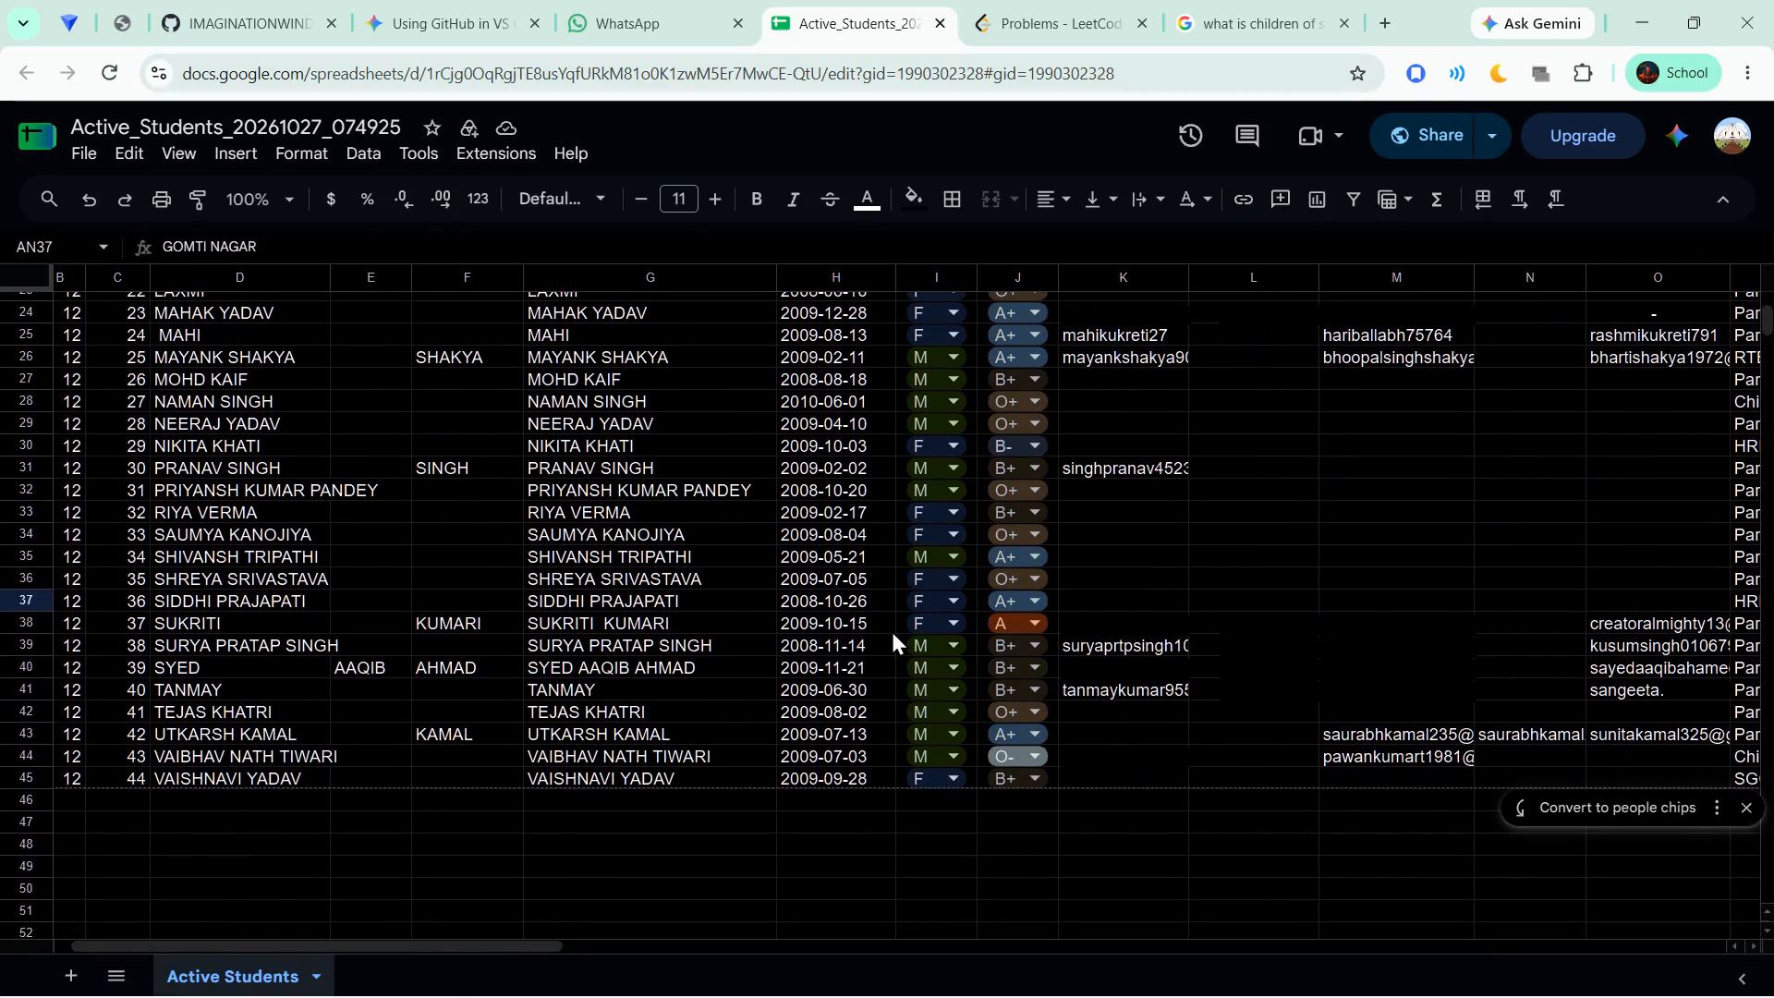
key("ctrl+s")
scroll(932, 531, "up", 3)
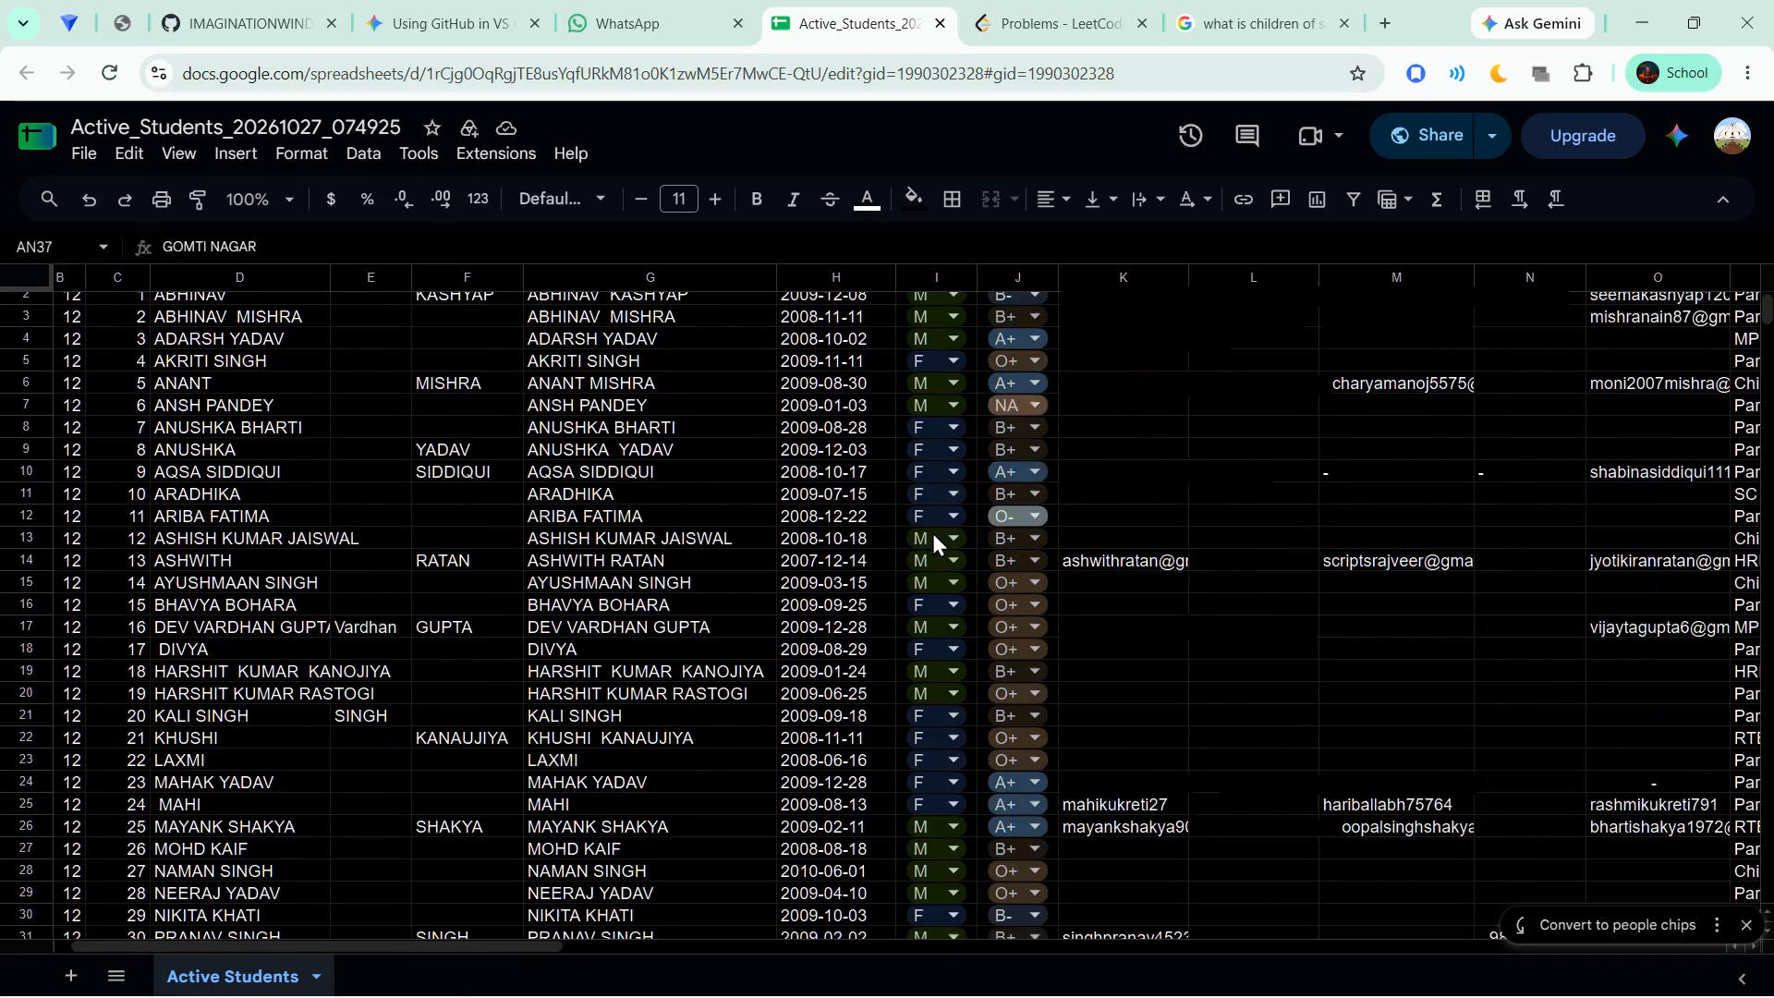